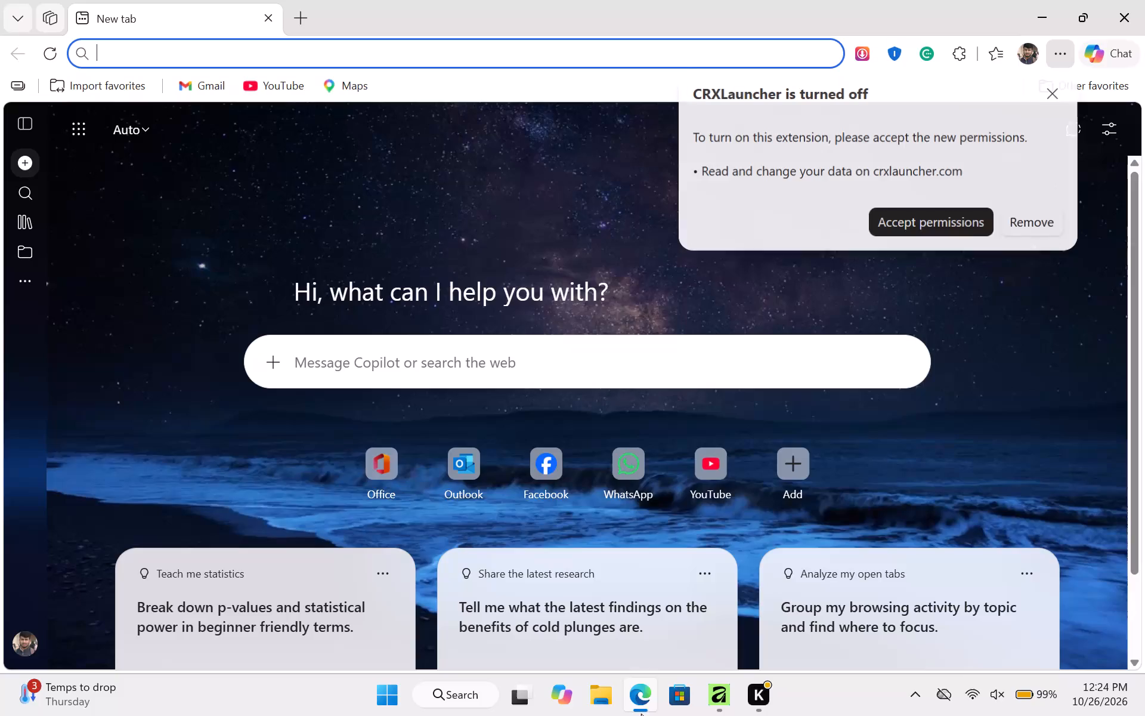
Dismiss the CRXLauncher extension permissions notice without accepting or removing it.
left_click(1050, 94)
Search the web for "academy poster design" using the matching suggestion.
left_click(516, 53)
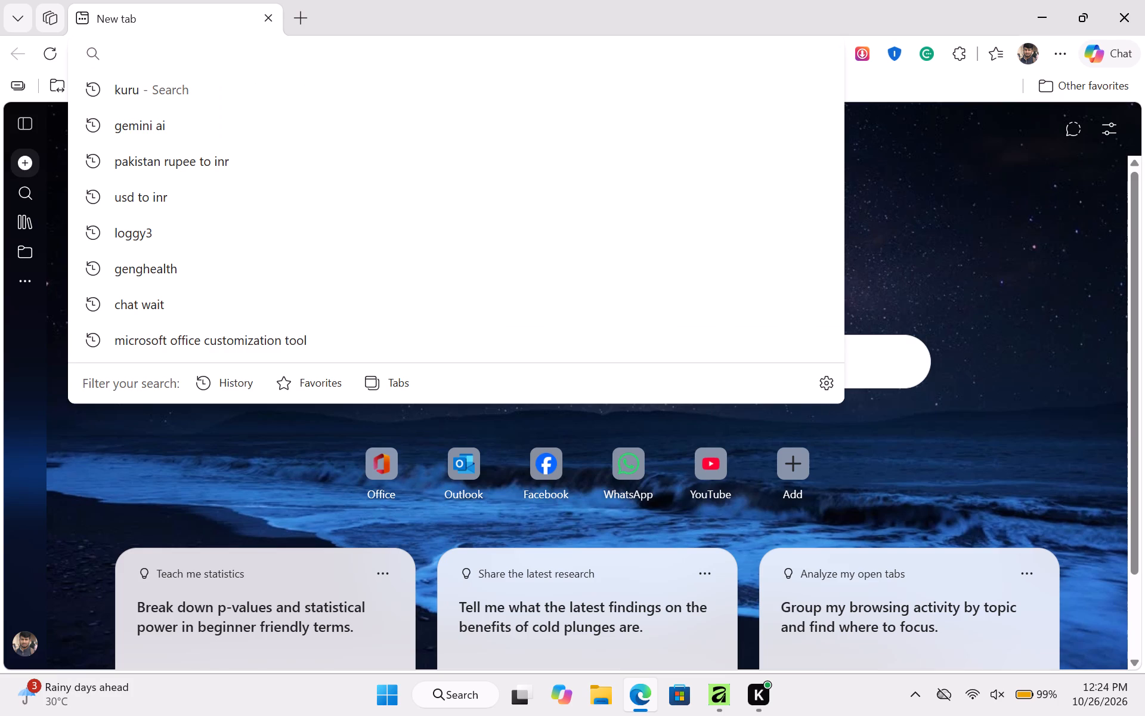
type("ace")
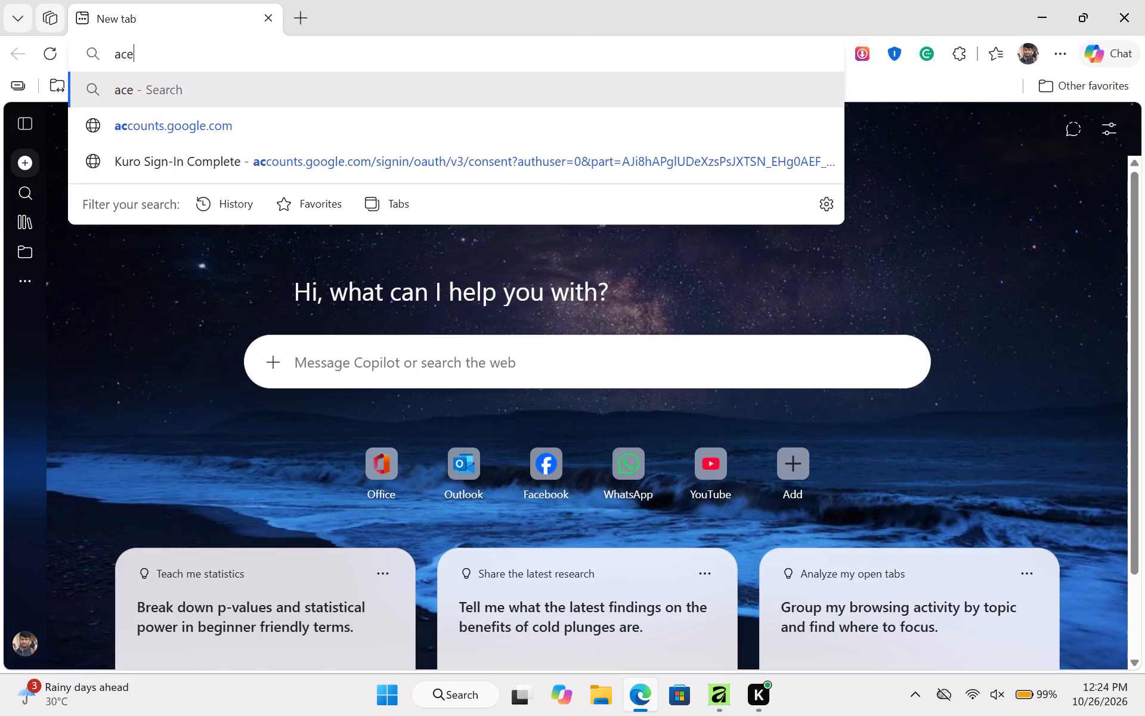
key("d")
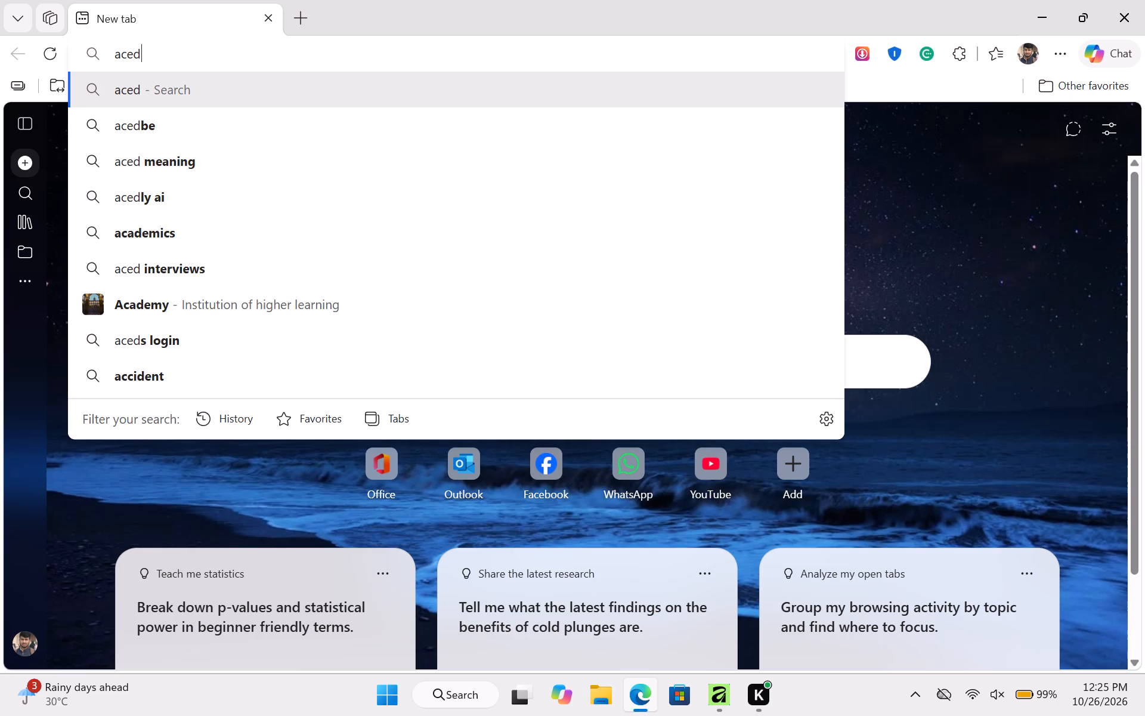
type("em")
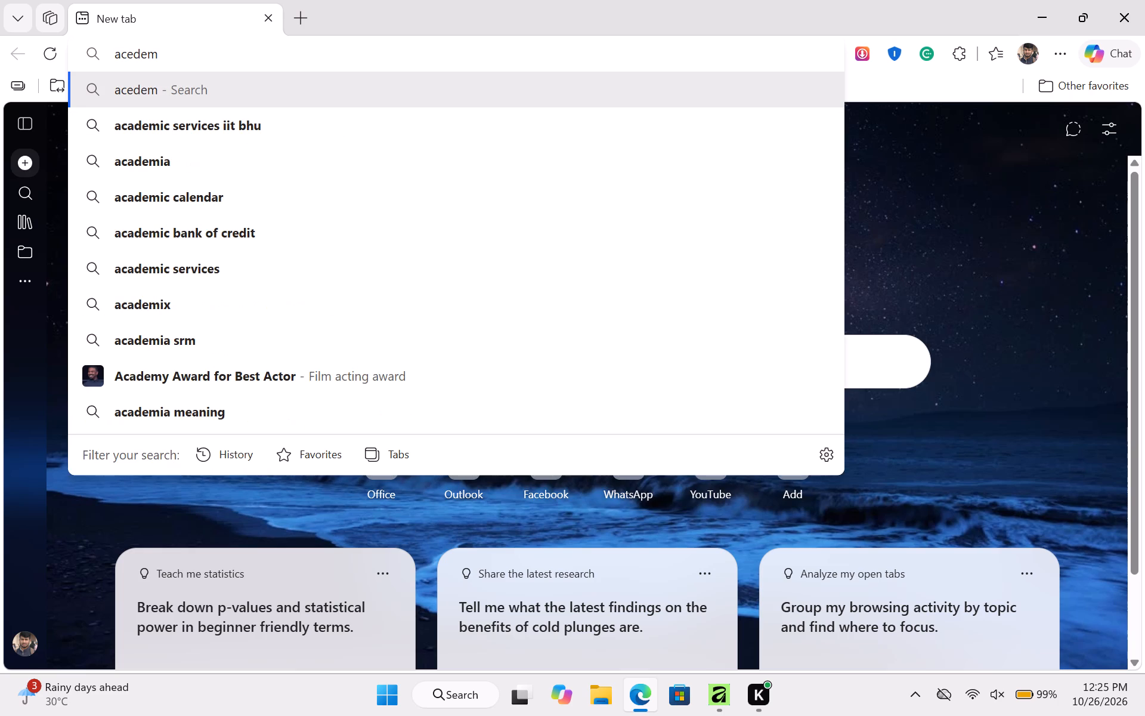
type("y")
key("space")
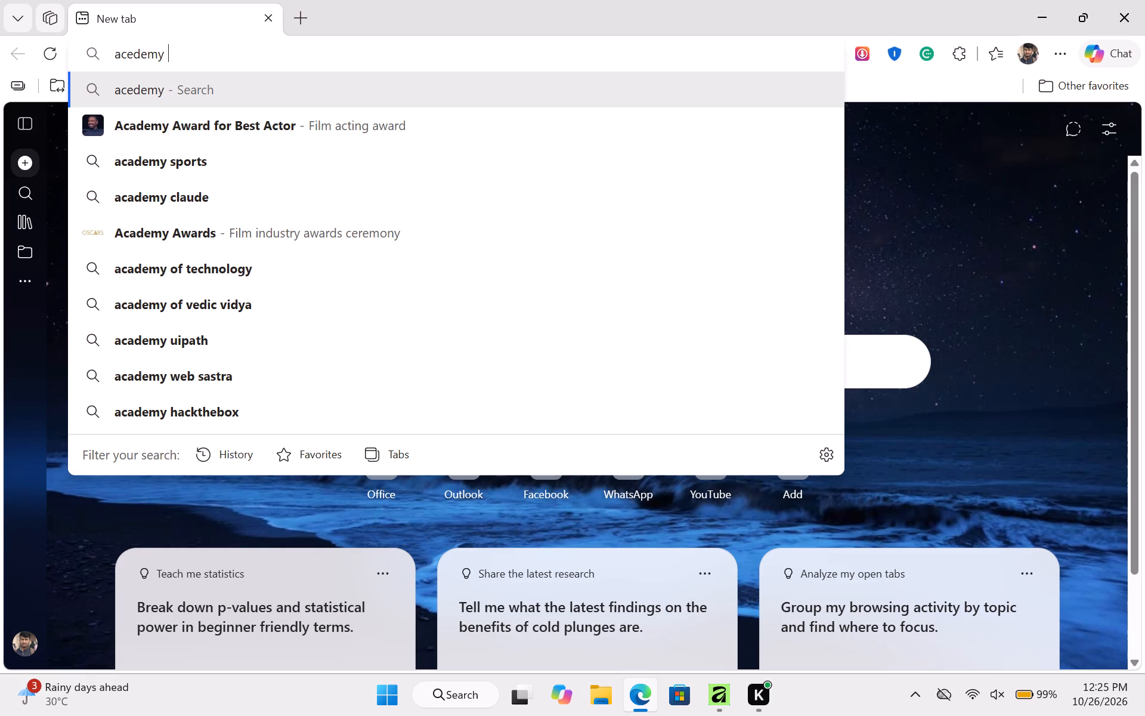
type("poster")
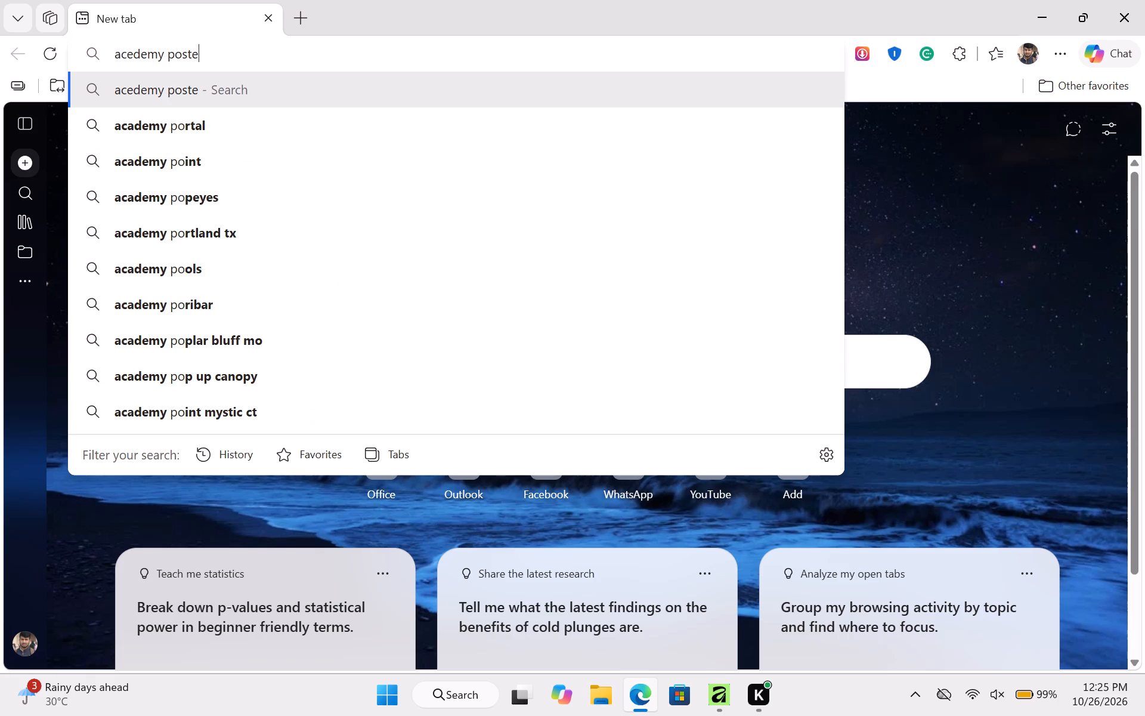
key("space")
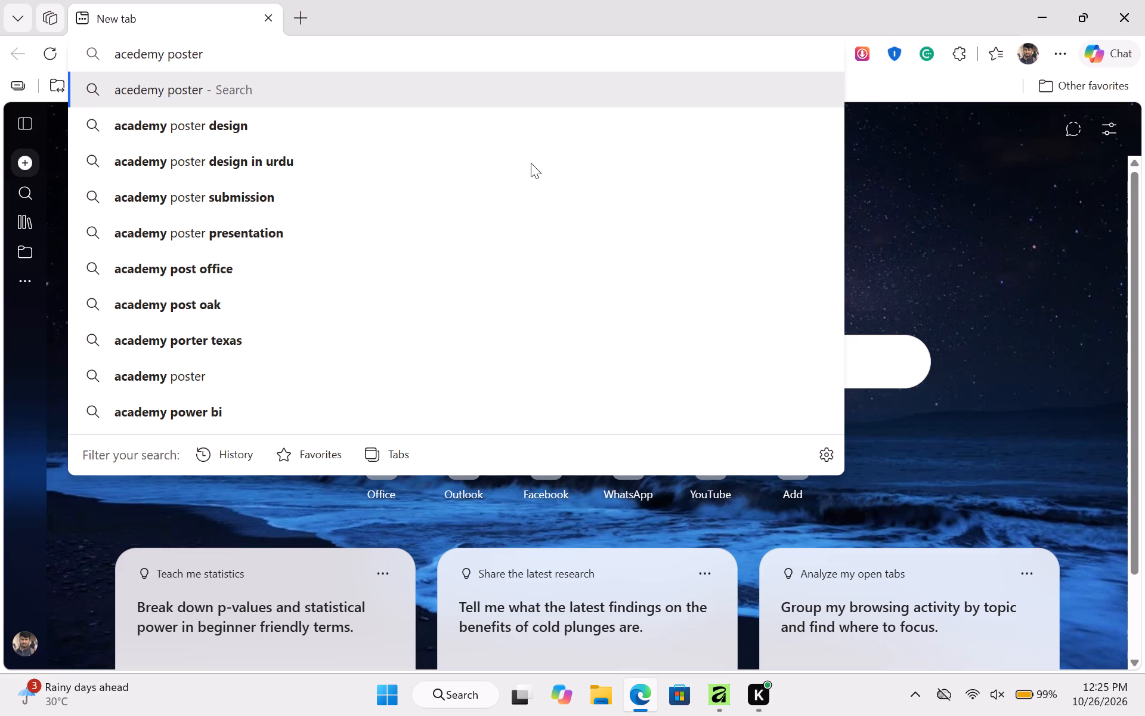
left_click(352, 128)
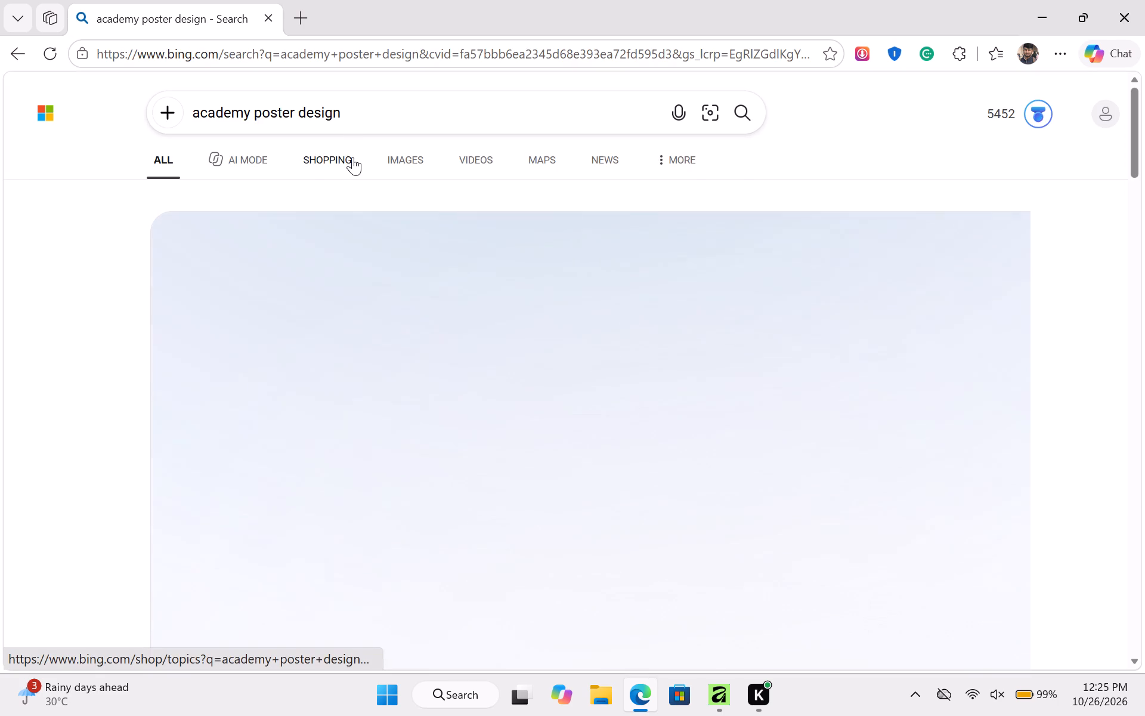
Claim the unclaimed Microsoft Rewards points and close the Rewards pane.
left_click(1035, 113)
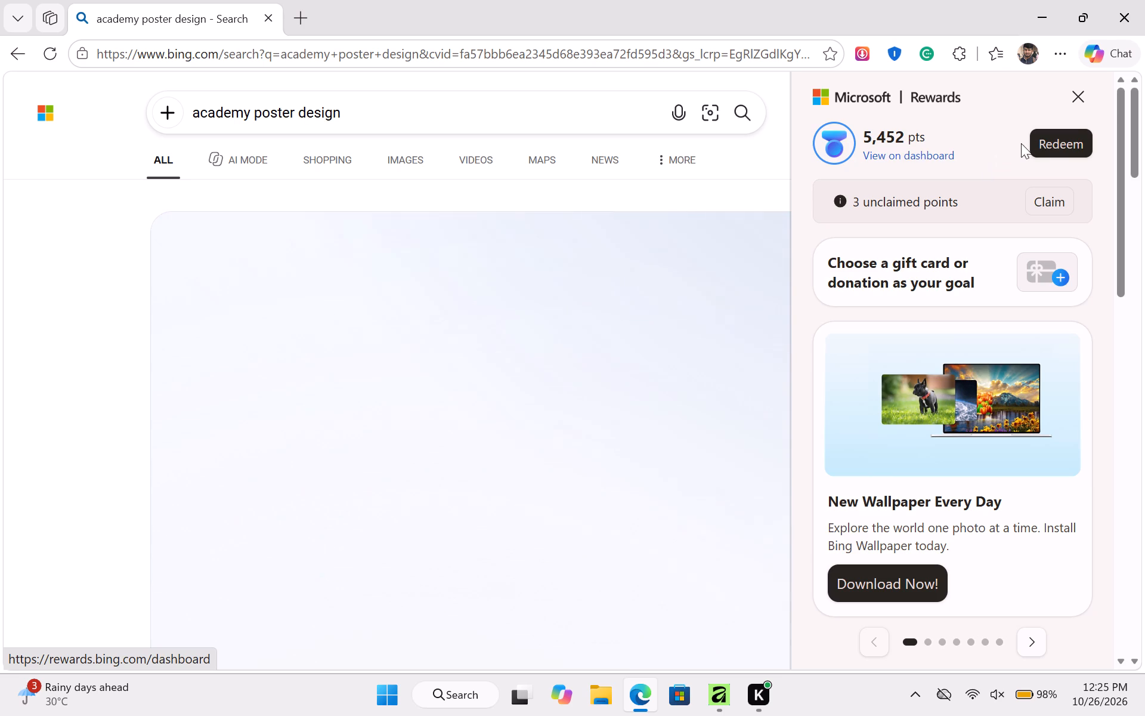
left_click(1045, 205)
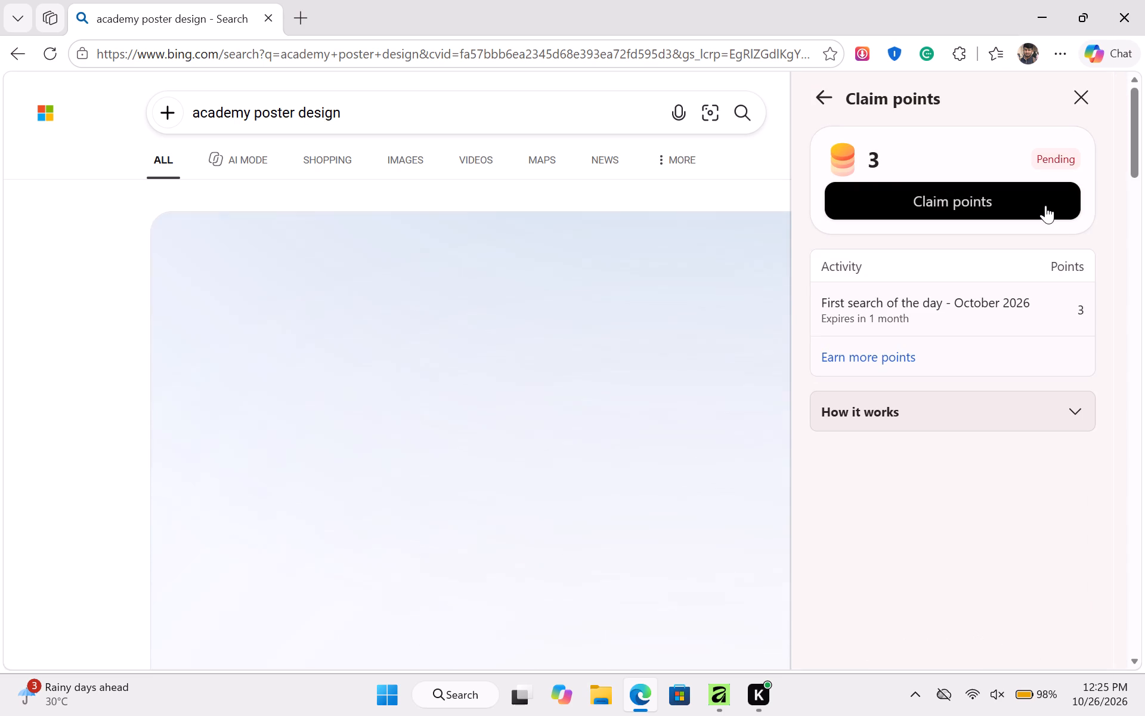
left_click(1028, 205)
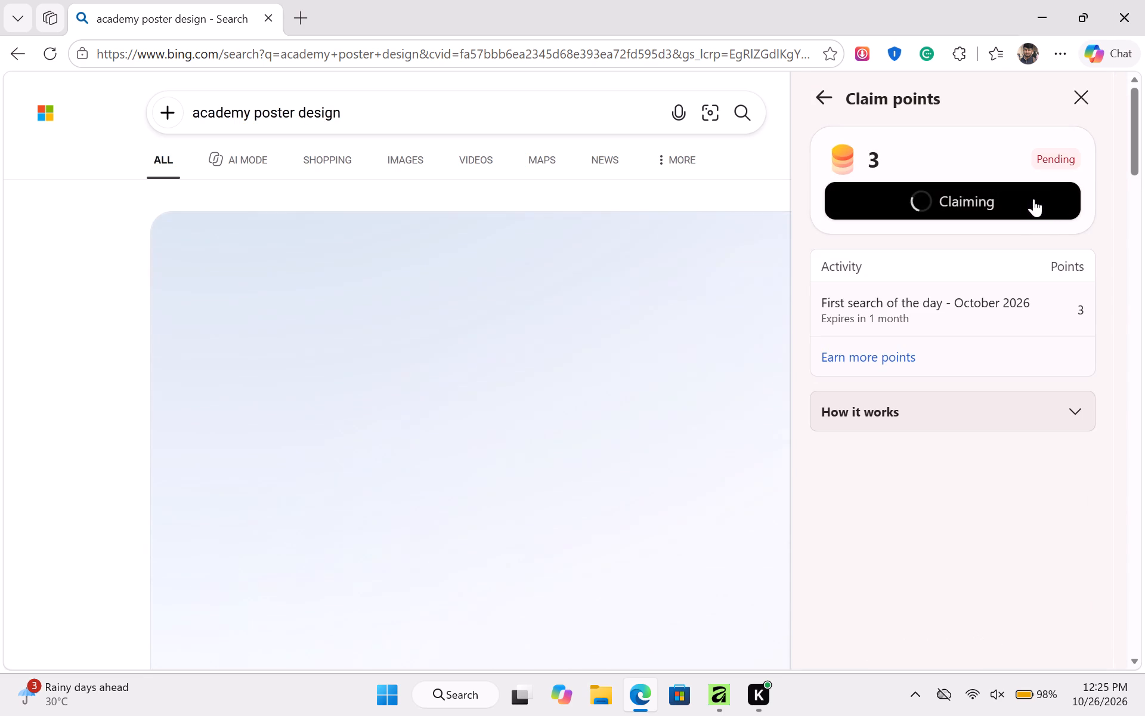
left_click(1084, 139)
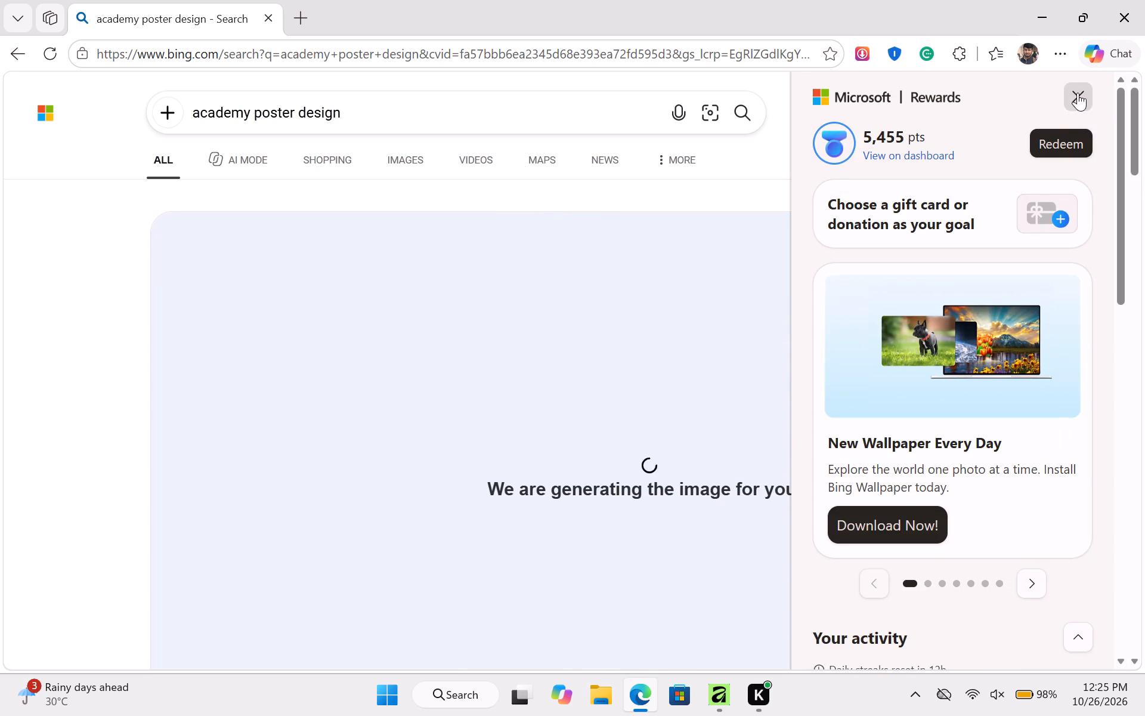
left_click(1078, 92)
Open the image results for "academy poster design" in a separate browser tab.
scroll(515, 363, "down", 2)
scroll(429, 284, "up", 3)
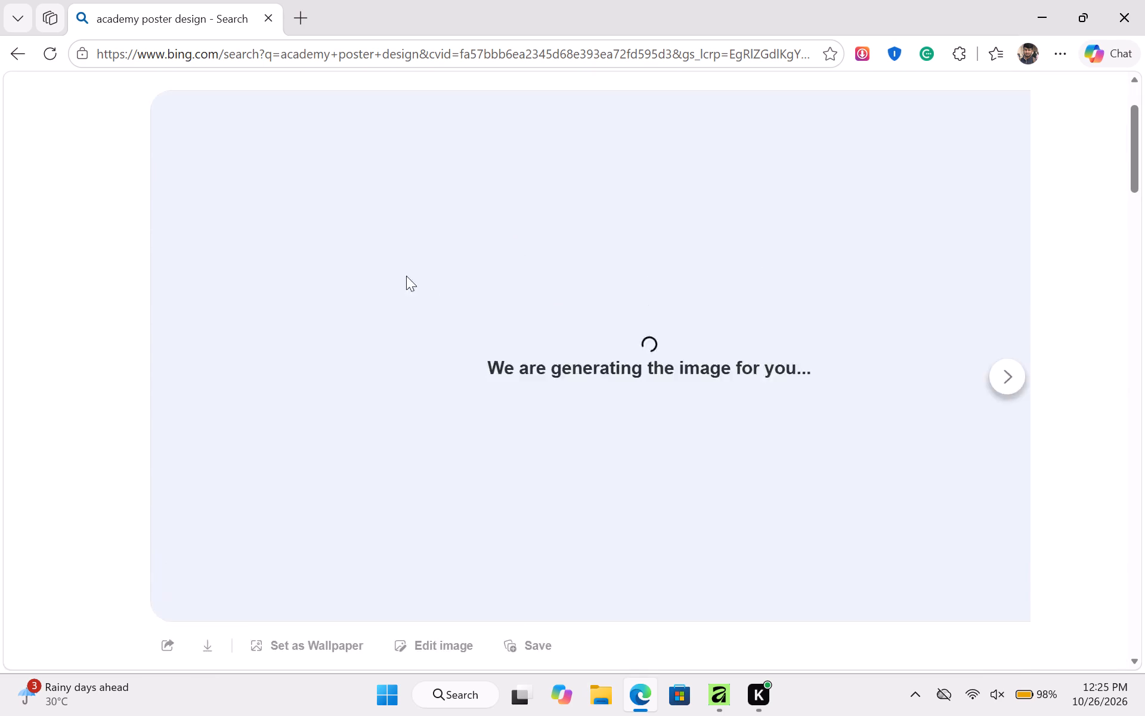
left_click(411, 168)
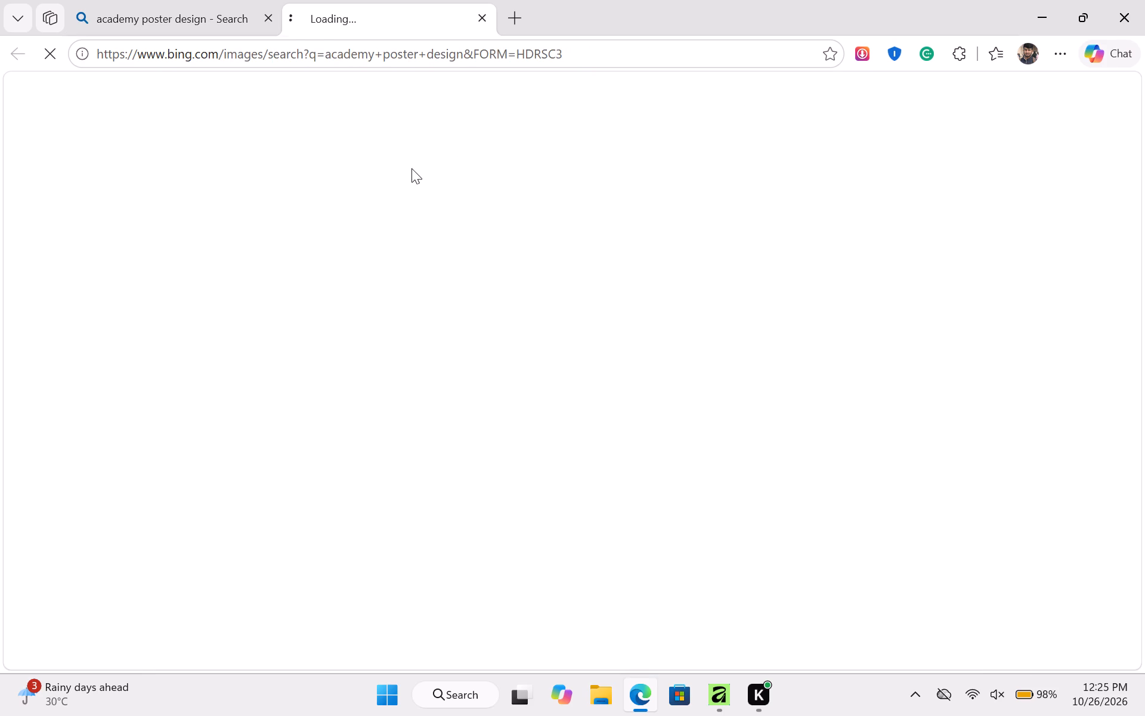
Return to the general search results and examine the academy poster thumbnails and links for design inspiration.
left_click(186, 15)
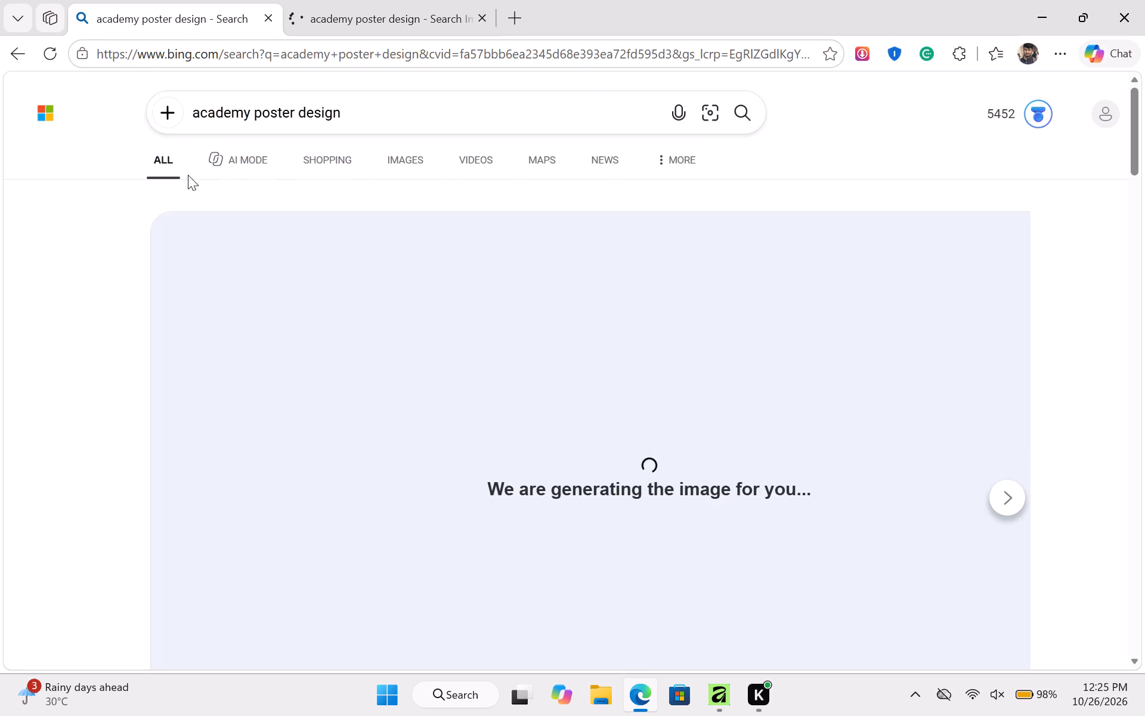
scroll(611, 485, "down", 3)
scroll(1091, 533, "down", 2)
scroll(981, 504, "up", 1)
scroll(757, 520, "down", 1)
scroll(703, 527, "up", 1)
scroll(697, 527, "down", 2)
scroll(689, 528, "up", 1)
scroll(683, 527, "down", 2)
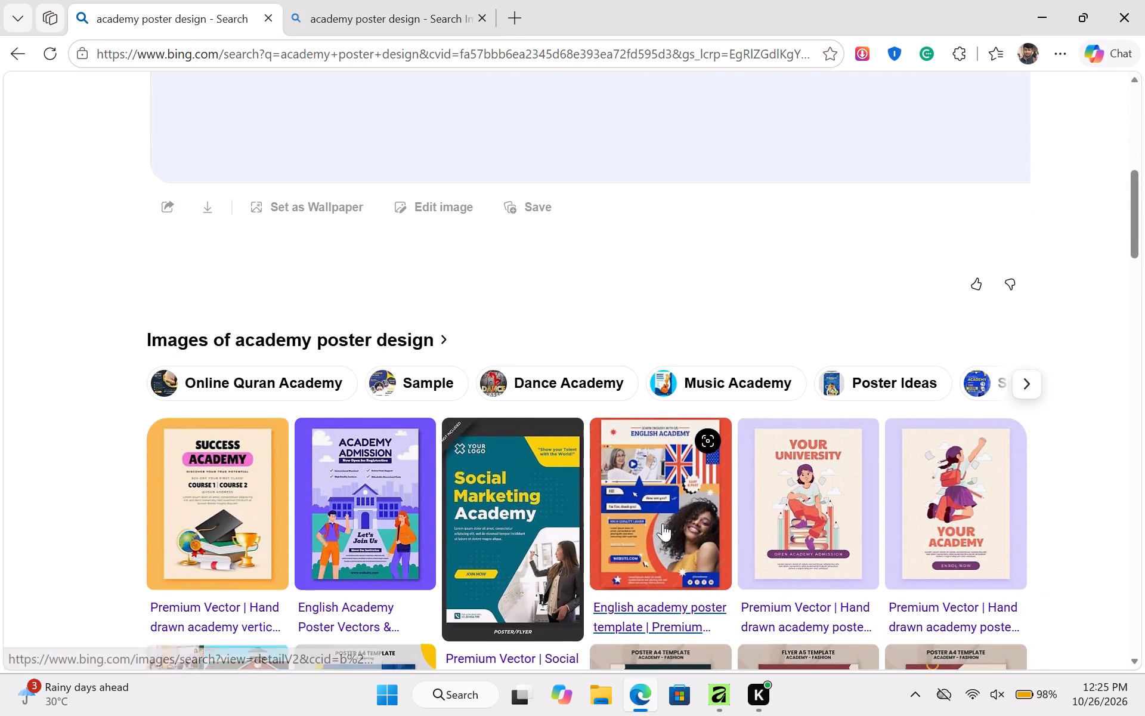
scroll(639, 525, "down", 1)
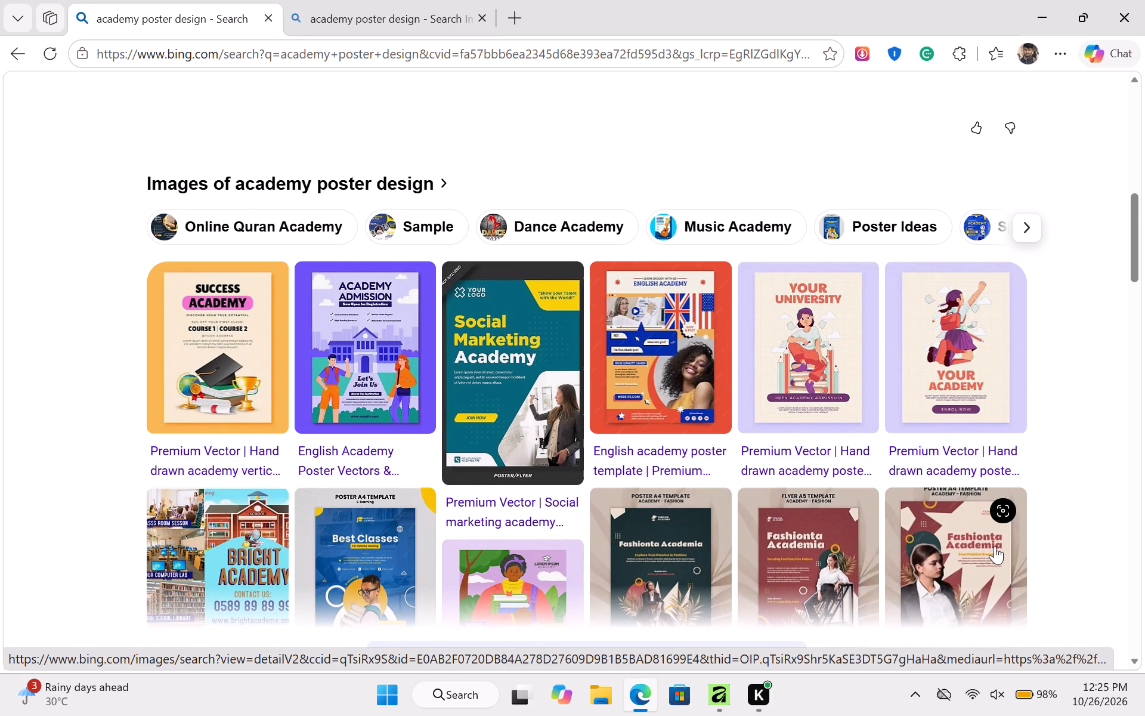
scroll(995, 546, "down", 3)
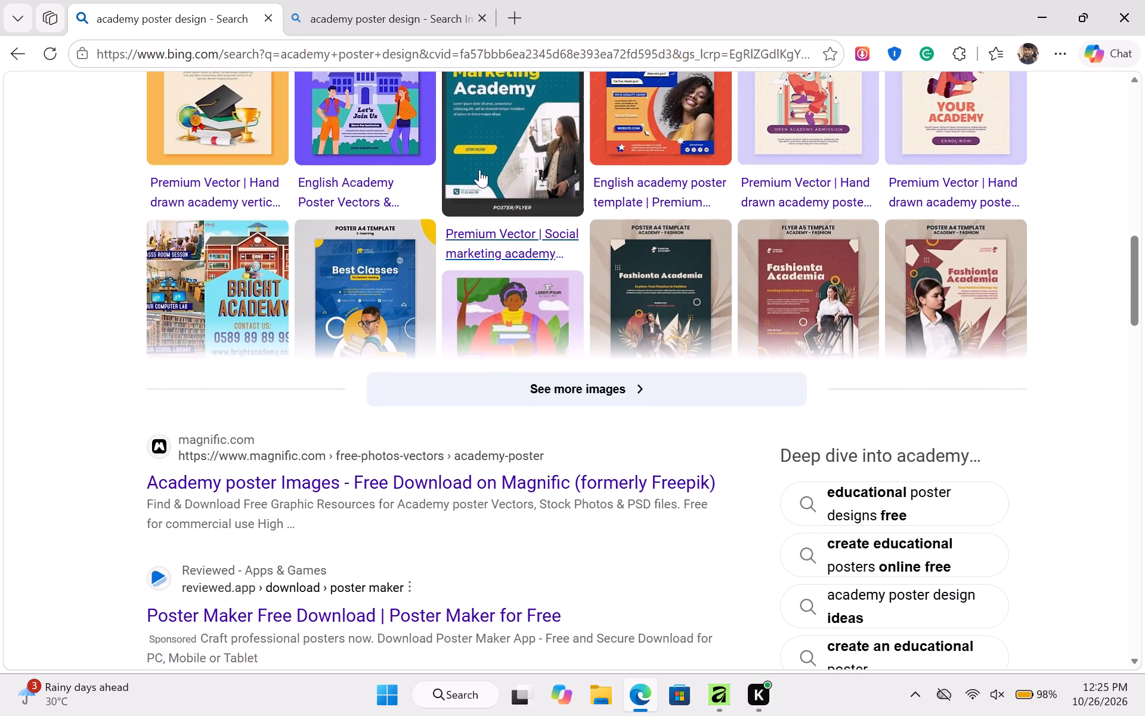
Open the teal Social Marketing Academy poster preview from the image results.
left_click(397, 18)
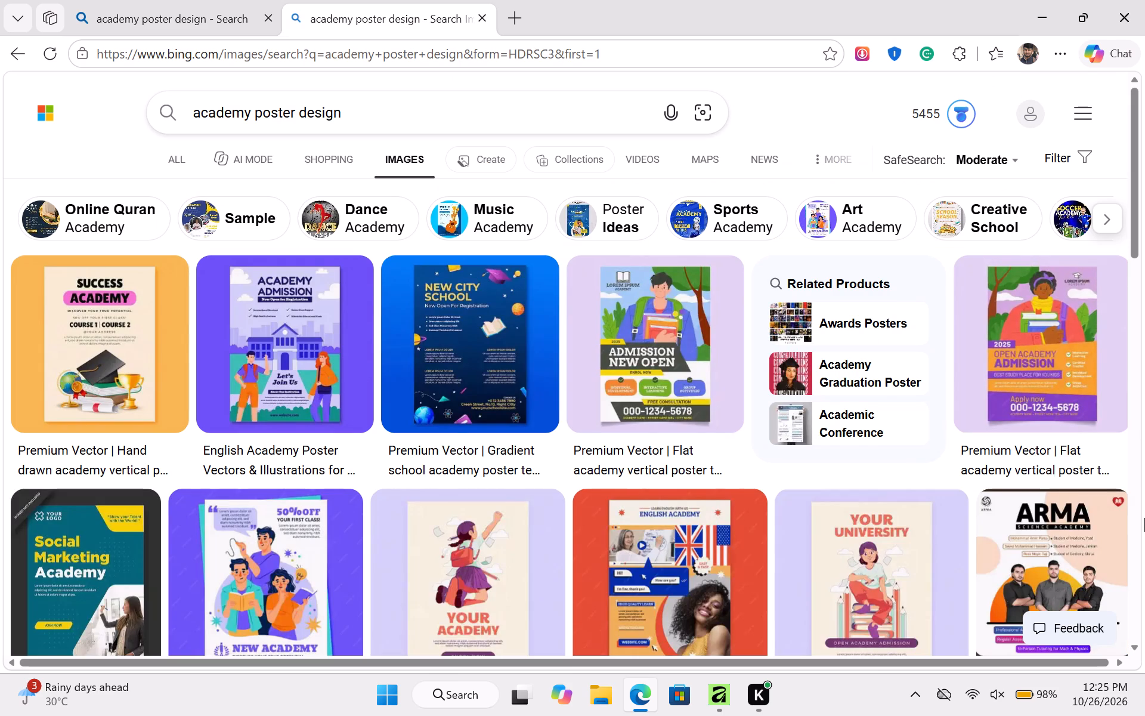
scroll(1144, 520, "down", 1)
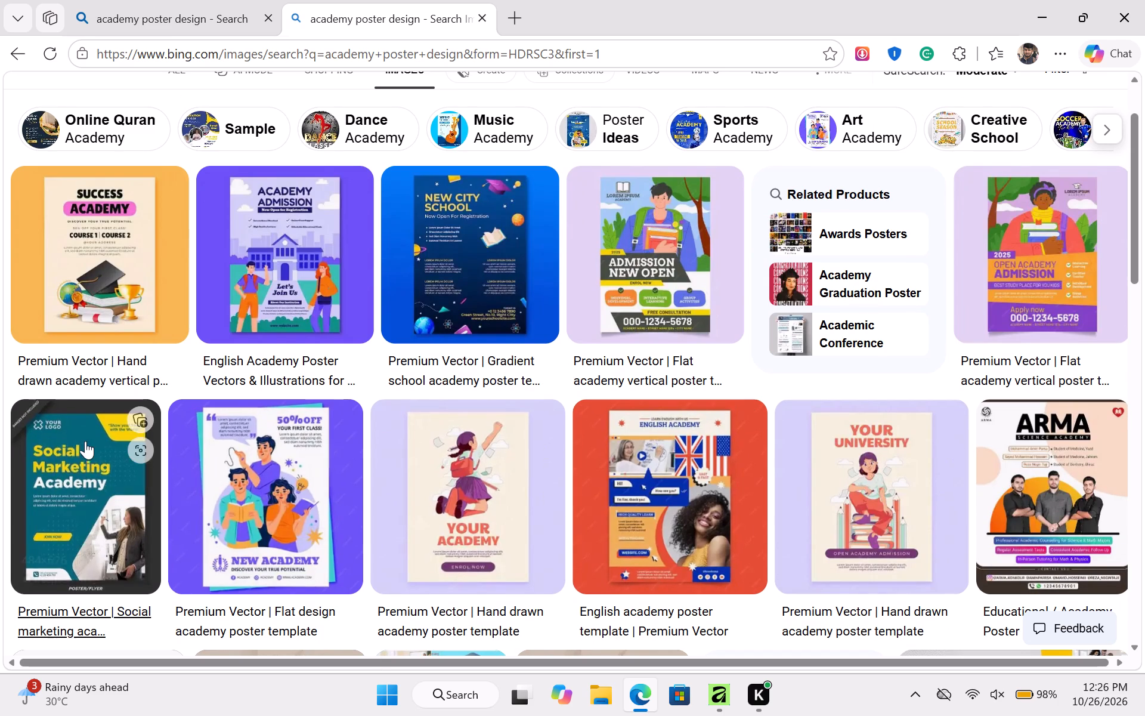
left_click(74, 477)
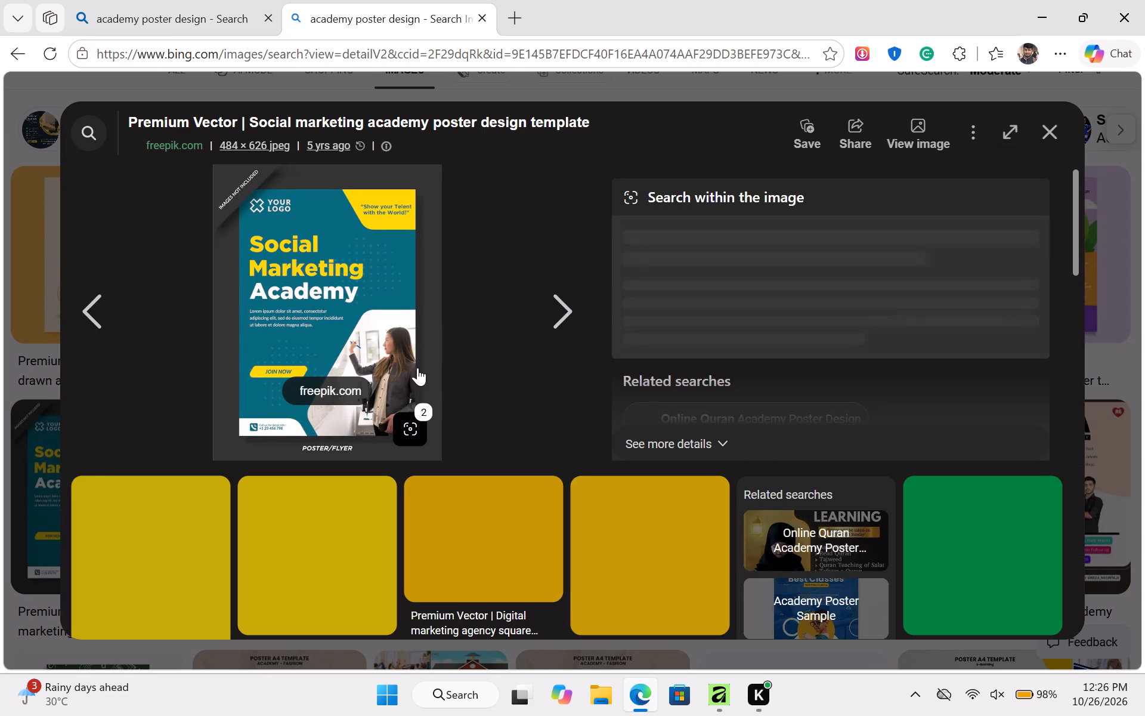
Pick the yellow Digital Marketing Agency poster from the related images and view its full image in a new tab.
scroll(562, 458, "down", 2)
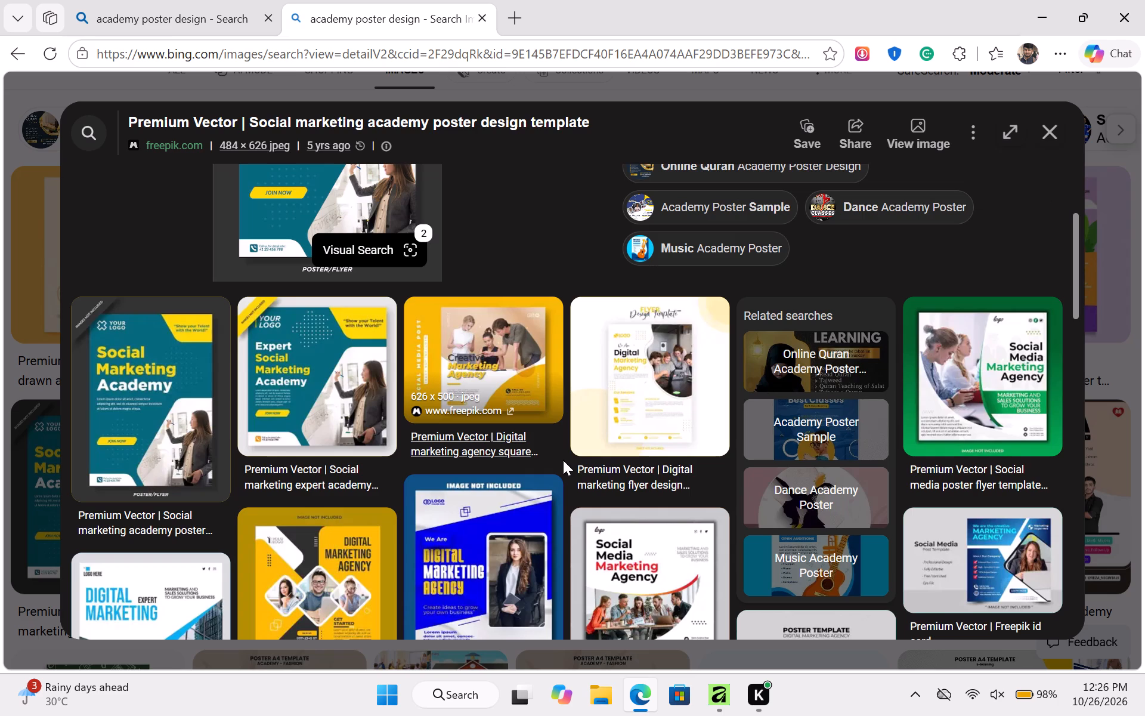
scroll(362, 563, "down", 2)
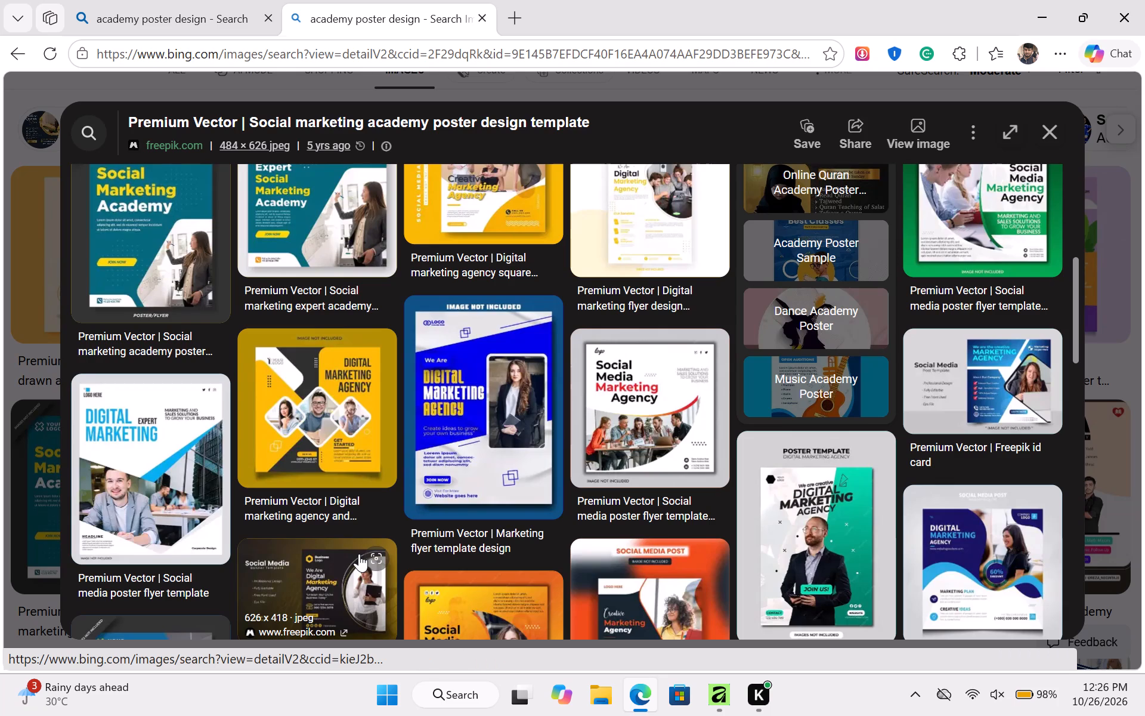
left_click(305, 406)
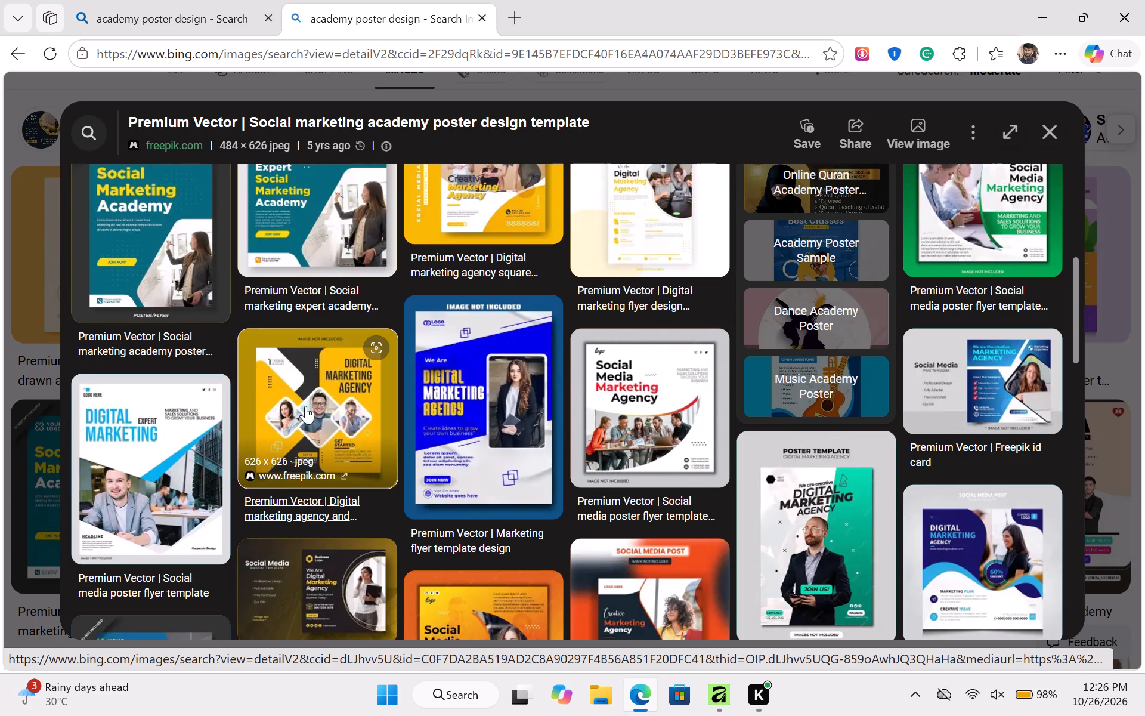
right_click(291, 328)
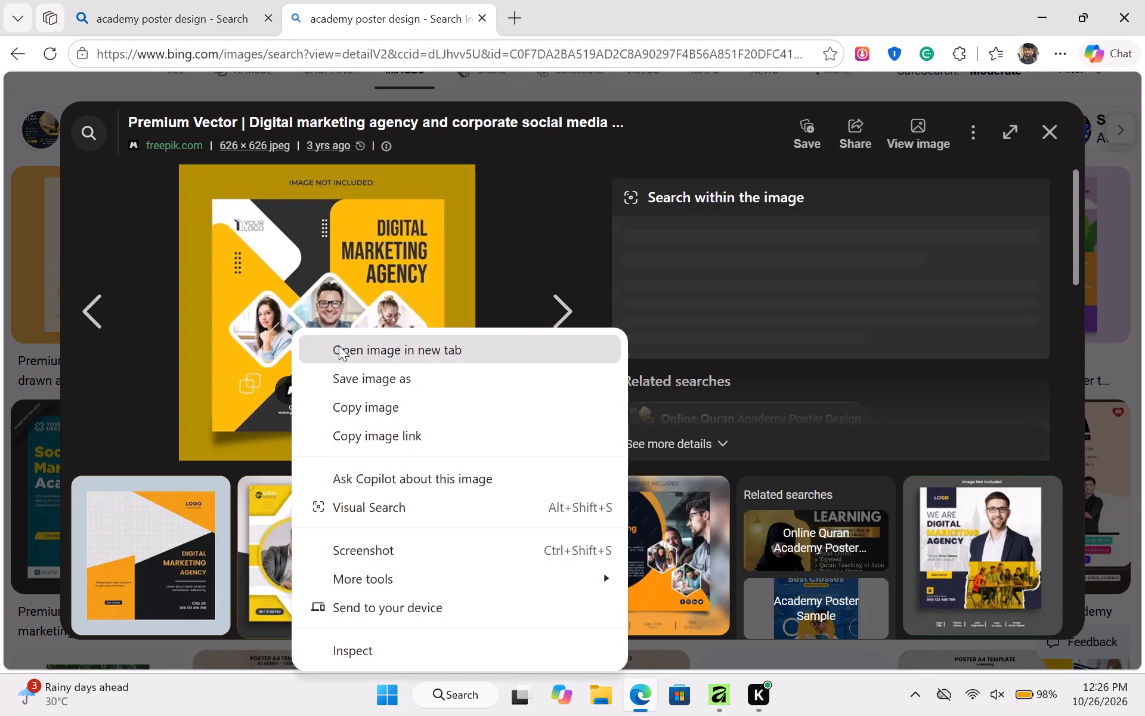
left_click(343, 350)
left_click(527, 14)
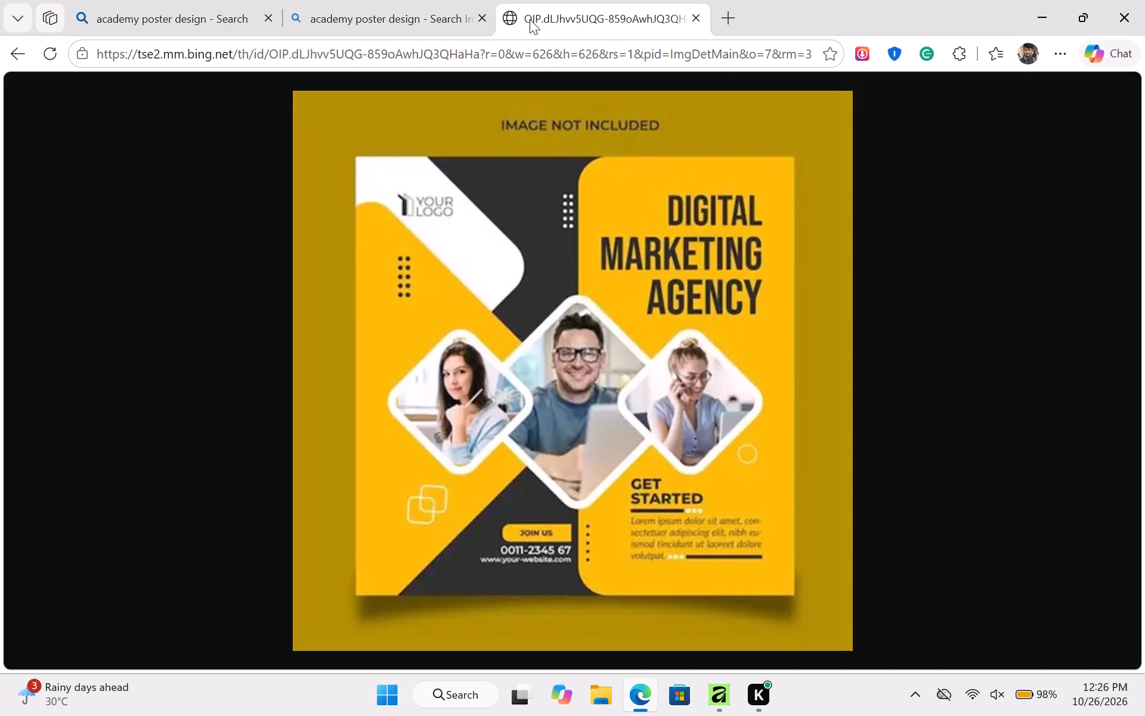
Load Pixabay's "pixels" image search page in the first browser tab, replacing the general search results.
left_click(138, 7)
left_click(183, 50)
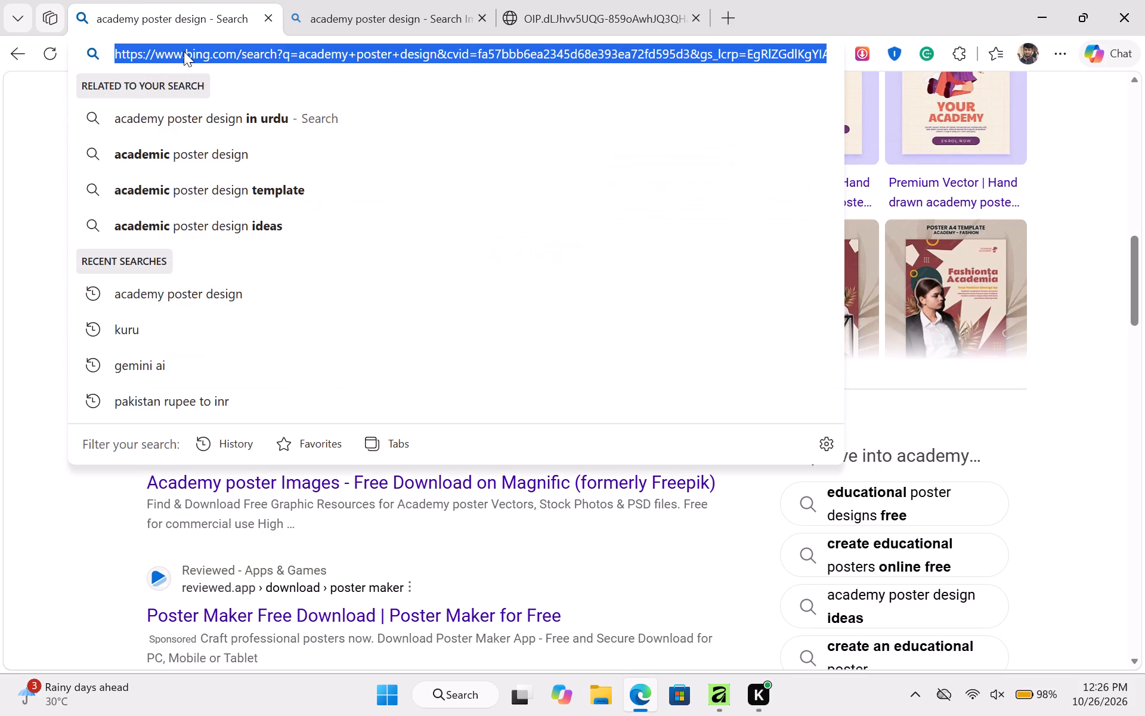
type("pix")
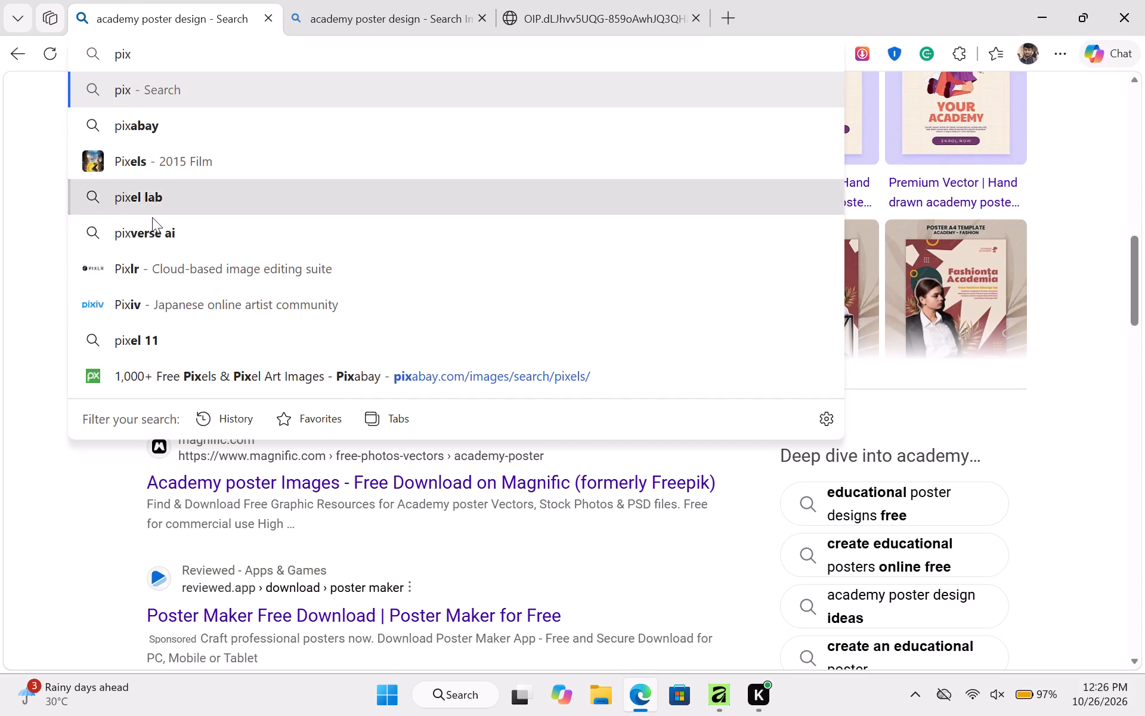
left_click(188, 368)
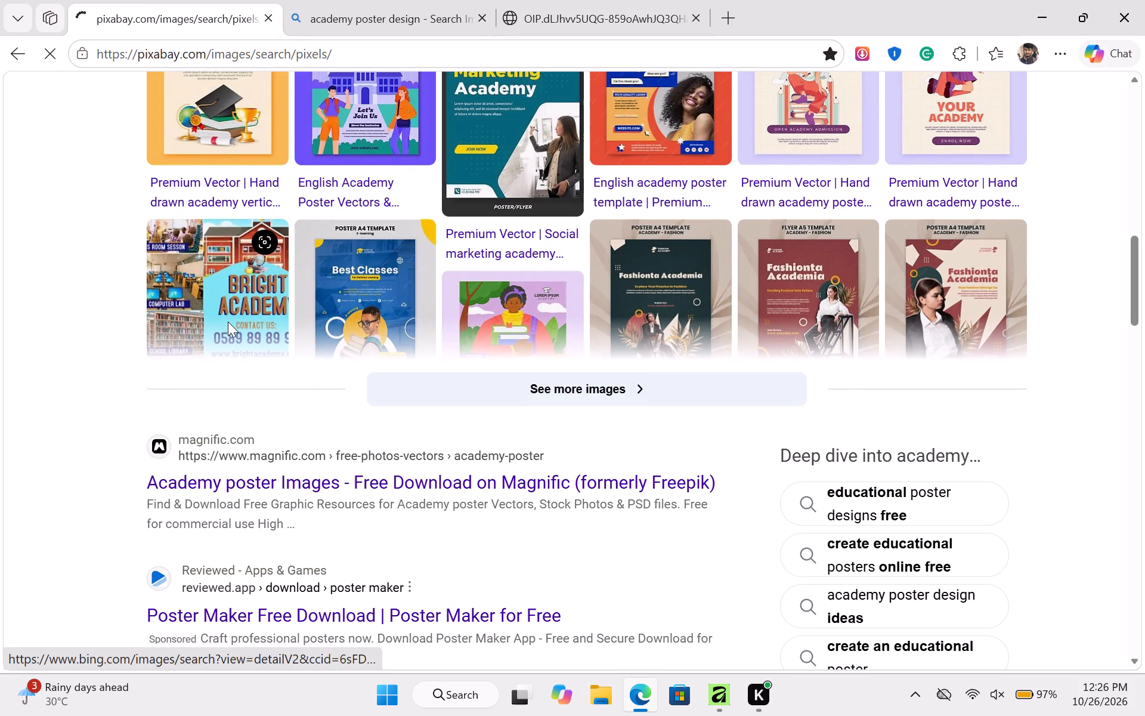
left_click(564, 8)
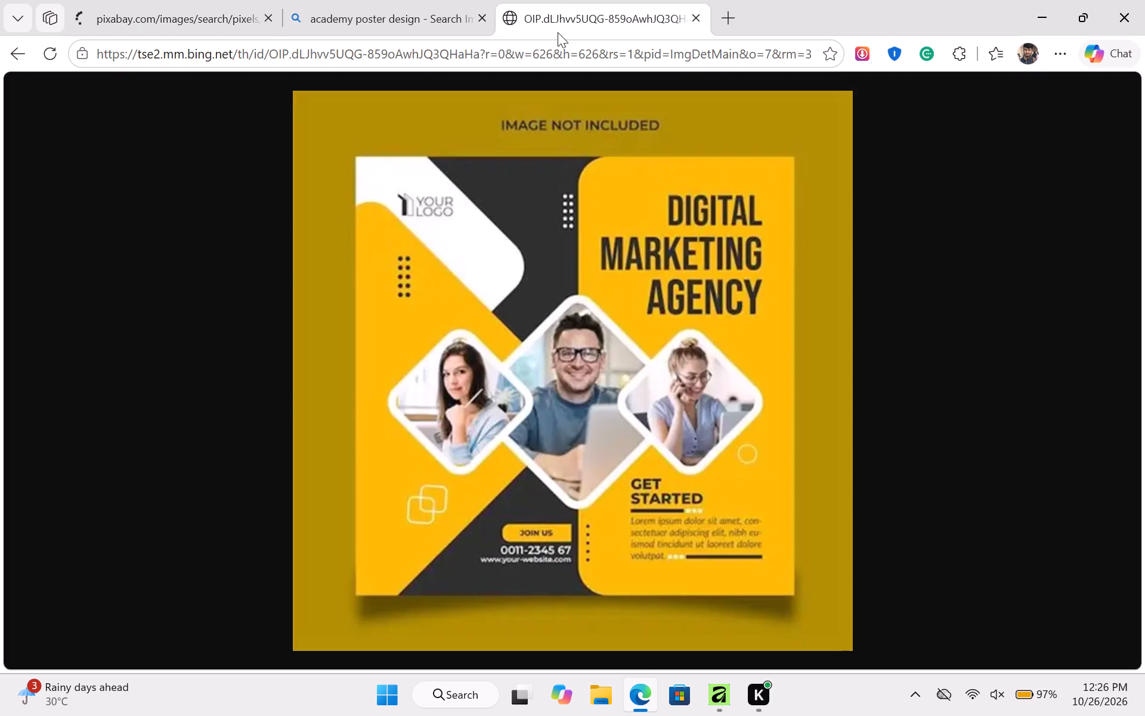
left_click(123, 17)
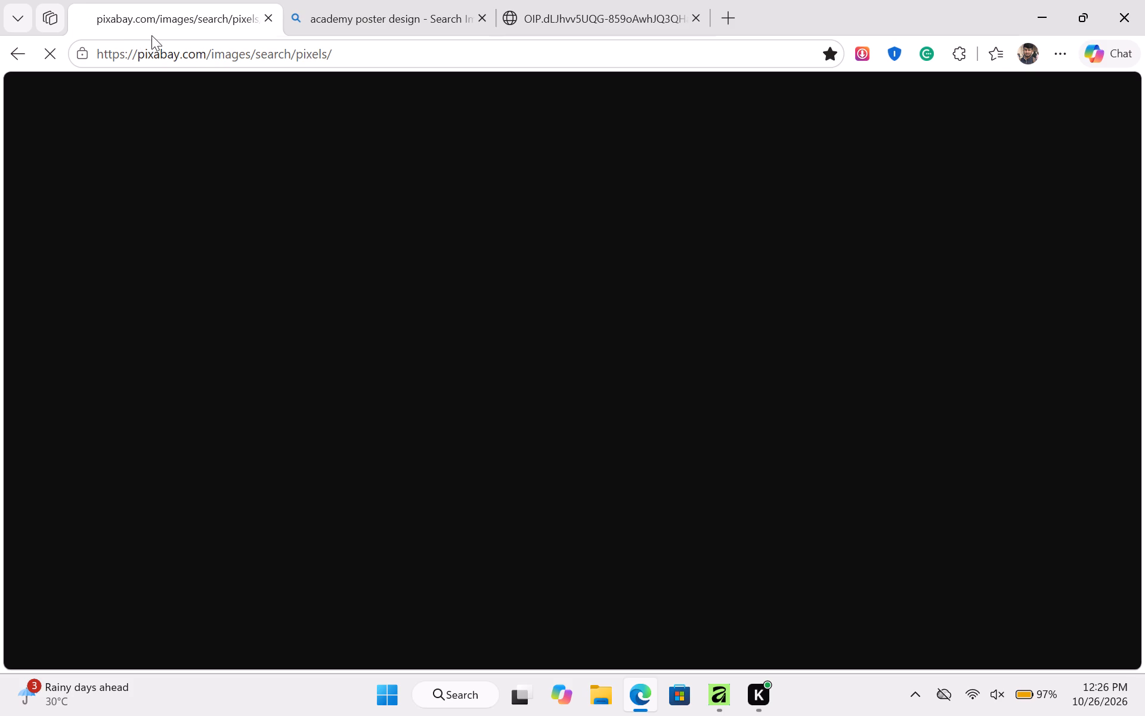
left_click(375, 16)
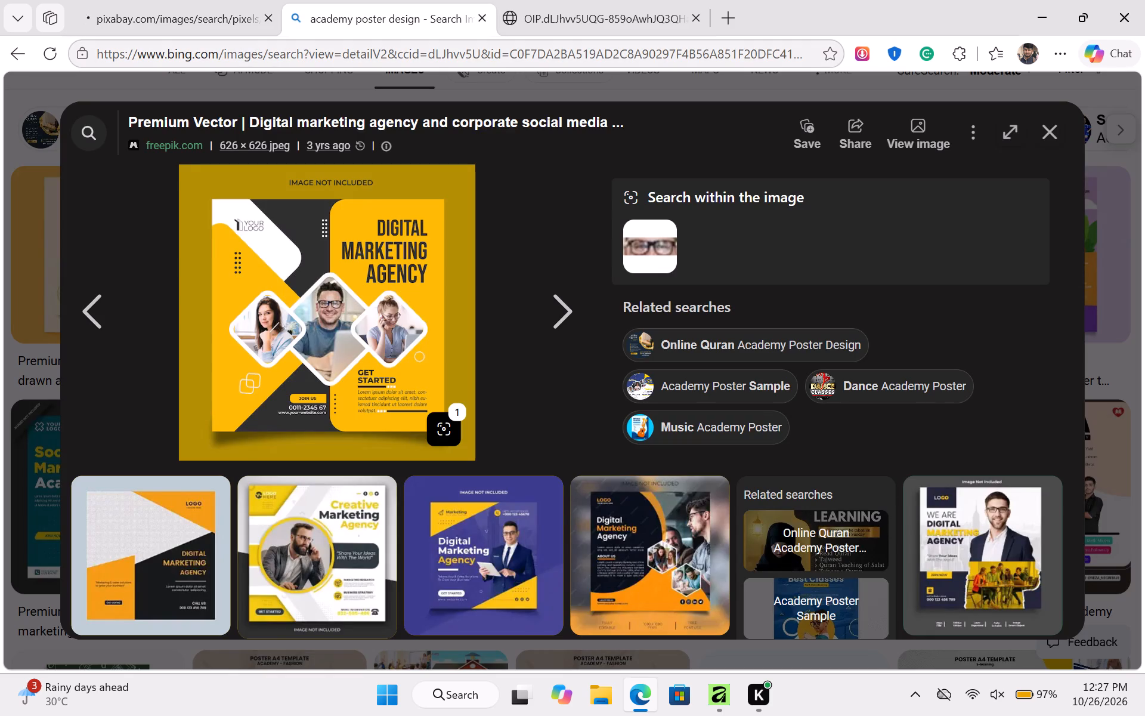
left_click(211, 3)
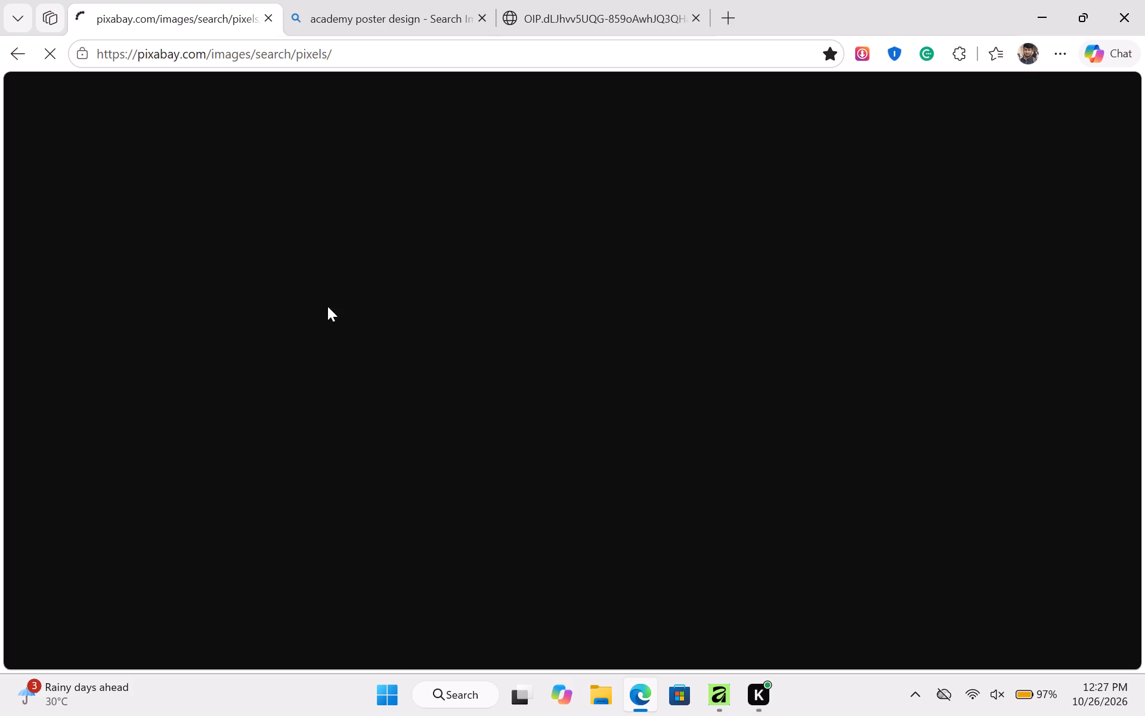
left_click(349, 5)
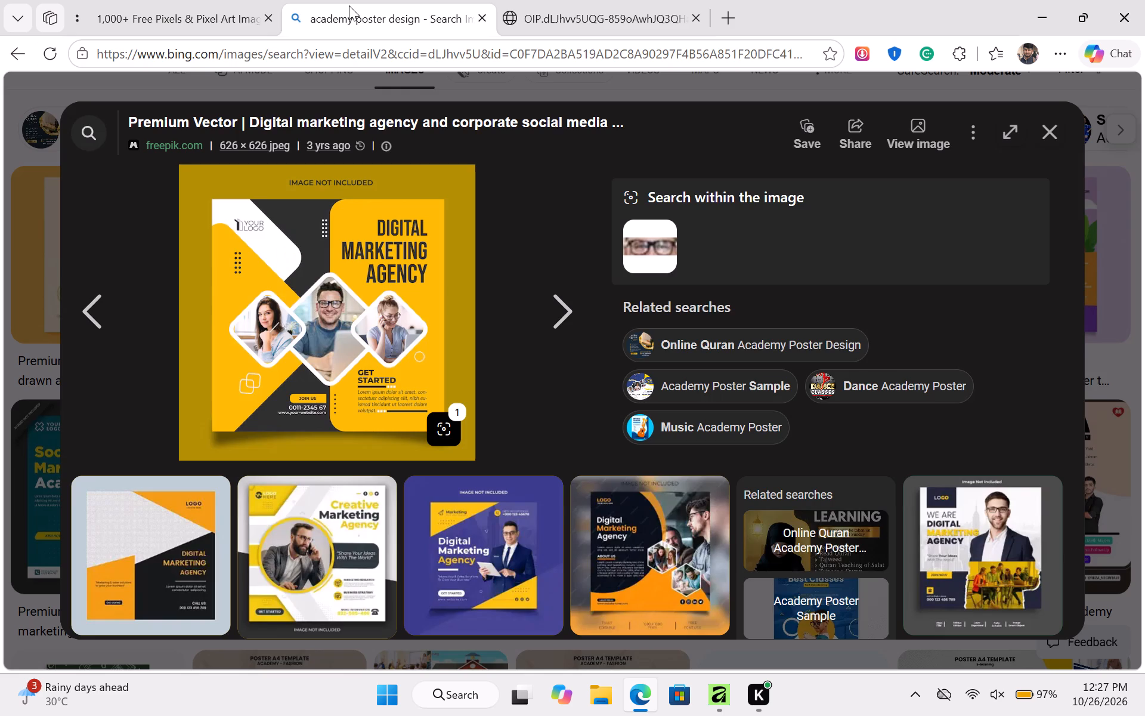
Return to the Pixabay page and look over its free image results for pixels.
left_click(212, 18)
scroll(553, 293, "down", 1)
scroll(556, 295, "up", 1)
scroll(556, 297, "down", 1)
scroll(567, 301, "up", 1)
scroll(509, 274, "down", 1)
scroll(440, 205, "up", 2)
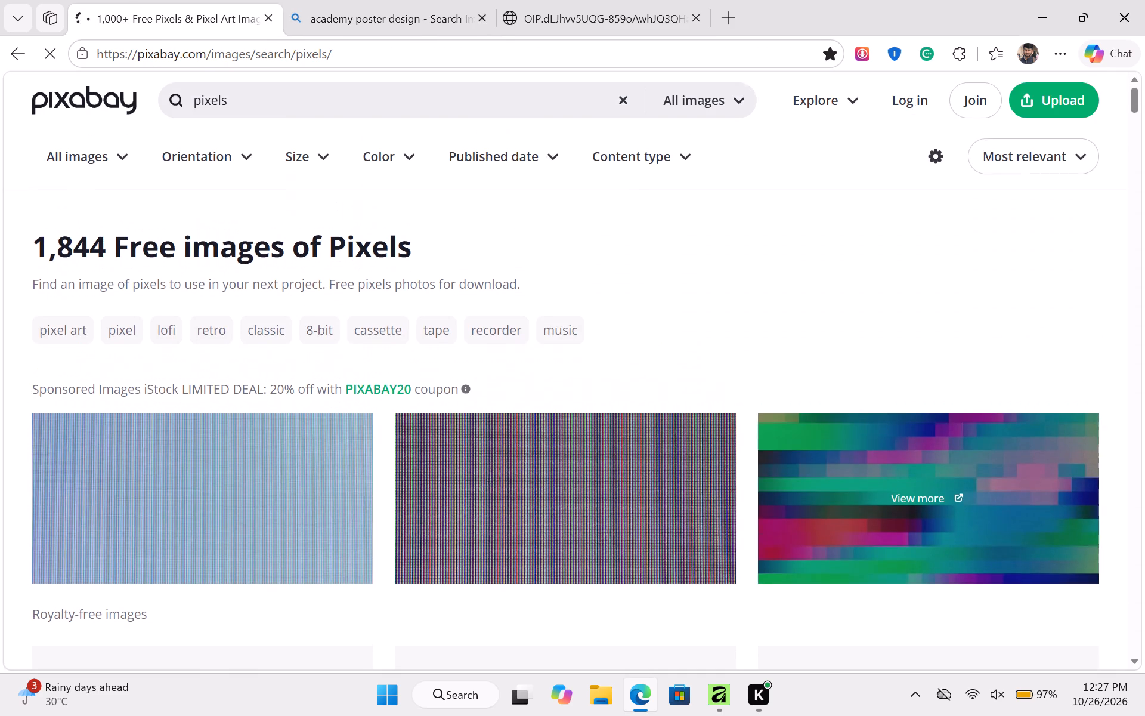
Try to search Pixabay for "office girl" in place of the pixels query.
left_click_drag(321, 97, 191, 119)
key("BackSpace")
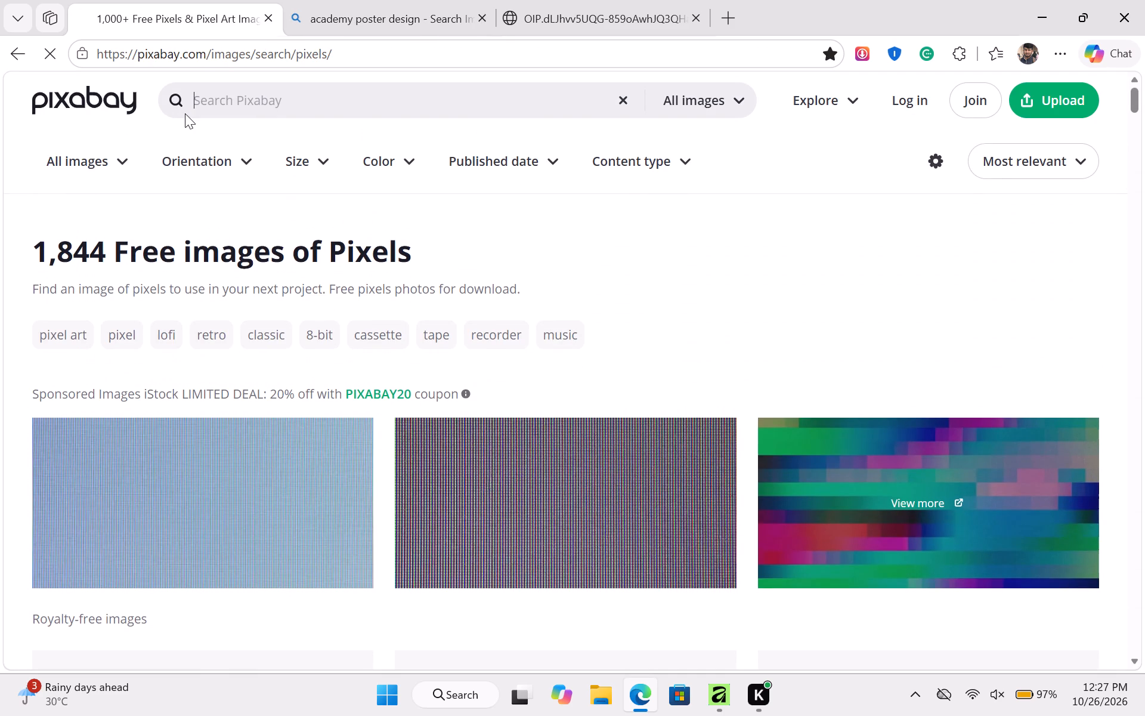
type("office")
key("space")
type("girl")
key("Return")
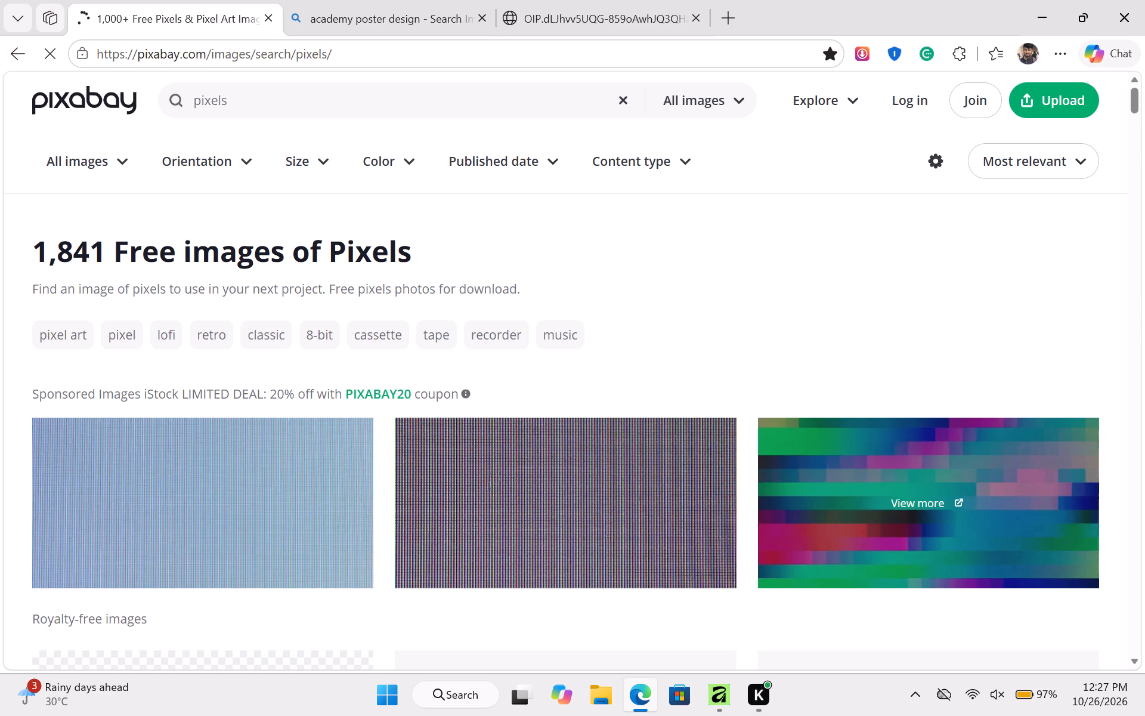
Search Pixabay for office and choose the "office worker" in Photos suggestion.
left_click(255, 103)
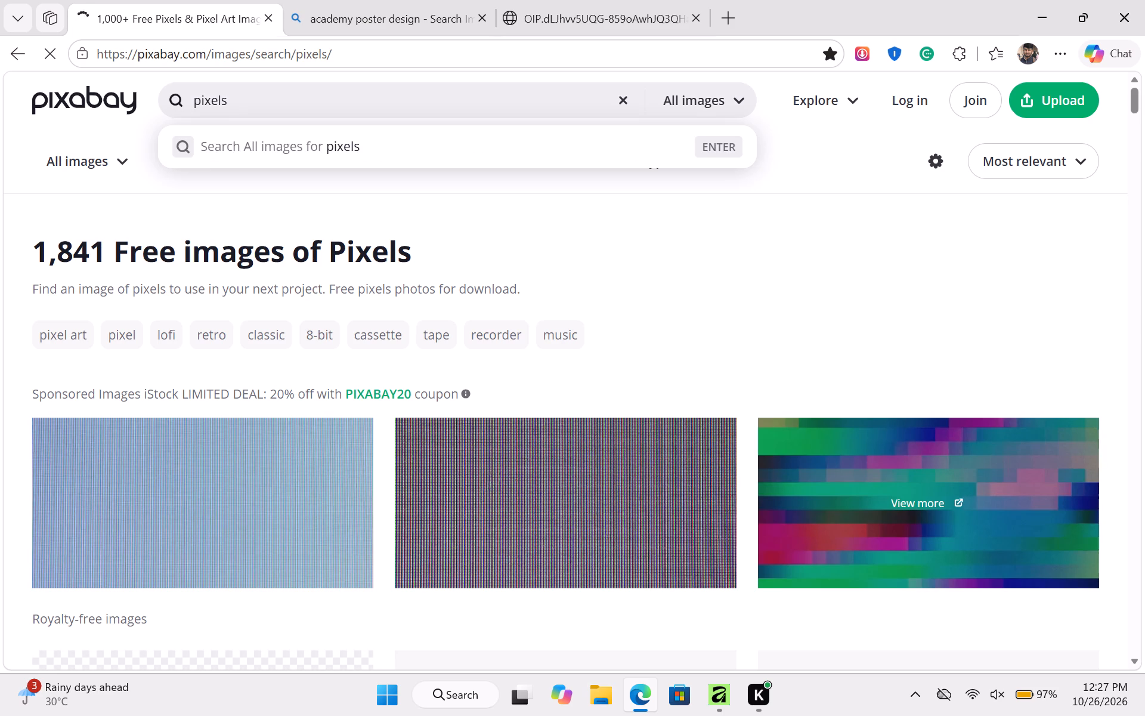
key("BackSpace")
key("BackSpace")
key("BackSpace")
key("BackSpace")
key("BackSpace")
key("BackSpace")
key("BackSpace")
key("BackSpace")
key("BackSpace")
key("BackSpace")
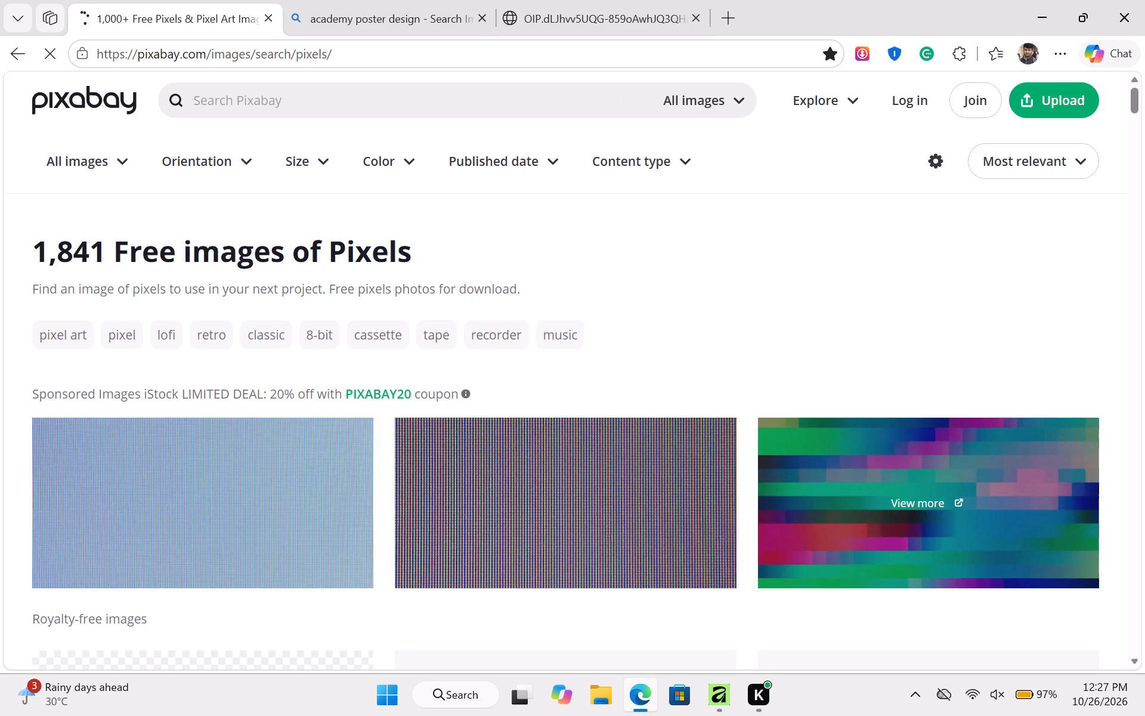
type("offic")
key("e")
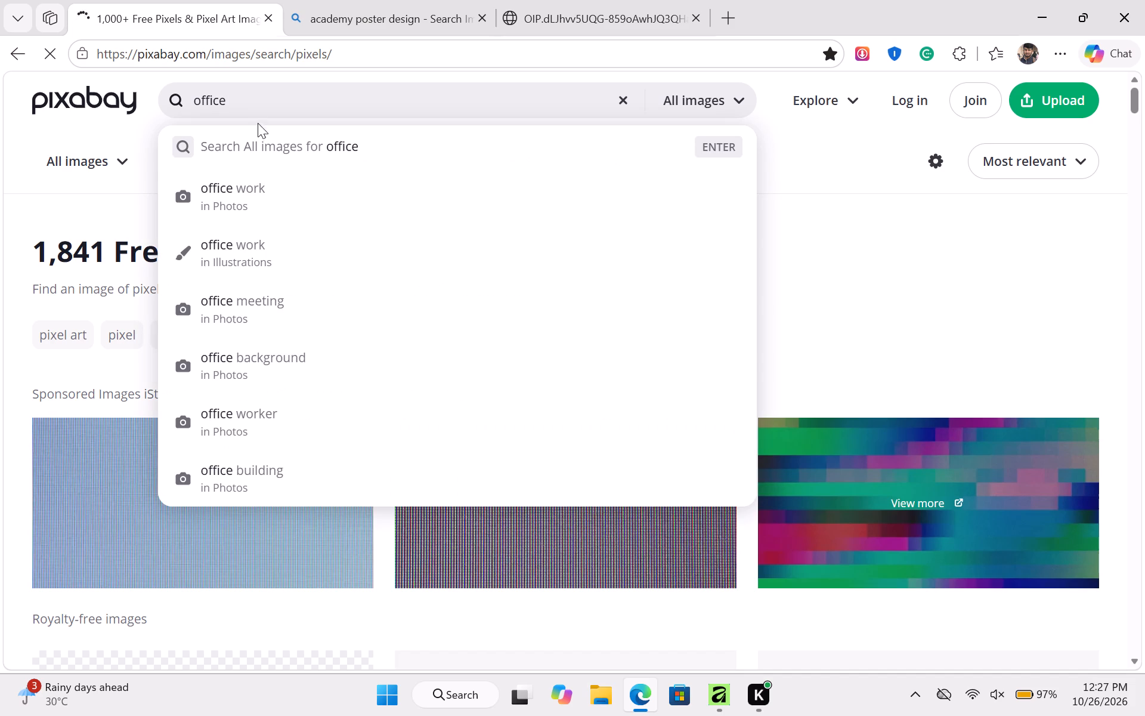
left_click(239, 433)
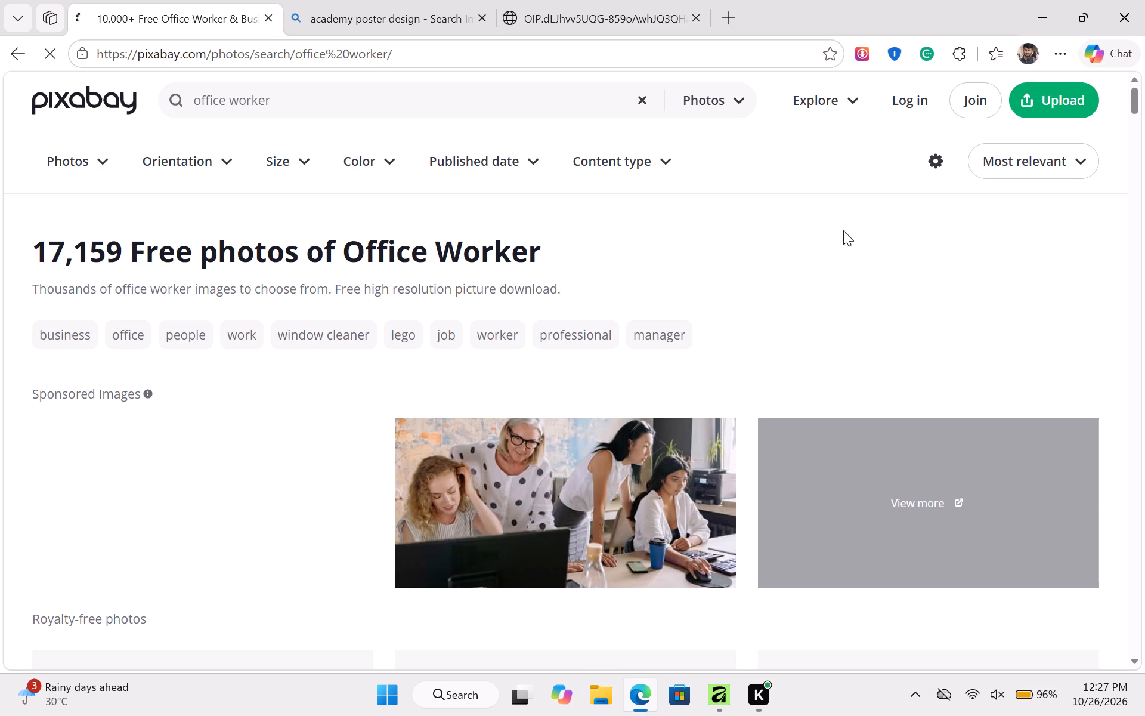
Look over the free office worker photos for pictures suited to the poster.
scroll(828, 237, "down", 2)
scroll(756, 263, "up", 1)
scroll(741, 268, "down", 1)
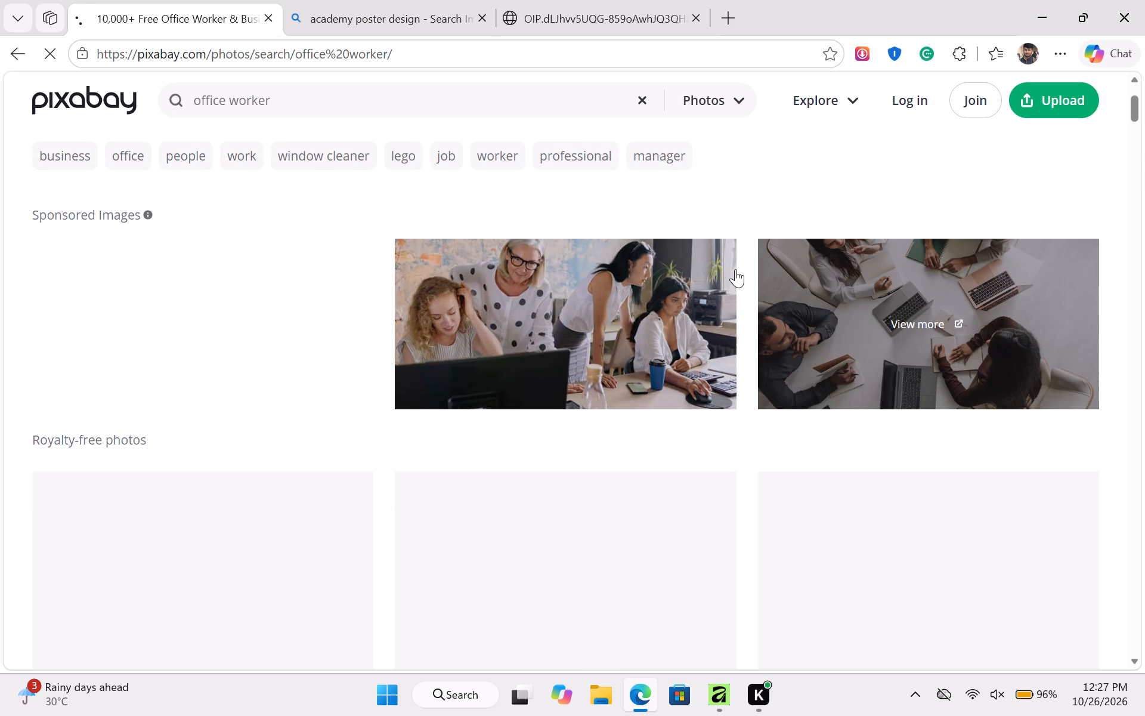
scroll(735, 269, "up", 1)
scroll(735, 269, "down", 1)
scroll(735, 269, "up", 1)
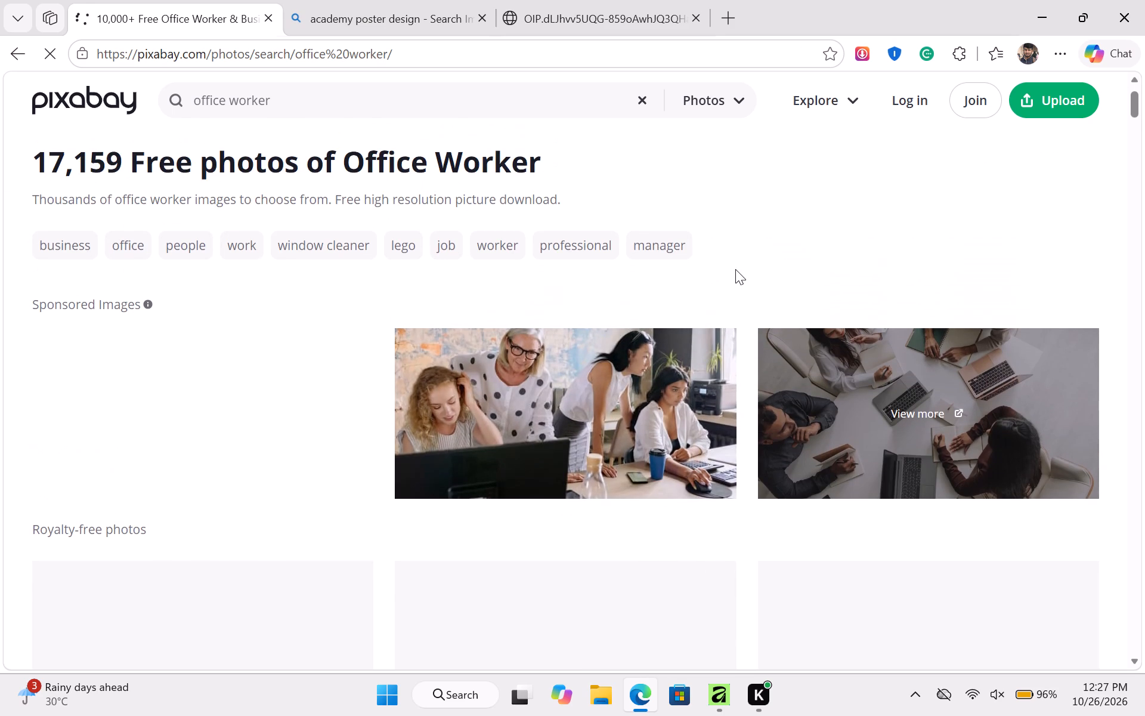
scroll(742, 268, "down", 1)
scroll(742, 268, "up", 1)
scroll(742, 268, "down", 1)
scroll(742, 268, "up", 1)
scroll(742, 268, "down", 1)
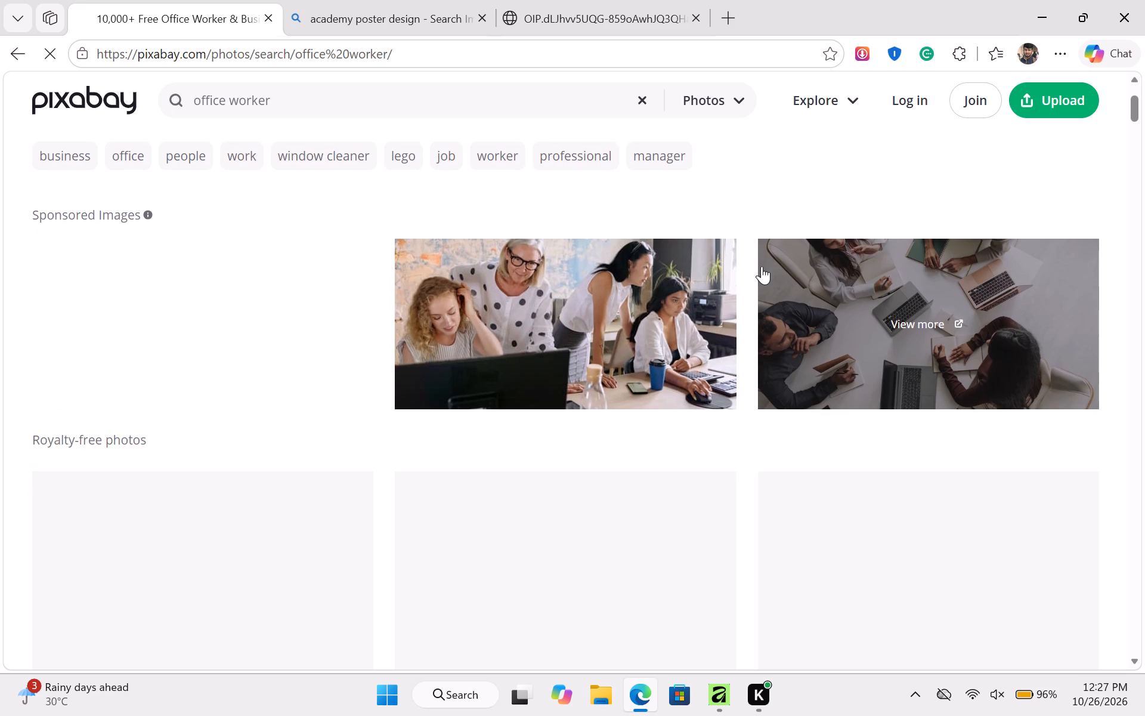
scroll(762, 266, "down", 4)
scroll(759, 275, "up", 1)
scroll(759, 275, "down", 1)
scroll(759, 275, "up", 1)
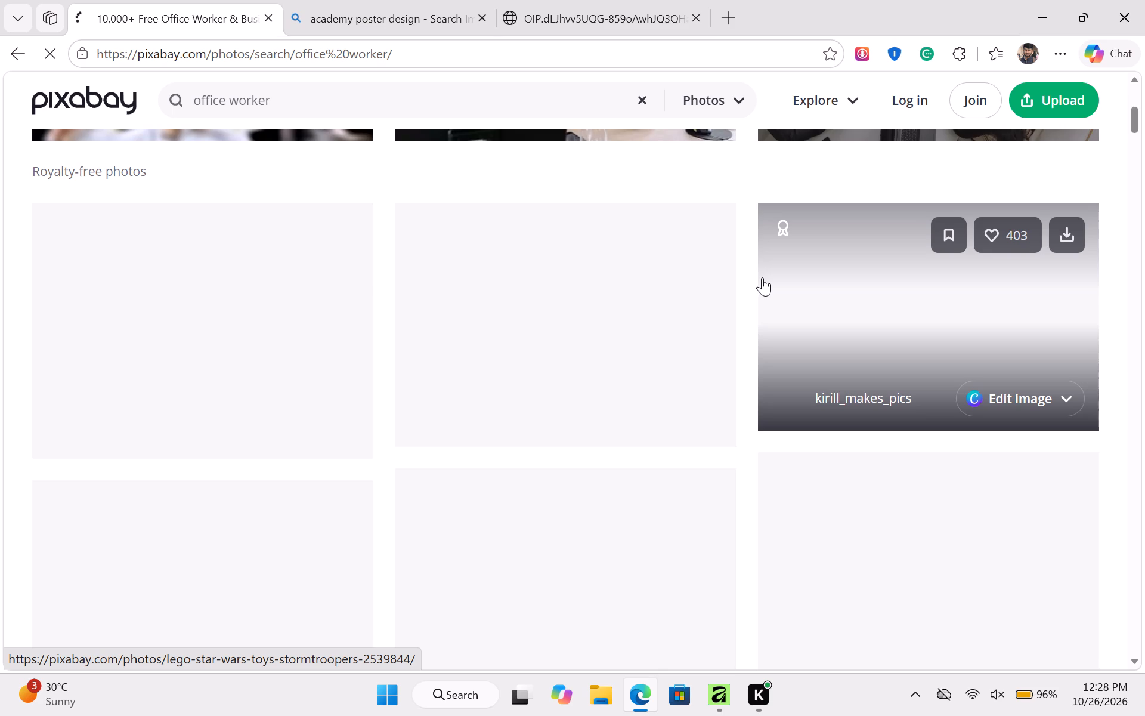
scroll(732, 291, "down", 1)
scroll(500, 300, "up", 1)
scroll(497, 300, "down", 1)
scroll(497, 300, "up", 1)
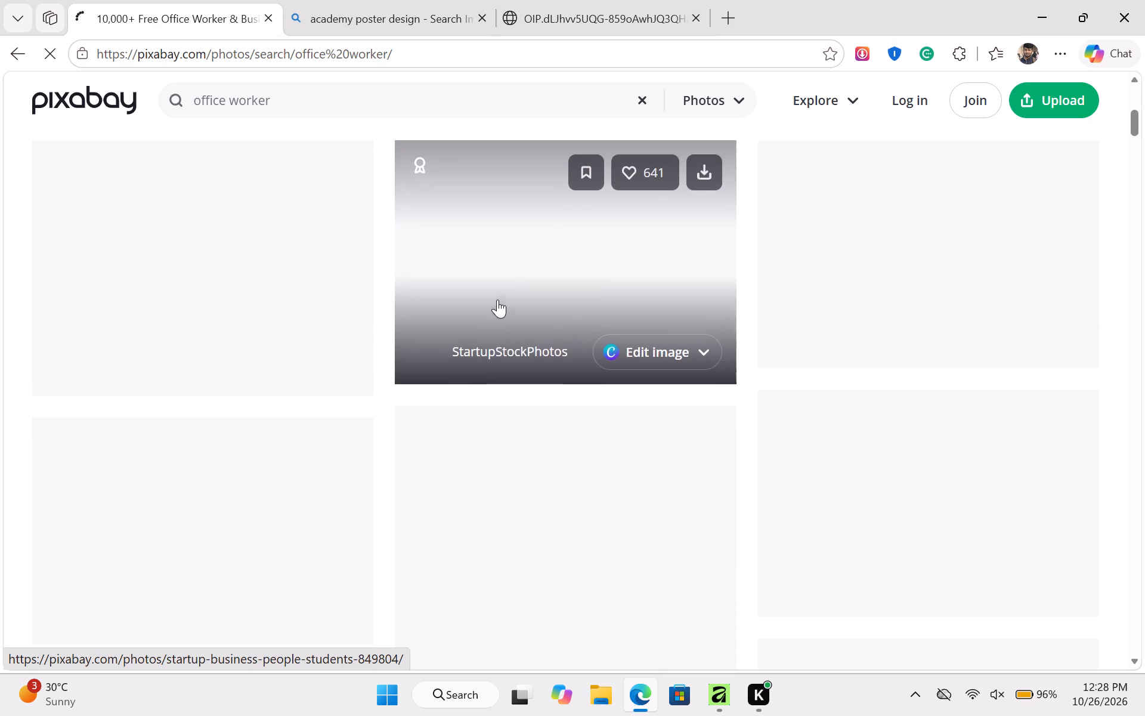
Return to the full image of the yellow Digital Marketing Agency poster to review the reference.
left_click(389, 15)
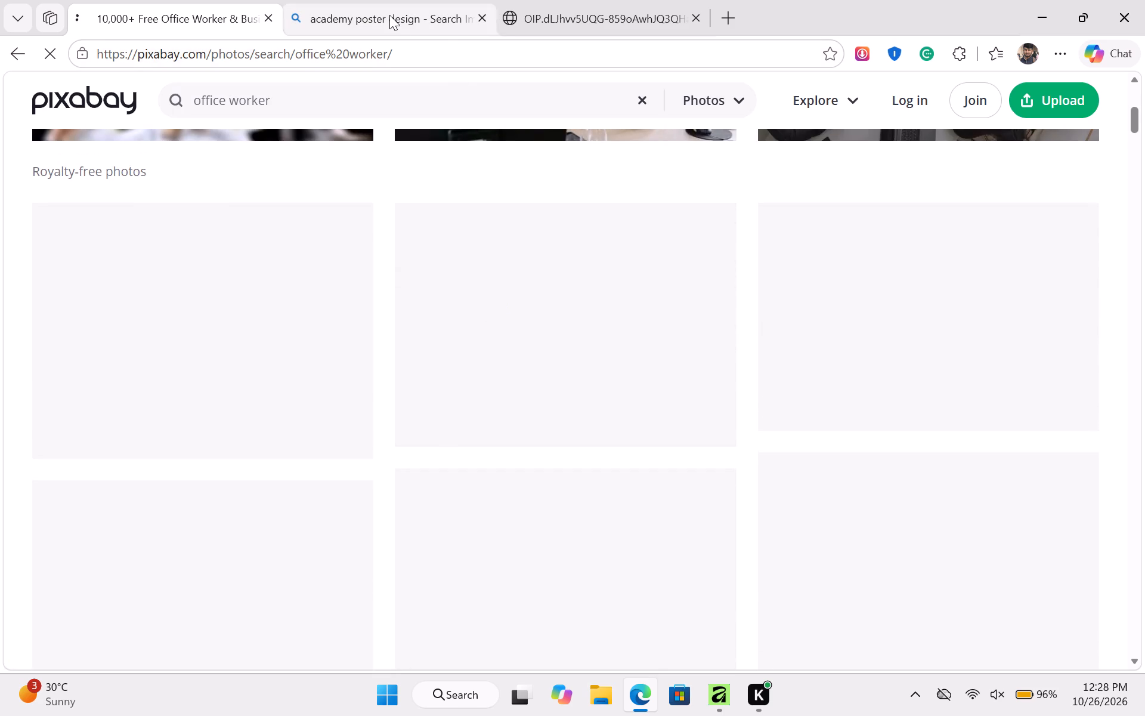
left_click(526, 34)
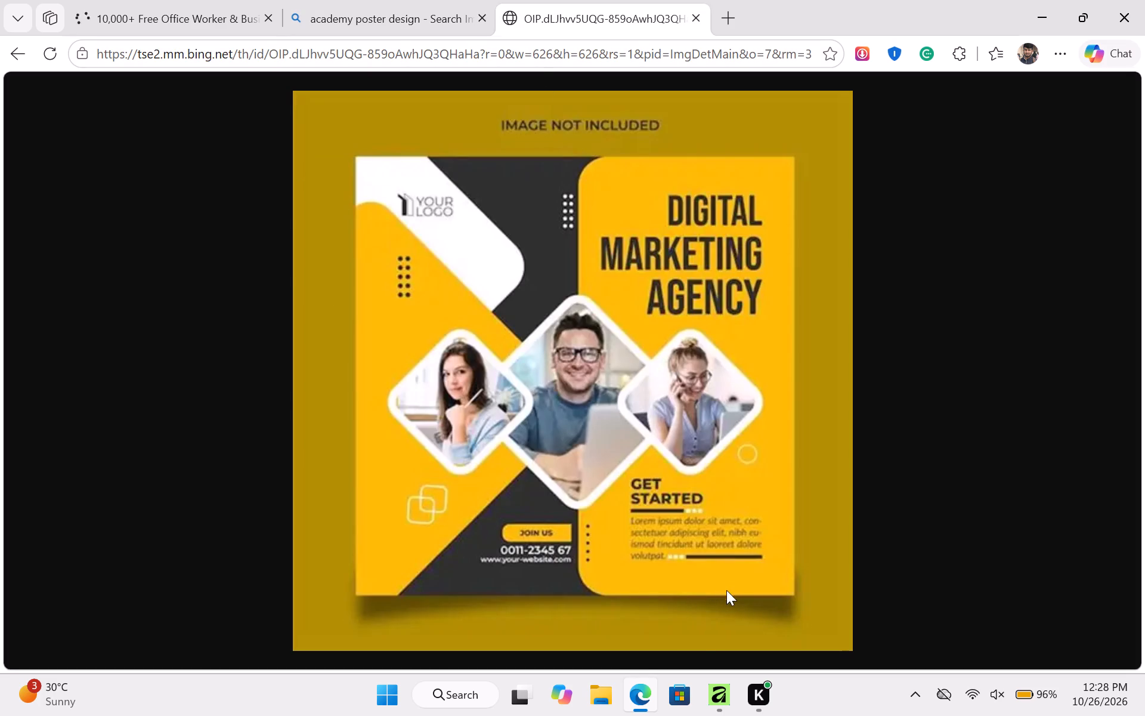
Switch to Affinity and create a new document in pixels with a 1080 px page width and 1080 px height.
left_click(720, 698)
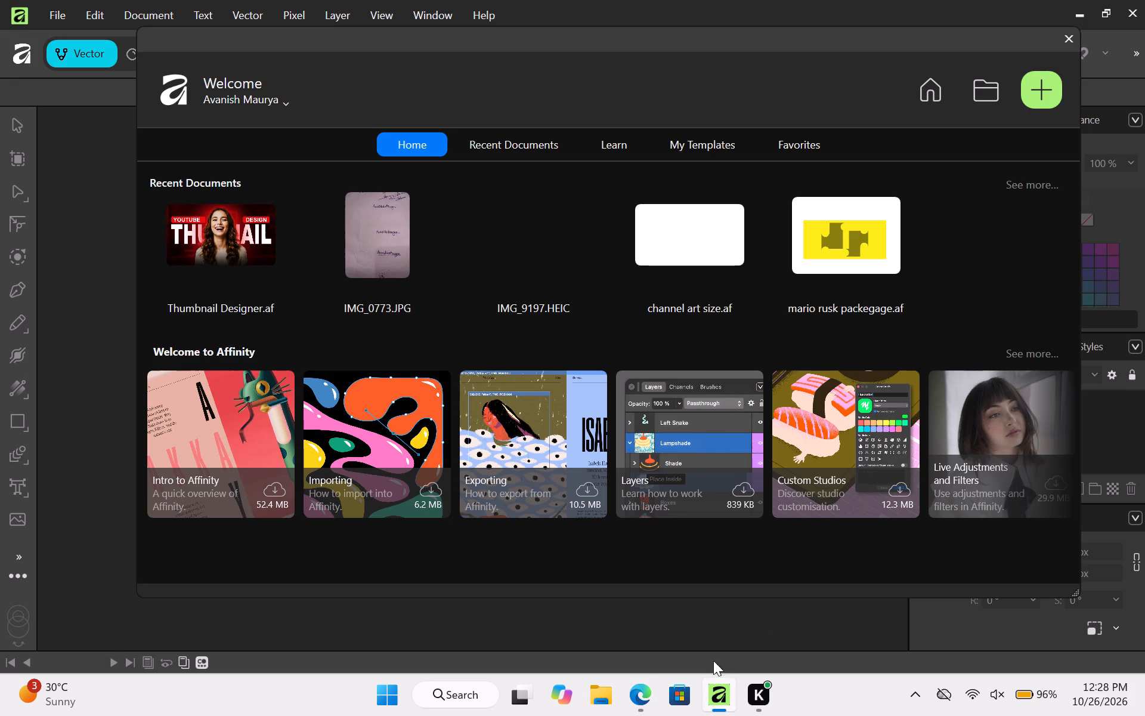
left_click(1036, 97)
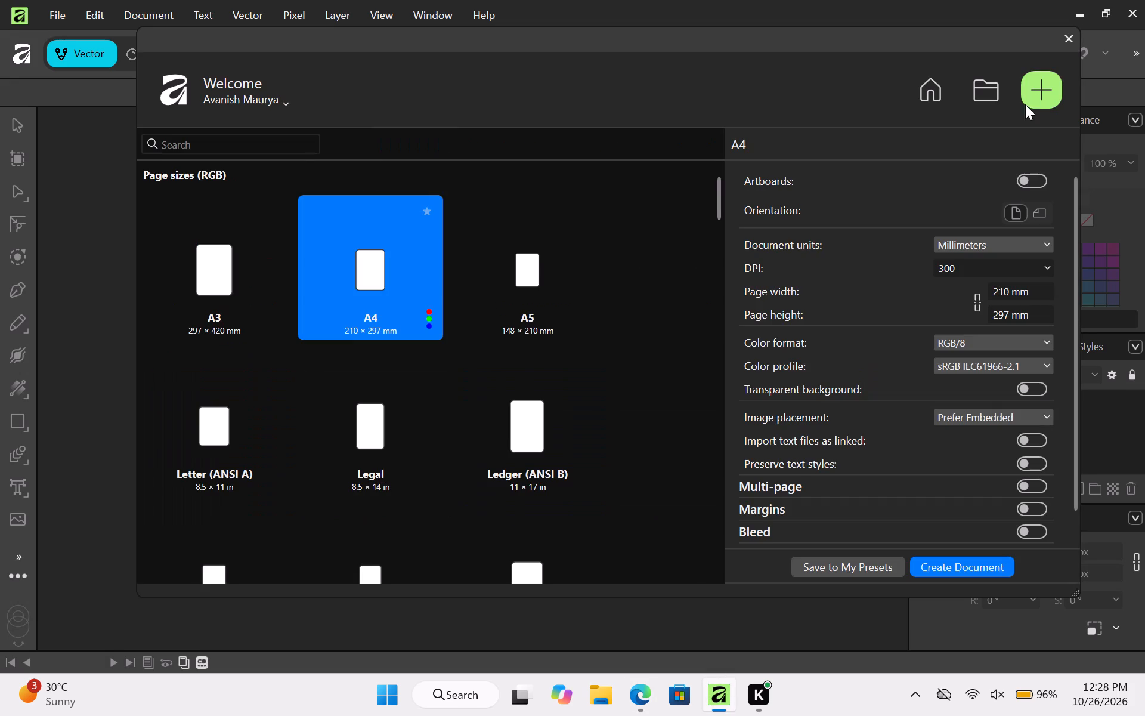
left_click(998, 239)
left_click(991, 270)
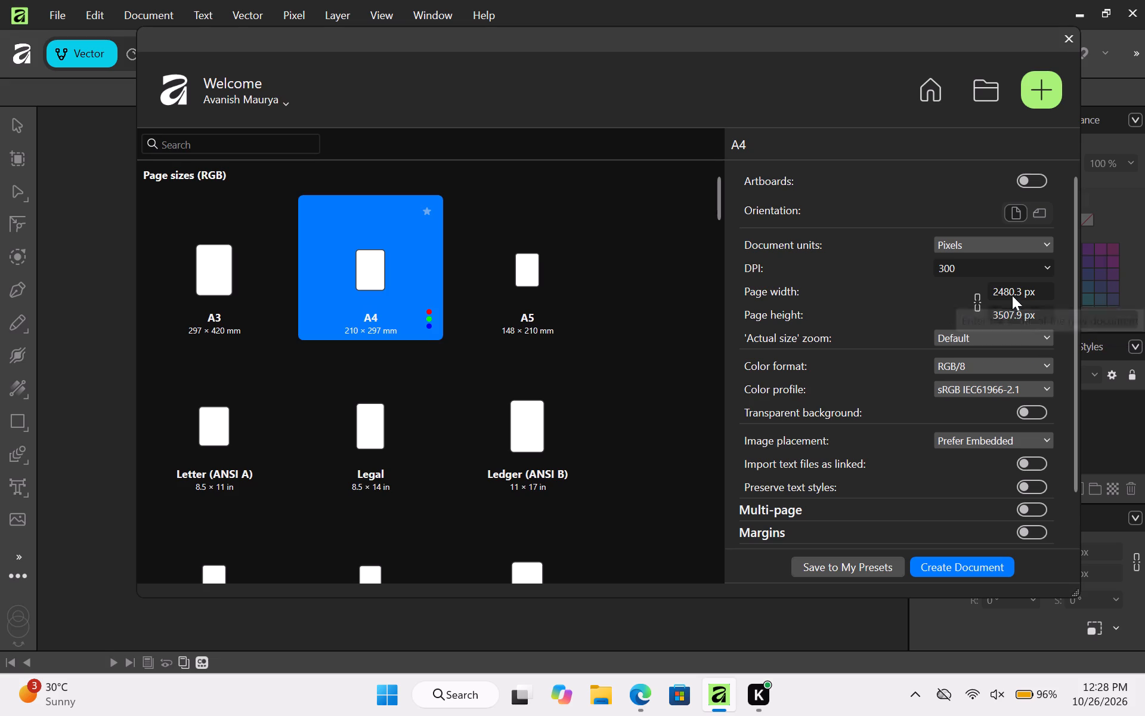
left_click(1012, 295)
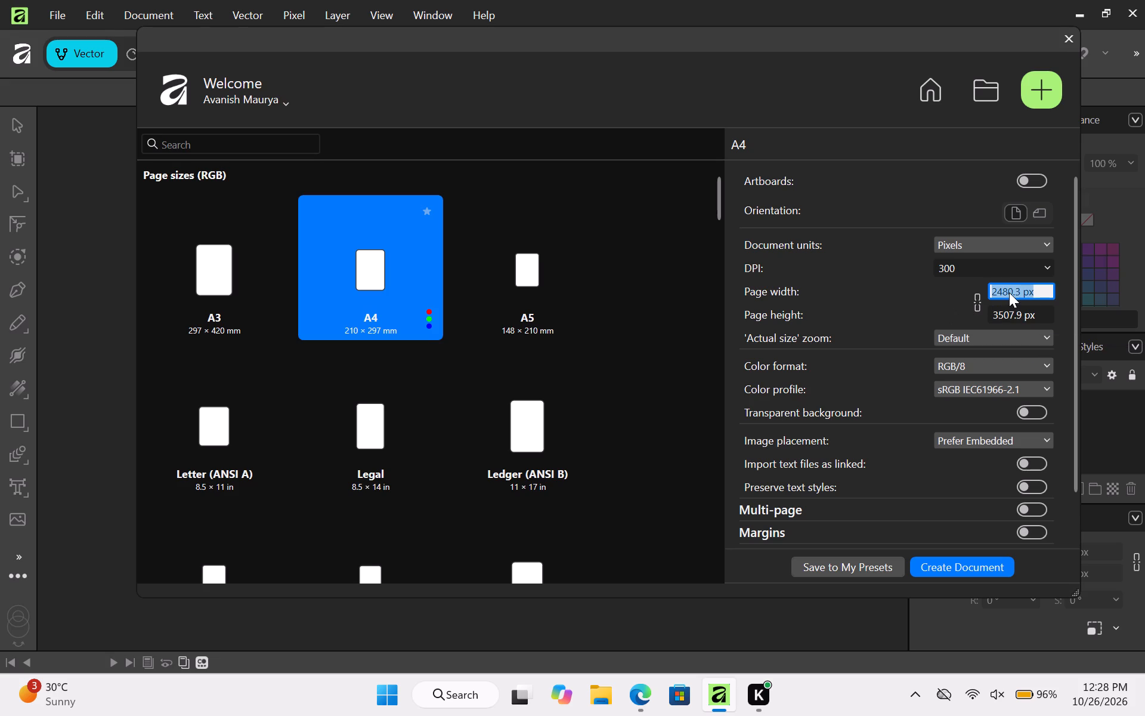
key("BackSpace")
type("1080")
key("Tab")
type("1080")
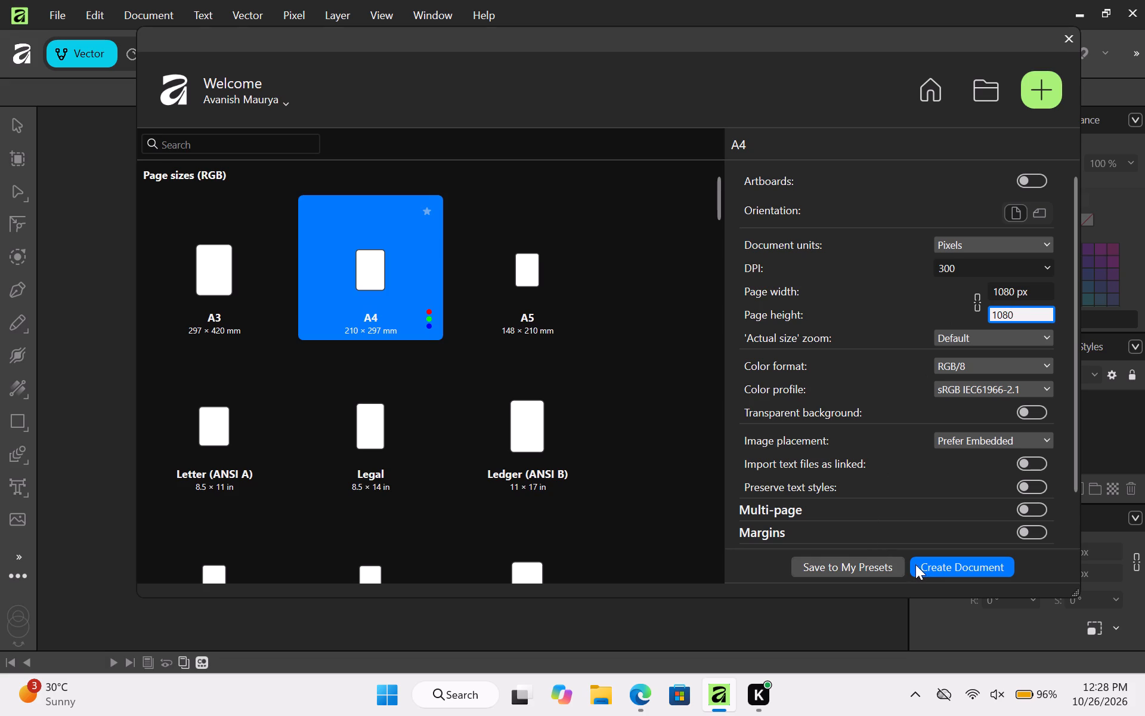
left_click(926, 566)
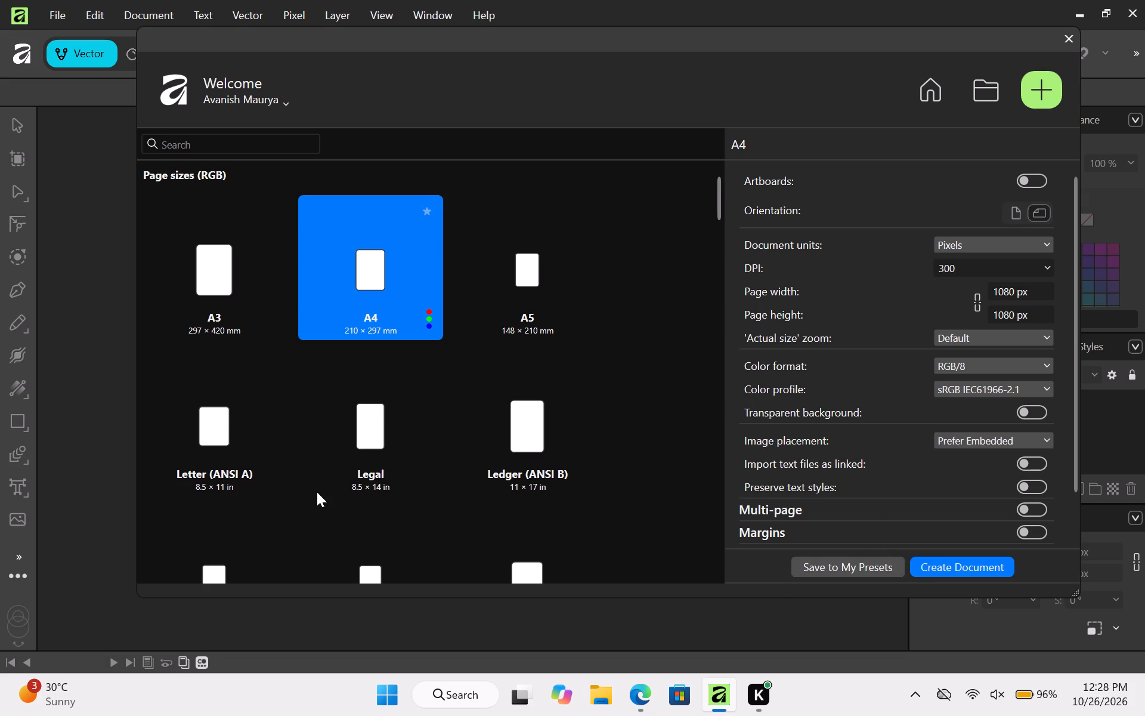
Switch back to Pixabay in the browser, search its photos for "office girl" and look over the results.
left_click(645, 706)
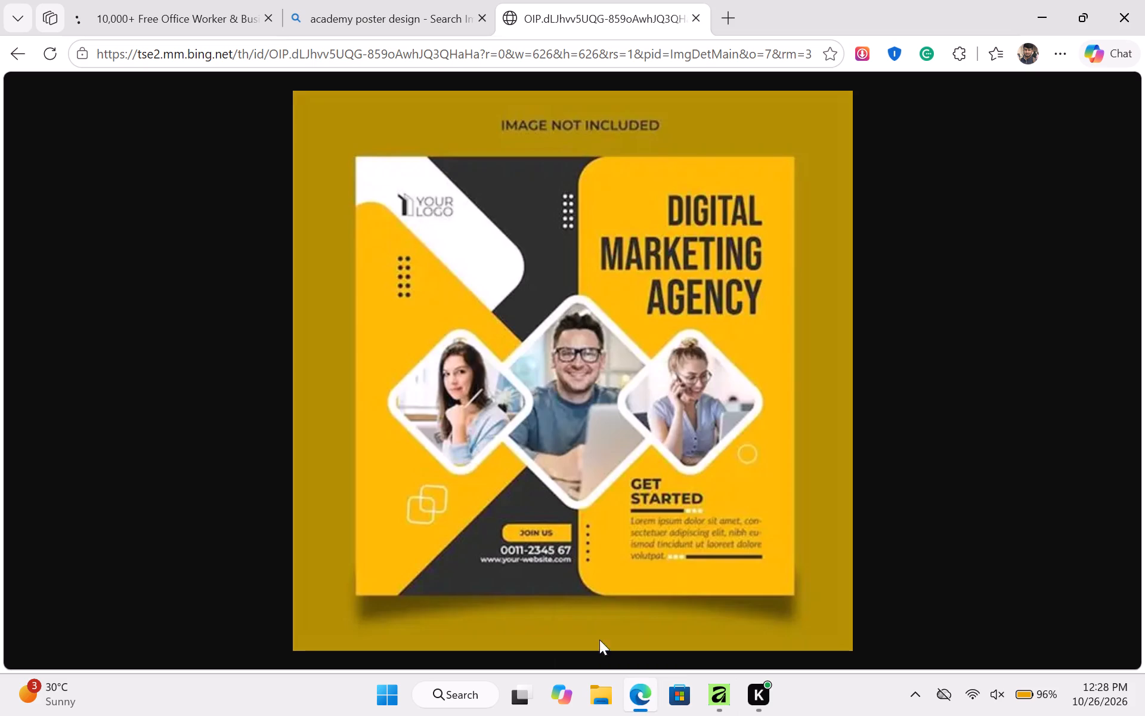
left_click(197, 8)
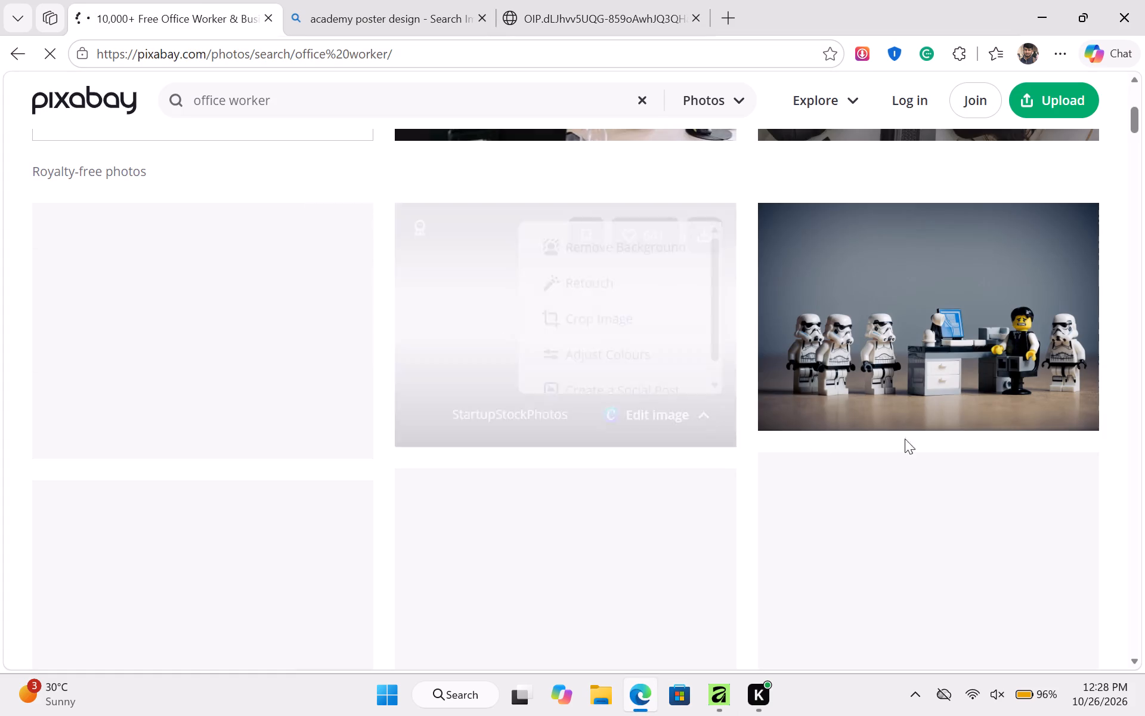
scroll(917, 439, "up", 4)
scroll(917, 439, "down", 1)
left_click(427, 109)
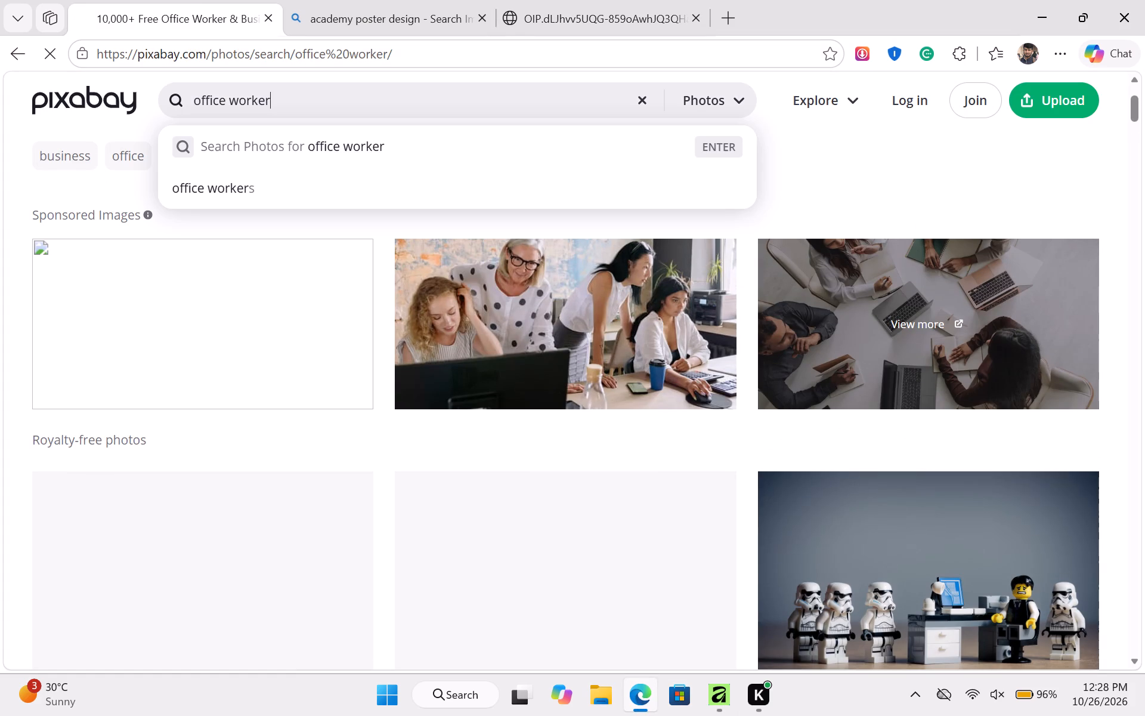
key("BackSpace")
key("BackSpace")
key("BackSpace")
key("BackSpace")
key("BackSpace")
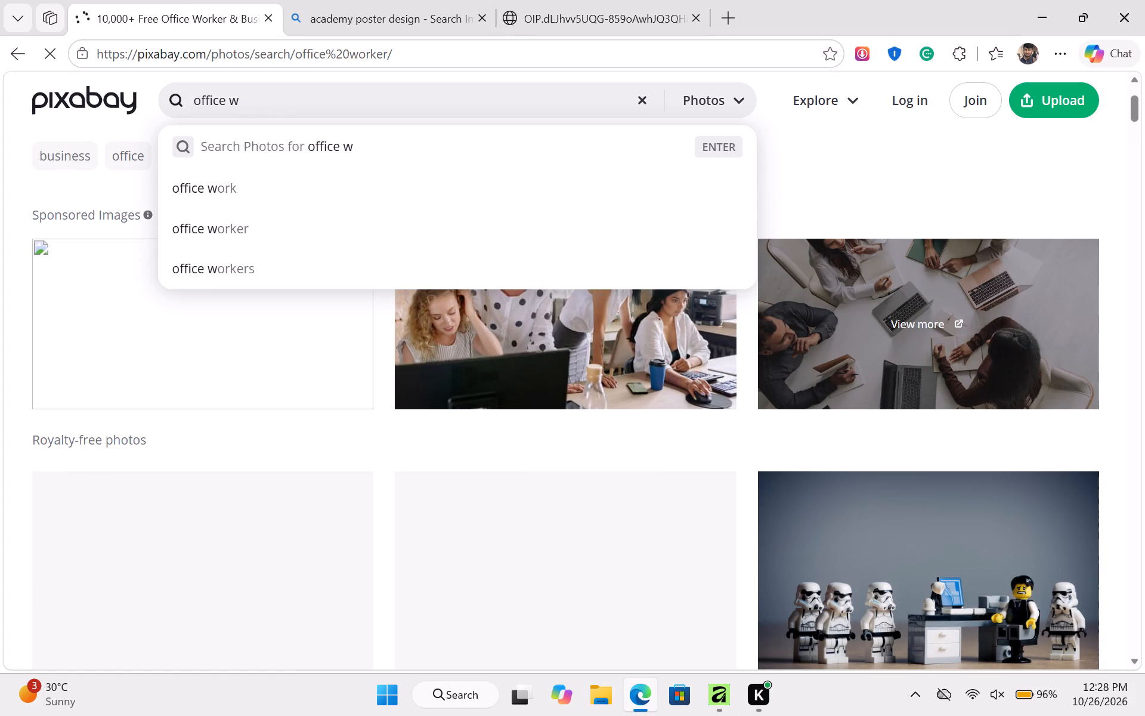
key("BackSpace")
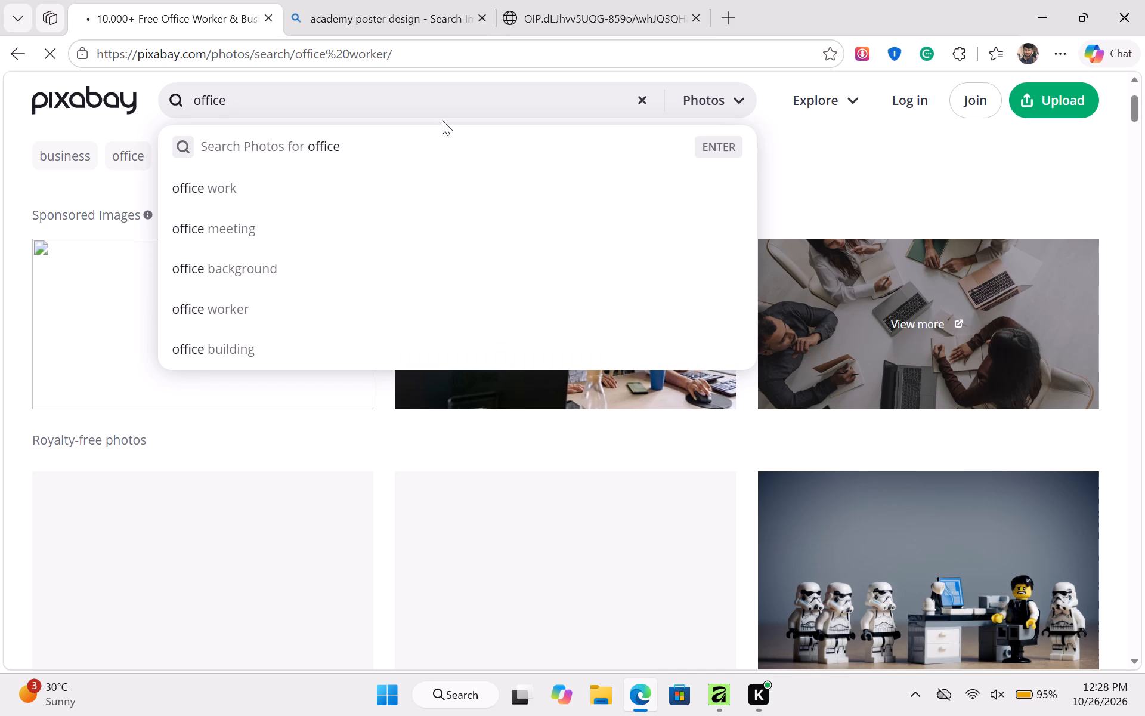
key("space")
type("gi")
type("rl")
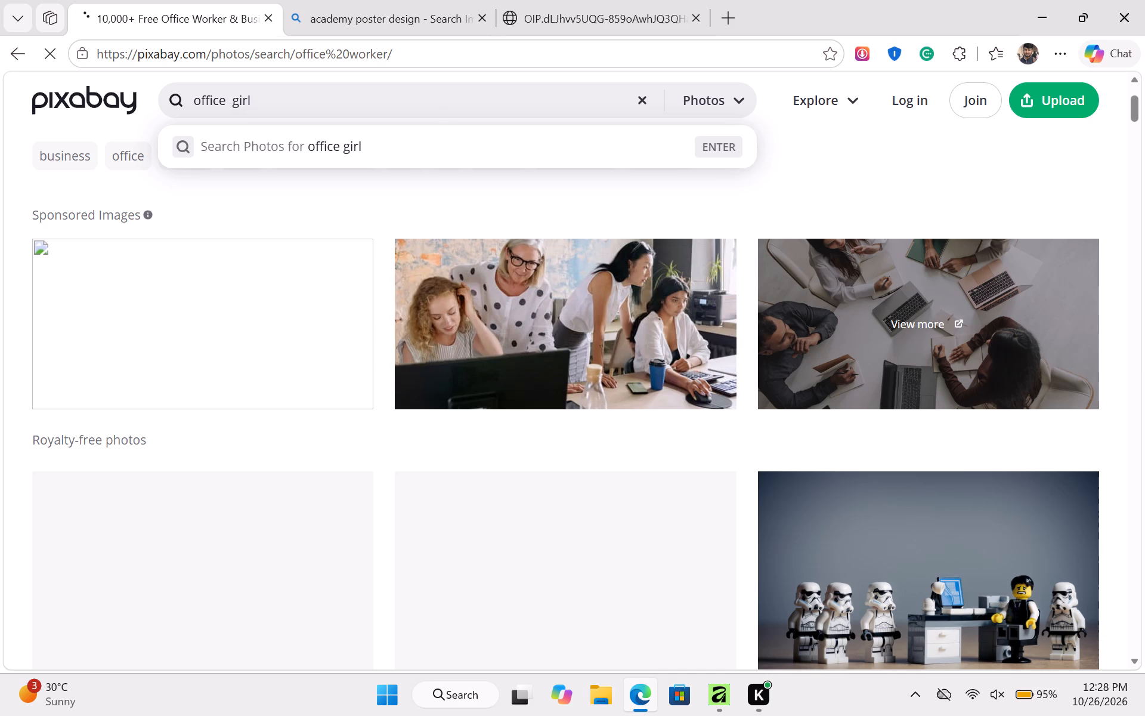
key("Return")
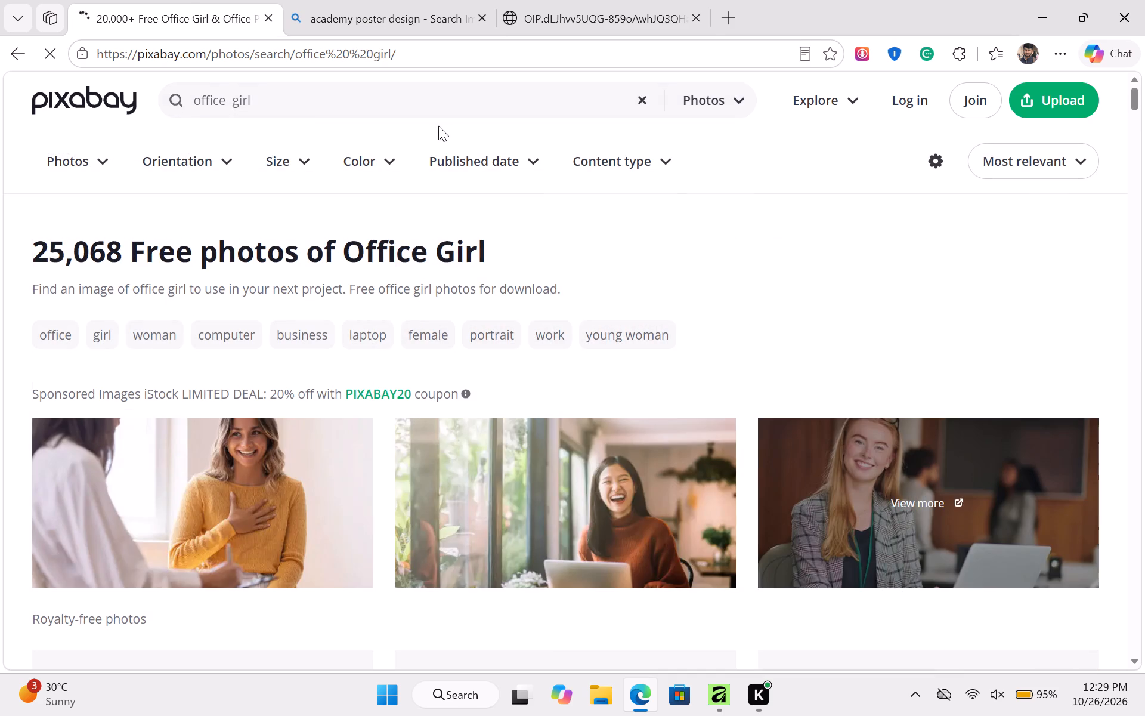
scroll(332, 257, "up", 1)
scroll(332, 264, "down", 3)
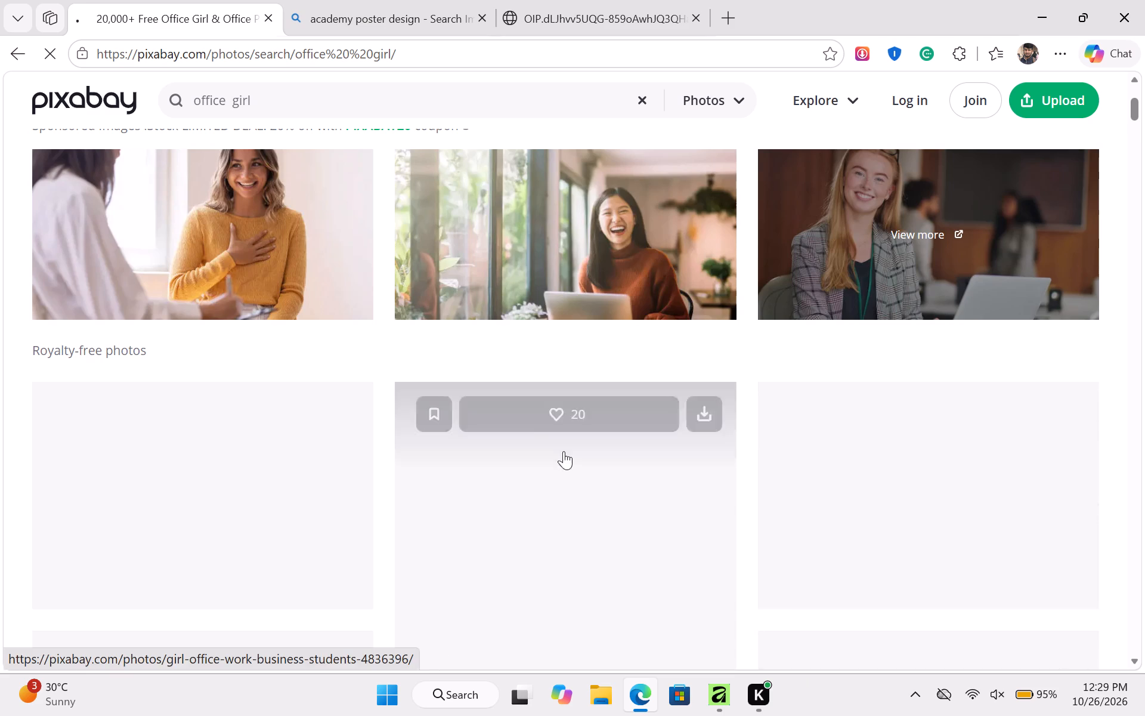
scroll(493, 375, "up", 1)
scroll(494, 375, "down", 1)
scroll(494, 375, "up", 1)
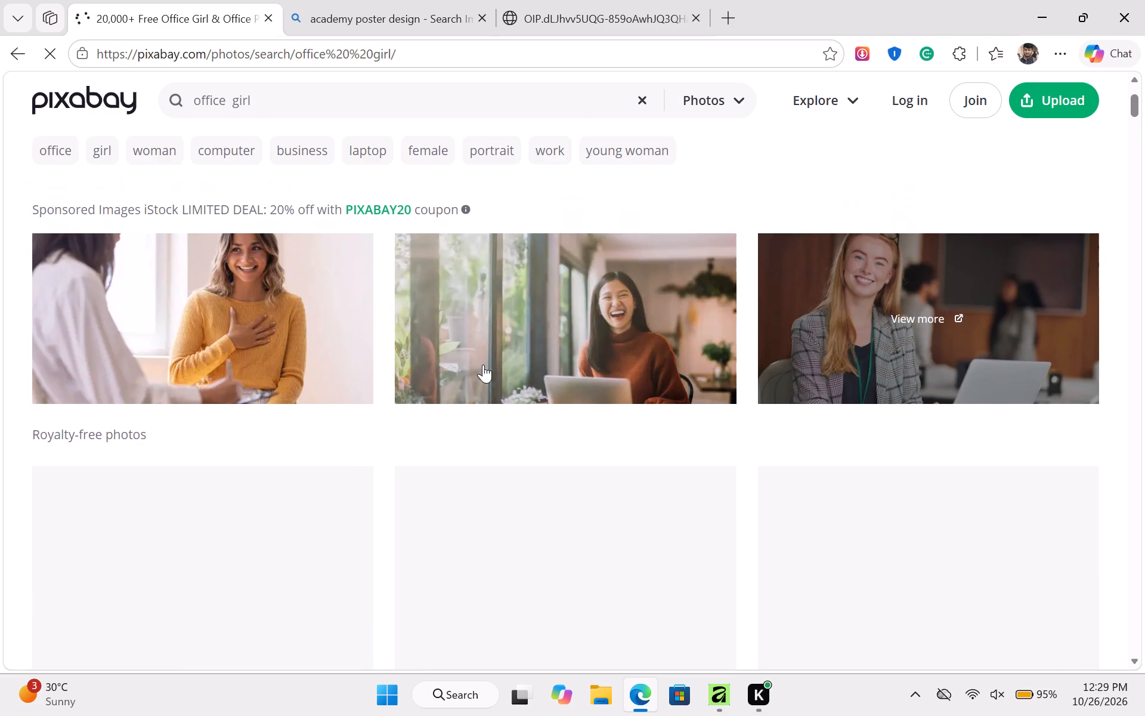
left_click(732, 18)
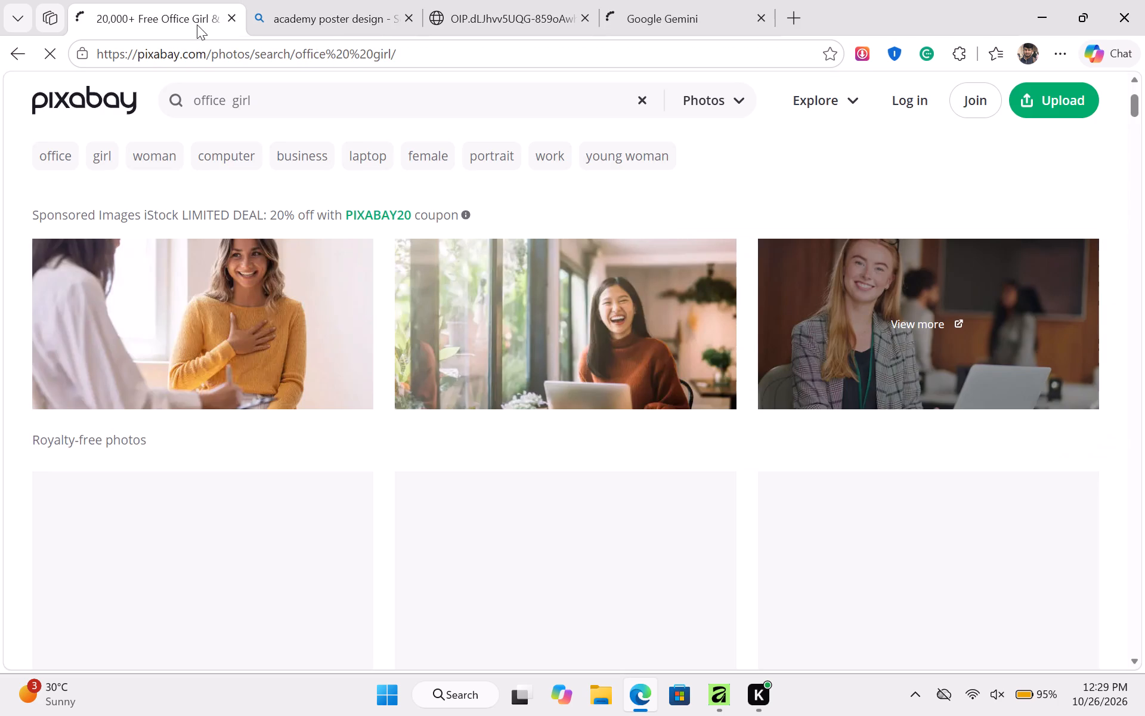
scroll(321, 257, "down", 1)
scroll(341, 268, "up", 1)
scroll(367, 274, "down", 2)
scroll(484, 296, "down", 8)
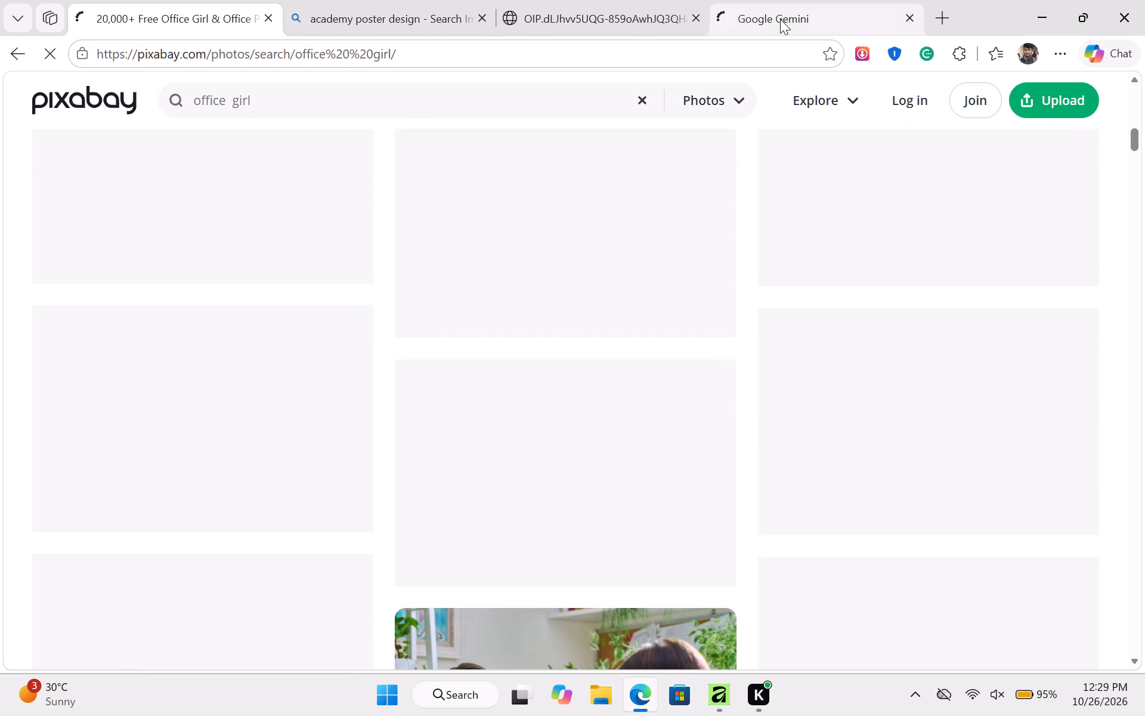
left_click(629, 14)
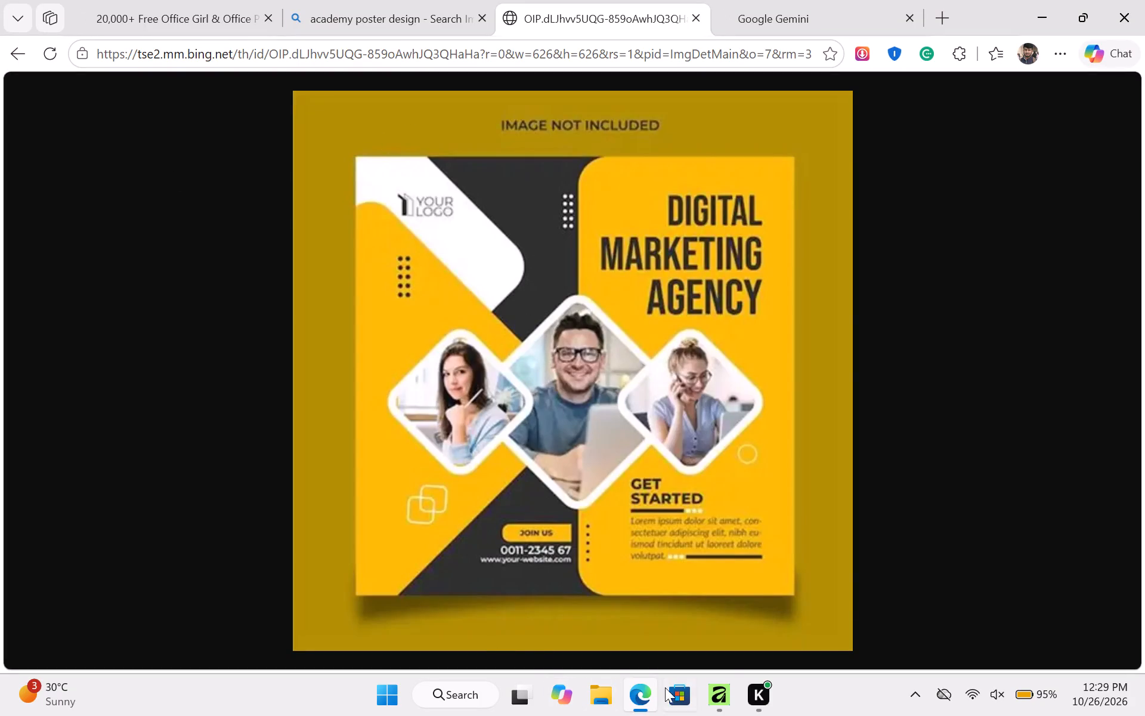
Switch to Affinity and draw a 1080 × 1080 px rectangle covering the whole page as the background.
left_click(716, 699)
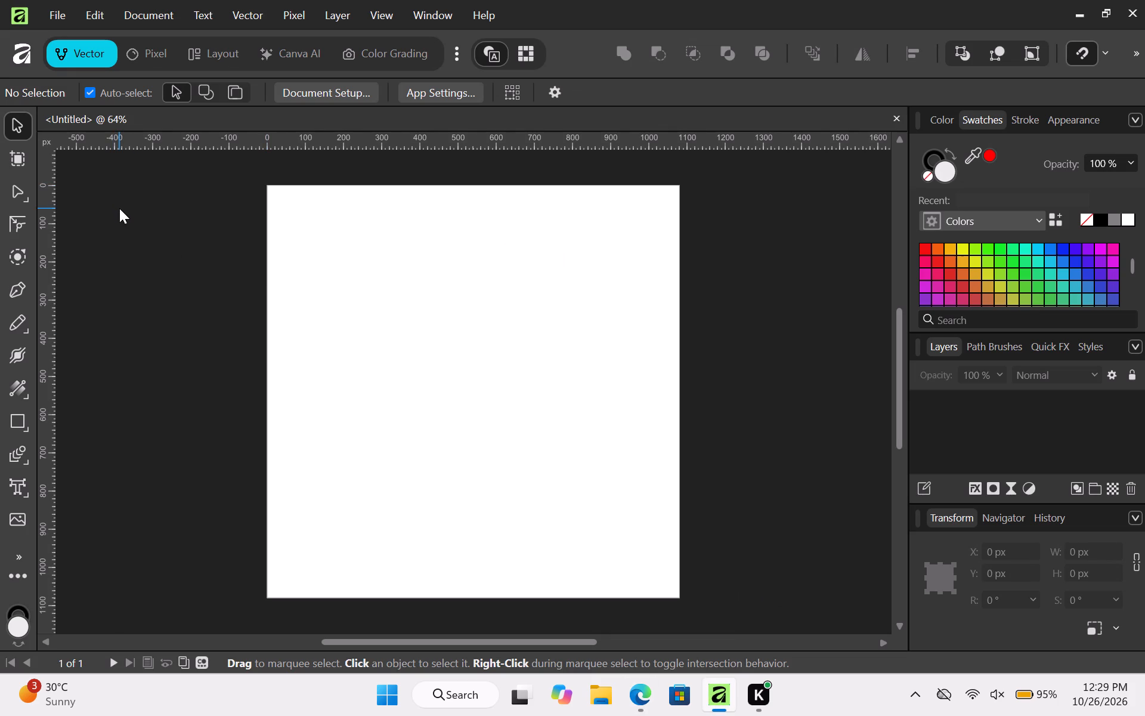
left_click(15, 413)
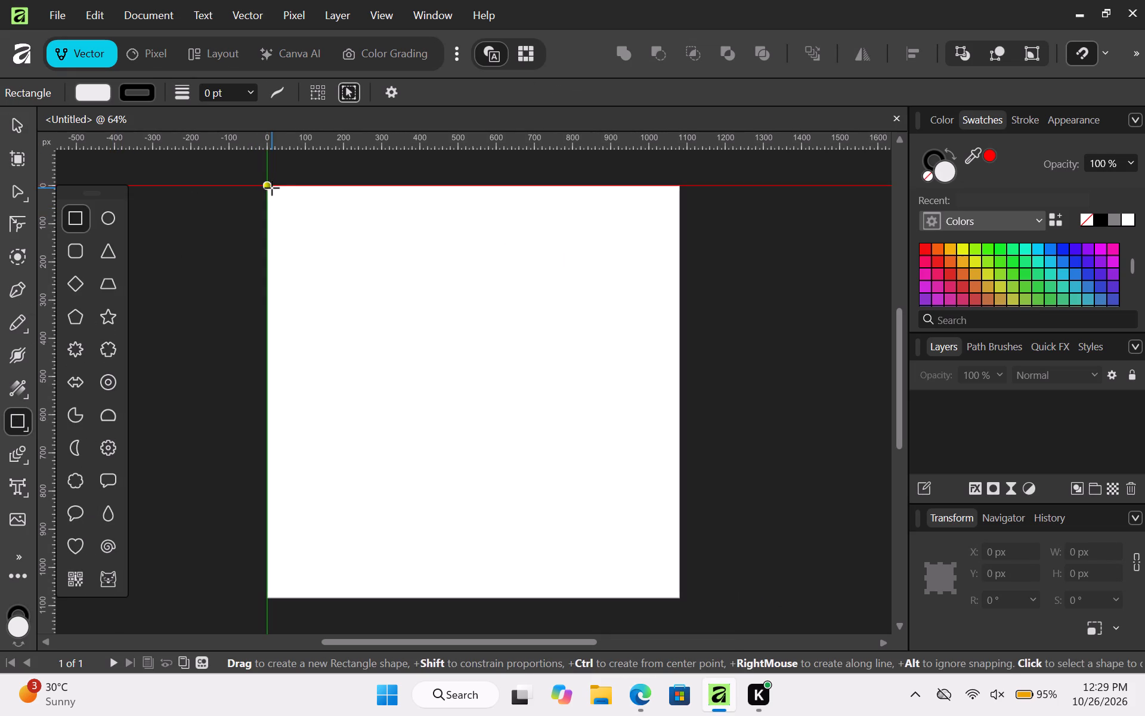
left_click_drag(272, 188, 597, 466)
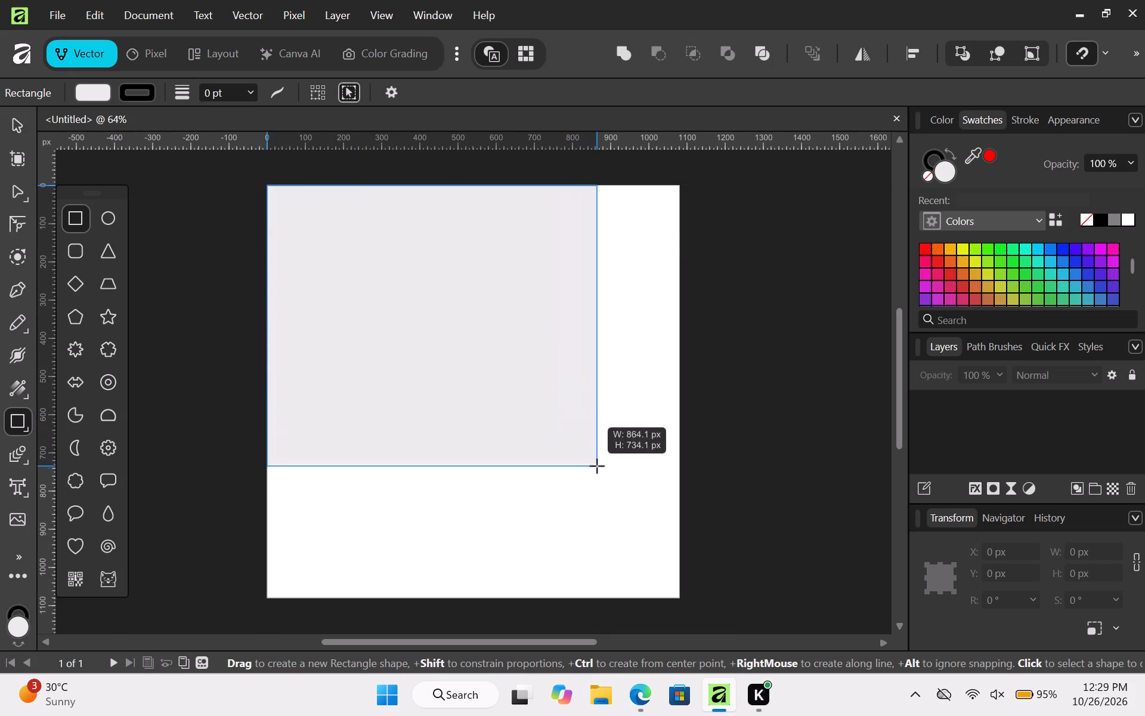
left_click_drag(597, 466, 679, 595)
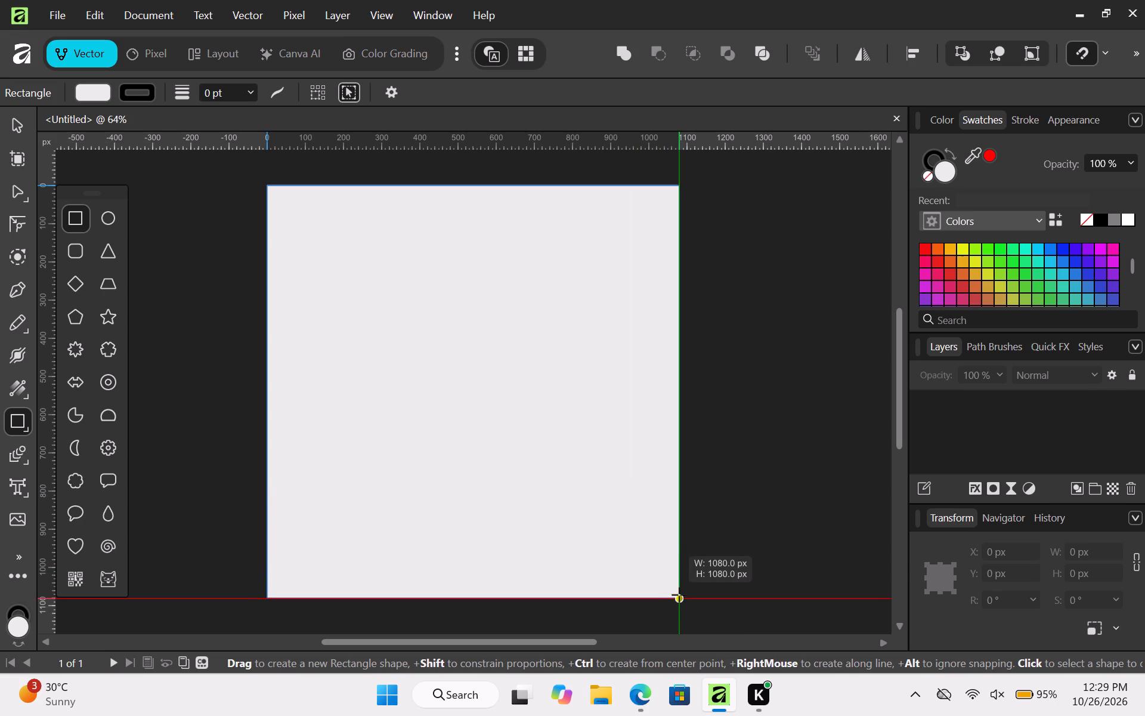
left_click_drag(679, 595, 679, 595)
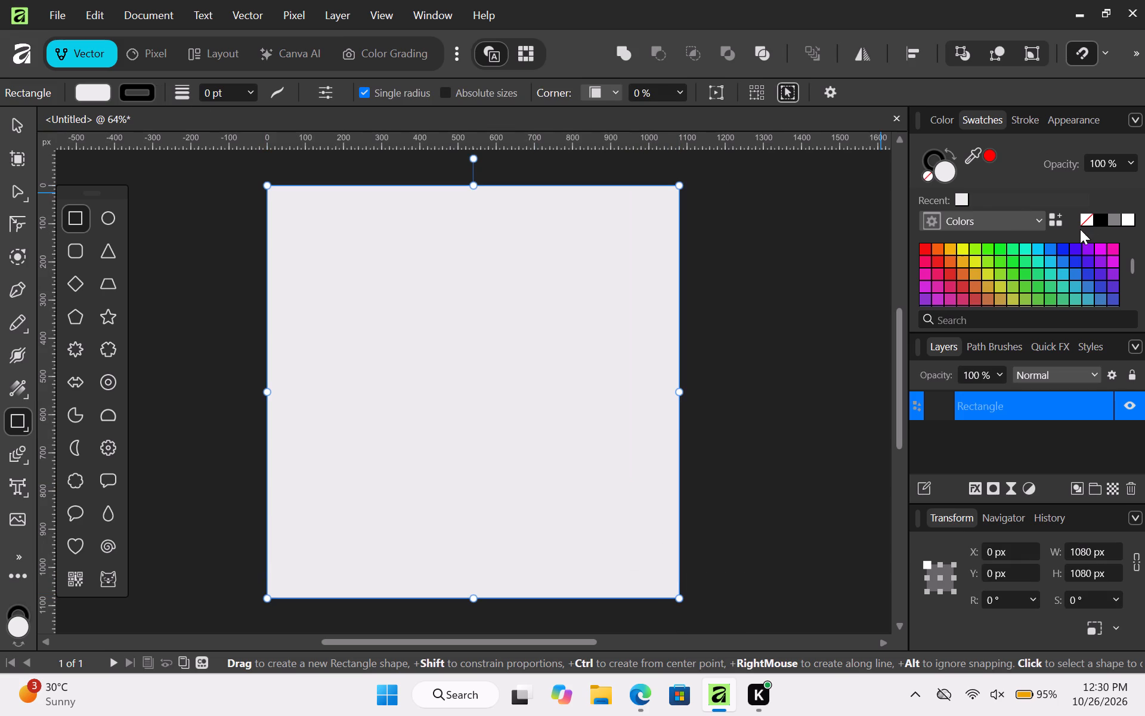
Fill the background rectangle with the near-black colour 1F1D1D.
left_click(1099, 222)
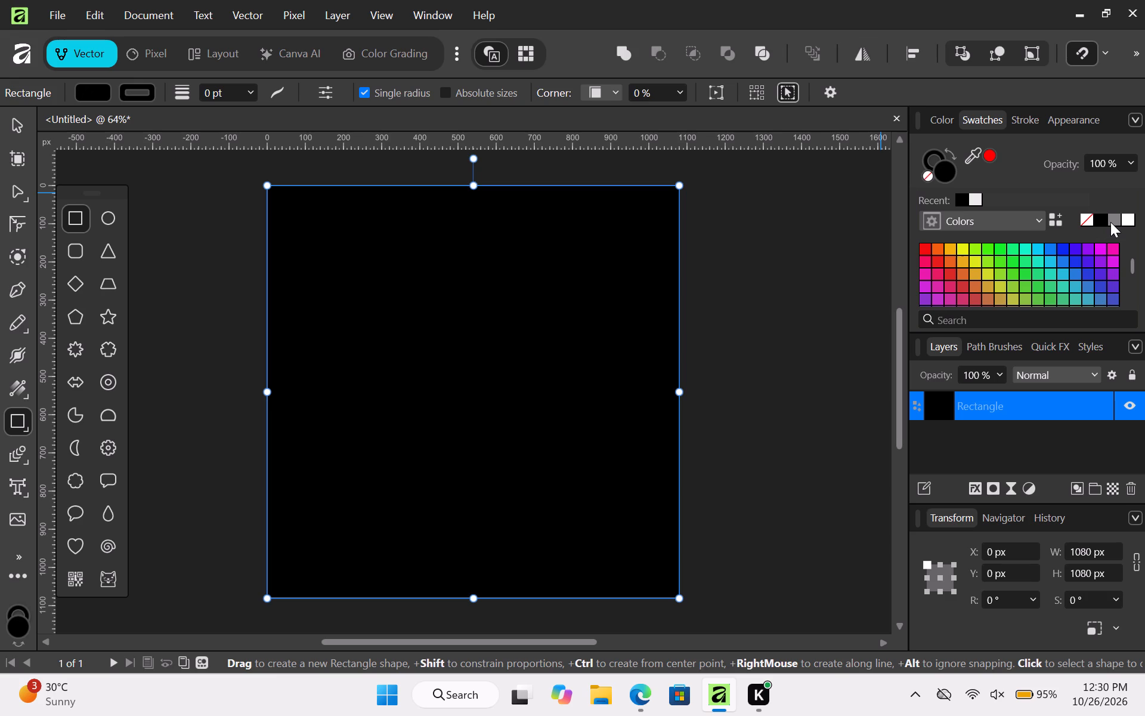
left_click(948, 171)
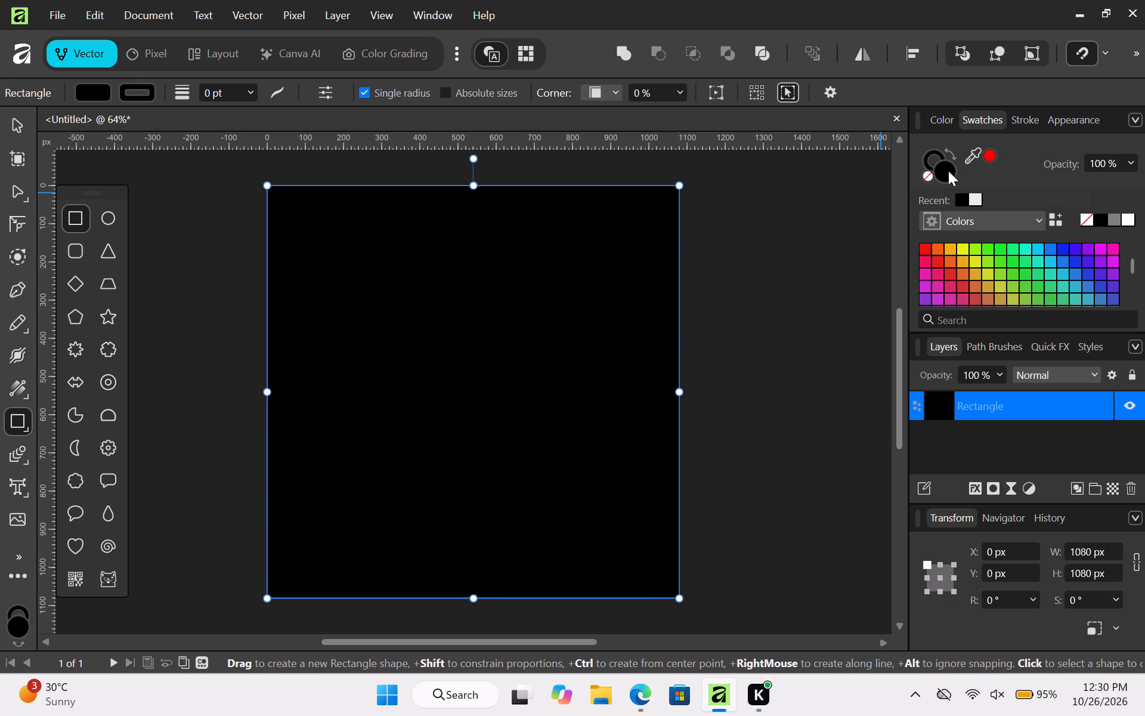
double_click(948, 171)
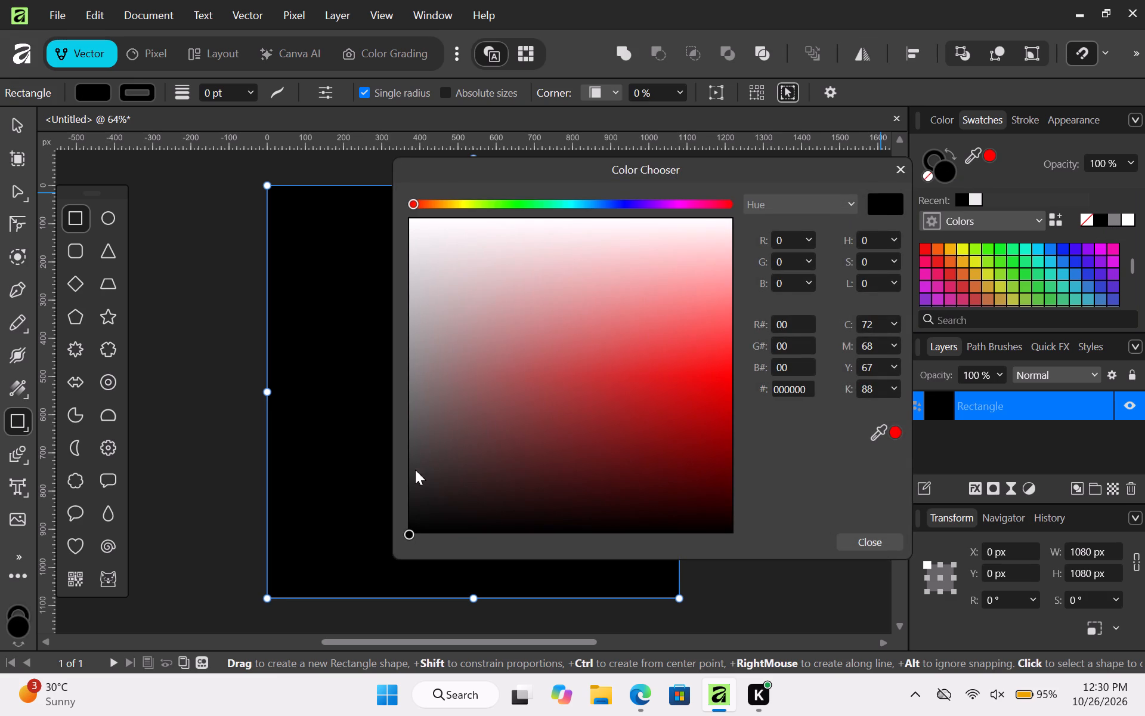
left_click(418, 495)
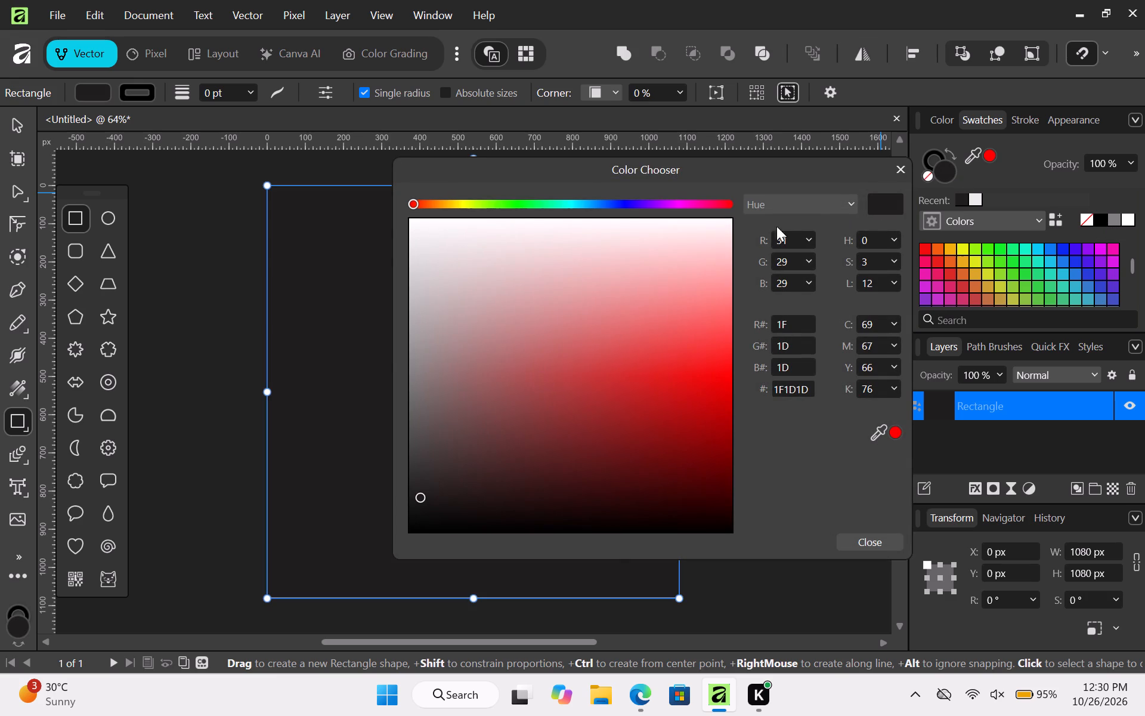
left_click(860, 538)
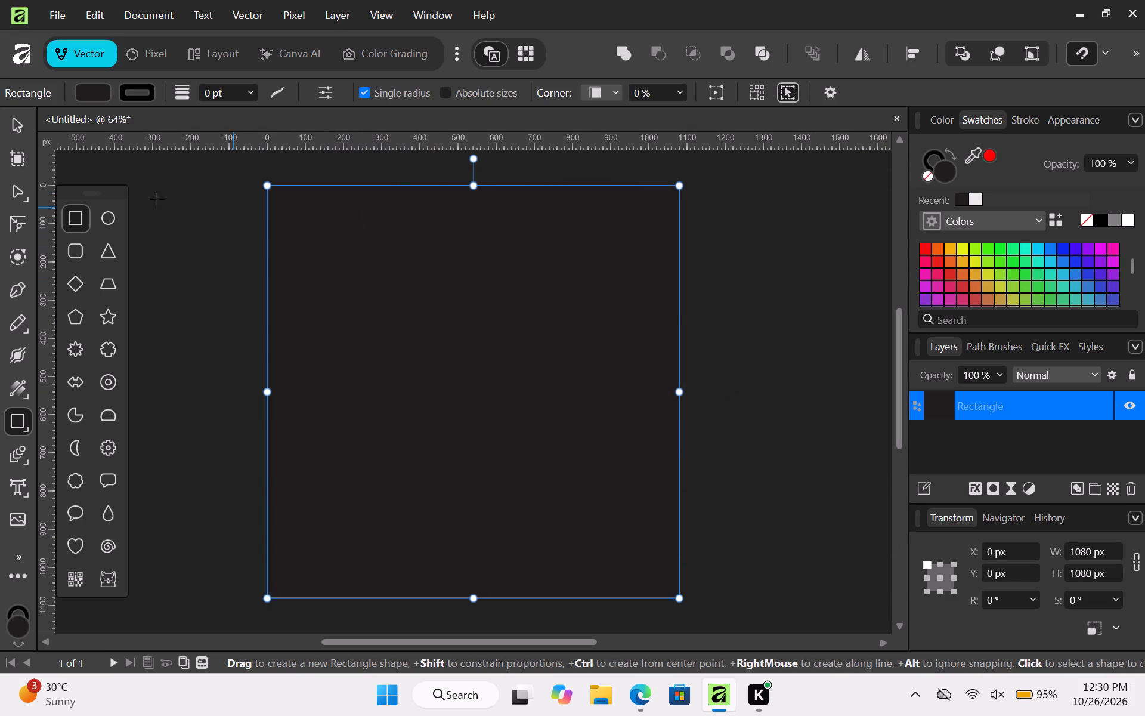
left_click(16, 131)
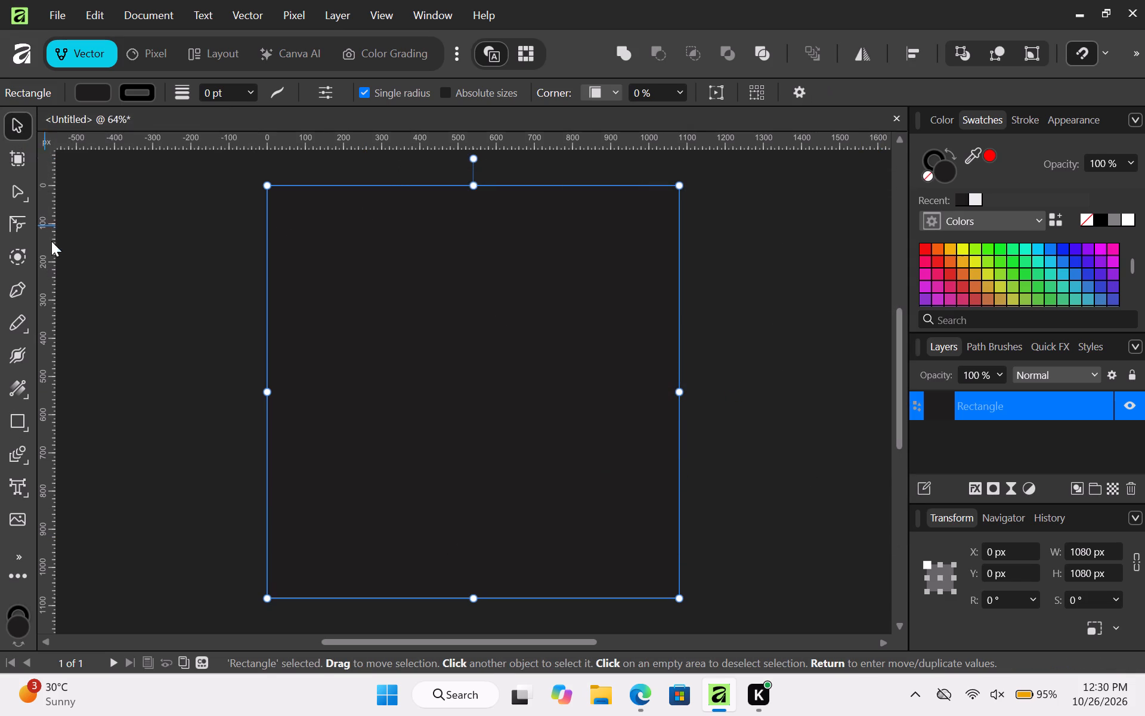
Draw a tall rectangle about 500 × 1241 px over the right part of the page, starting at about X 641 px.
left_click(20, 426)
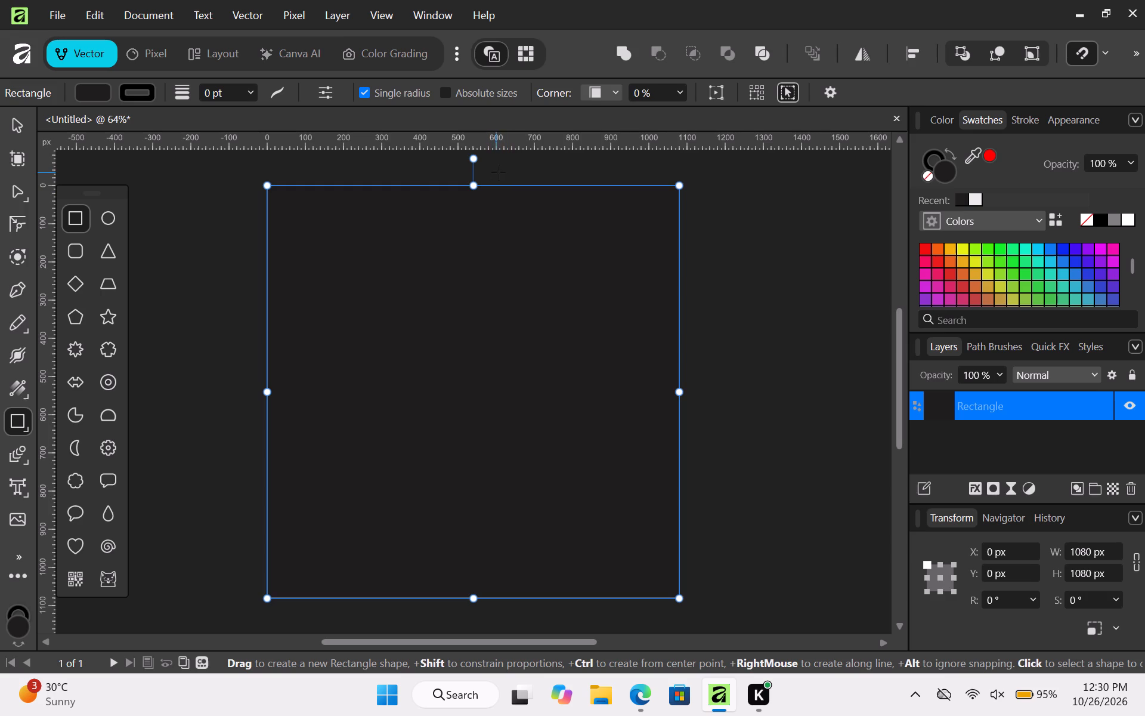
left_click_drag(512, 171, 690, 577)
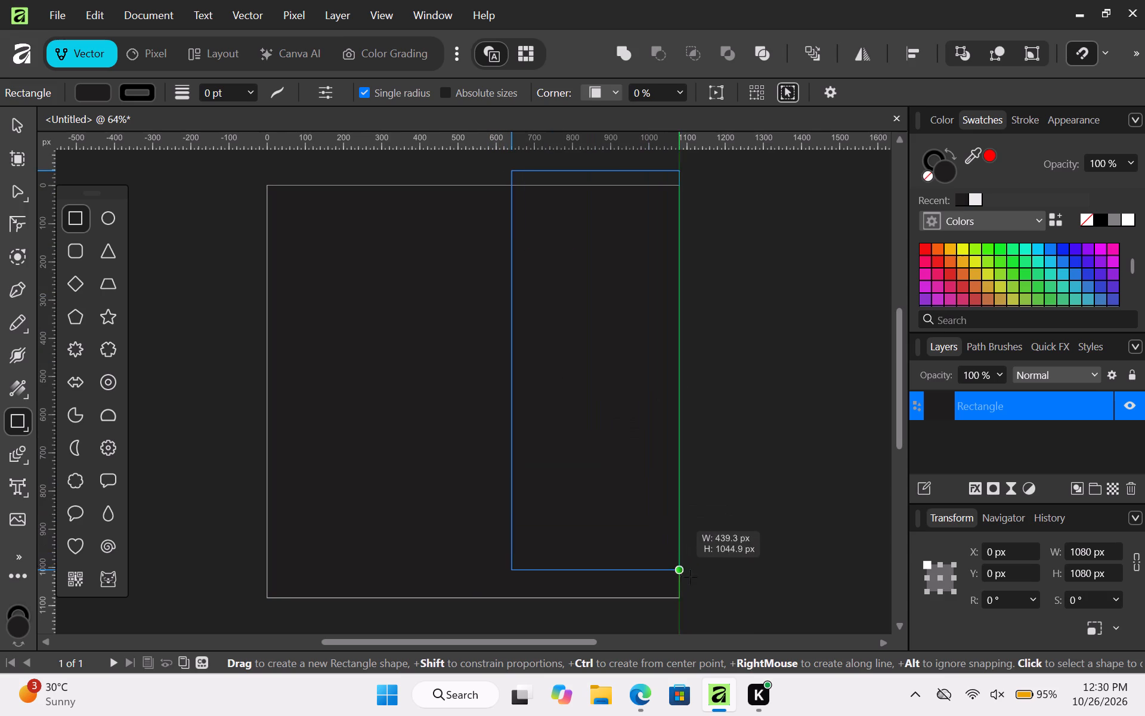
left_click_drag(690, 577, 703, 613)
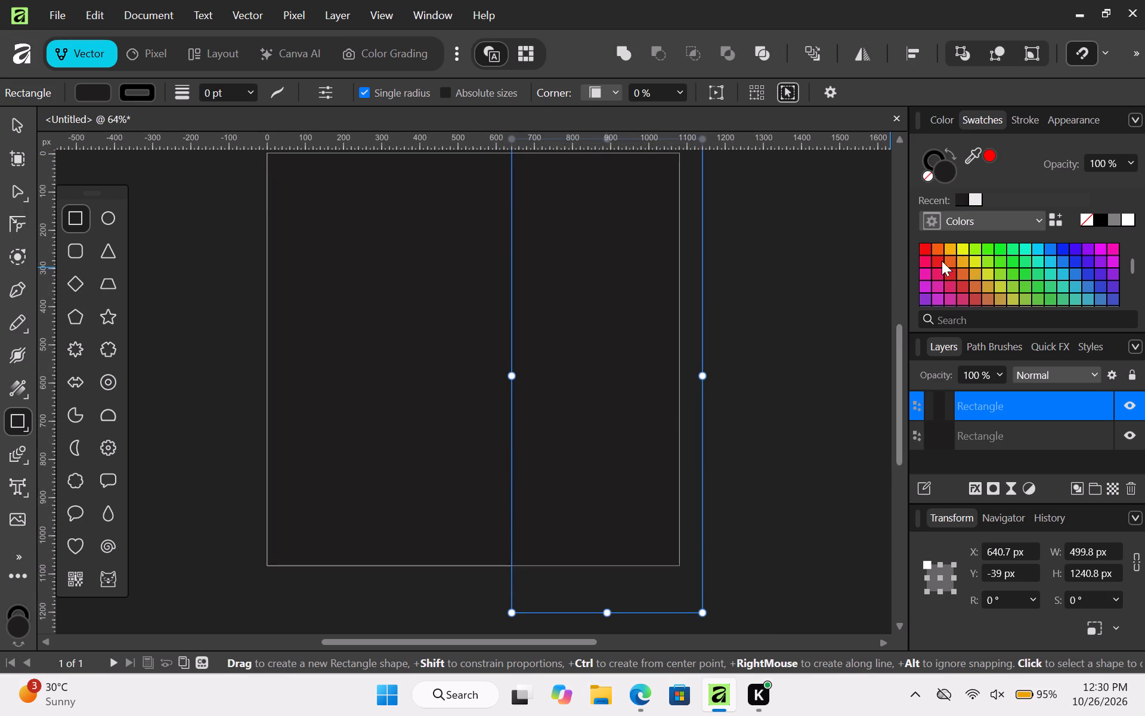
Check the reference poster's colours in the browser, then fill the tall rectangle with the orange-yellow swatch H:42 S:90 L:50.
left_click(643, 696)
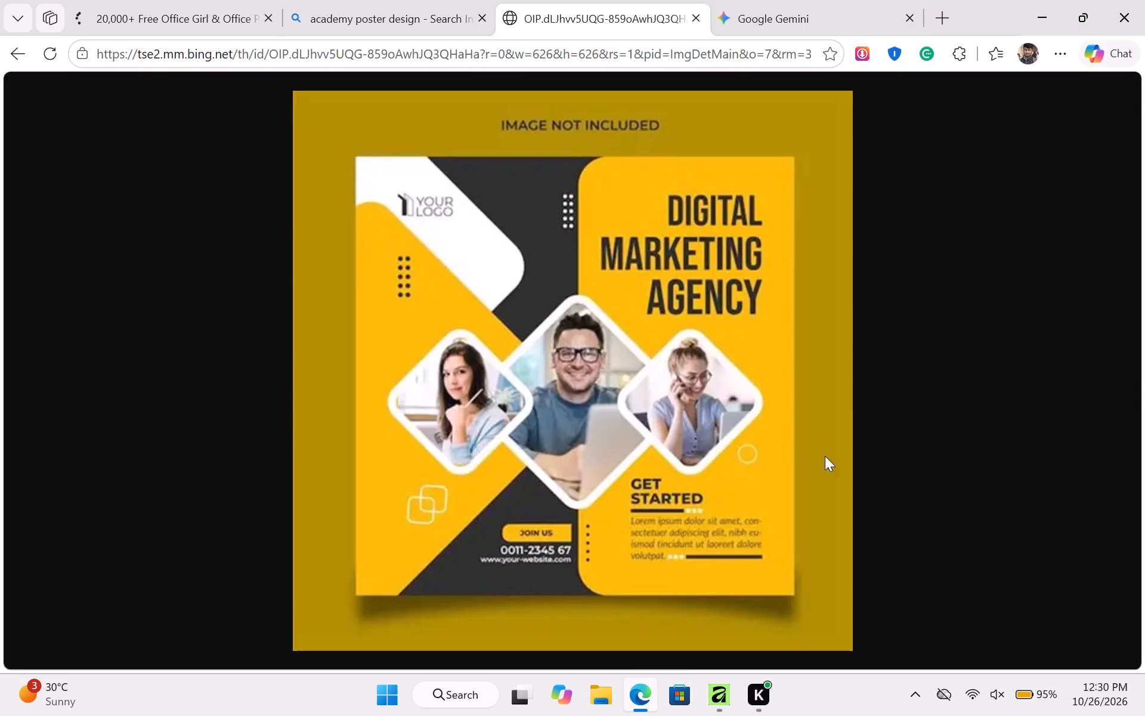
left_click(708, 698)
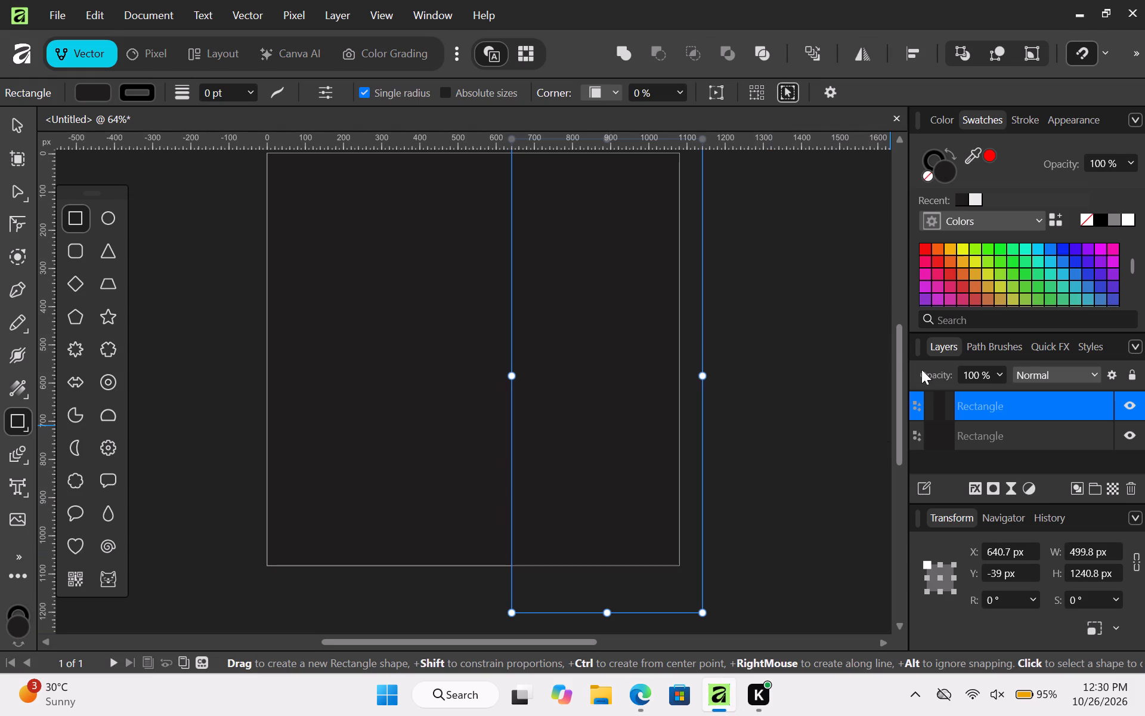
left_click(953, 249)
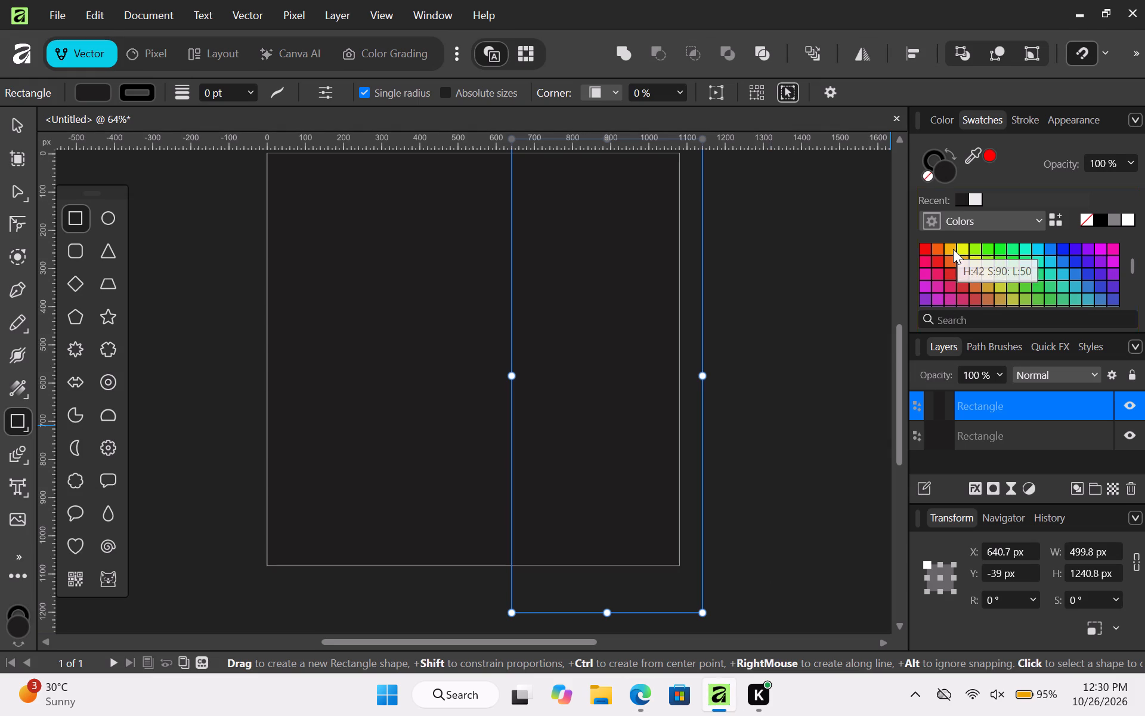
Trim the yellow rectangle's bottom and top edges to the page edges, making it 1080 px high at Y 0 px.
scroll(761, 365, "up", 2)
scroll(761, 365, "down", 1)
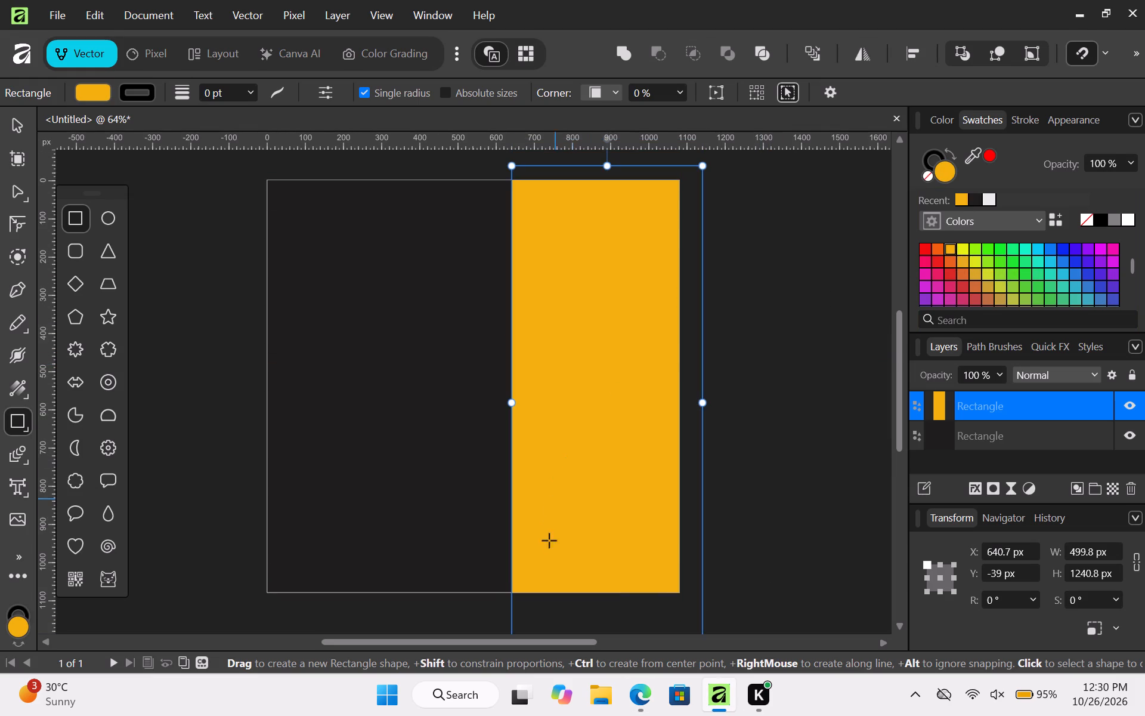
scroll(561, 576, "down", 2)
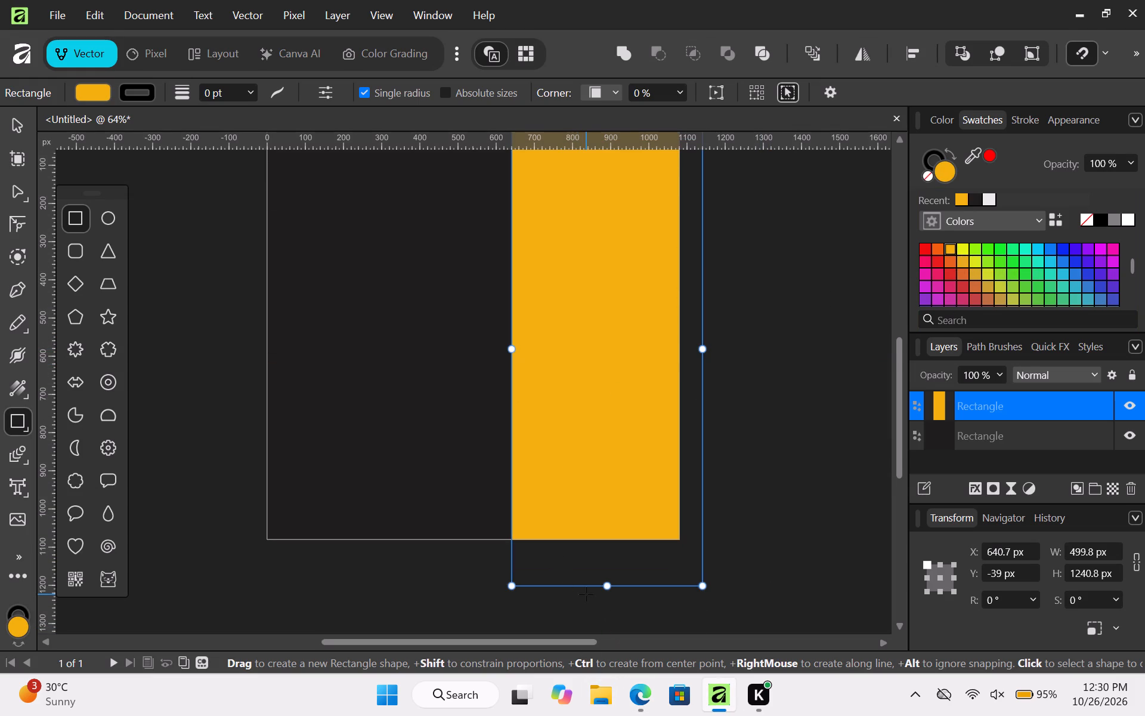
left_click_drag(607, 584, 608, 543)
scroll(606, 540, "up", 2)
scroll(611, 433, "up", 4)
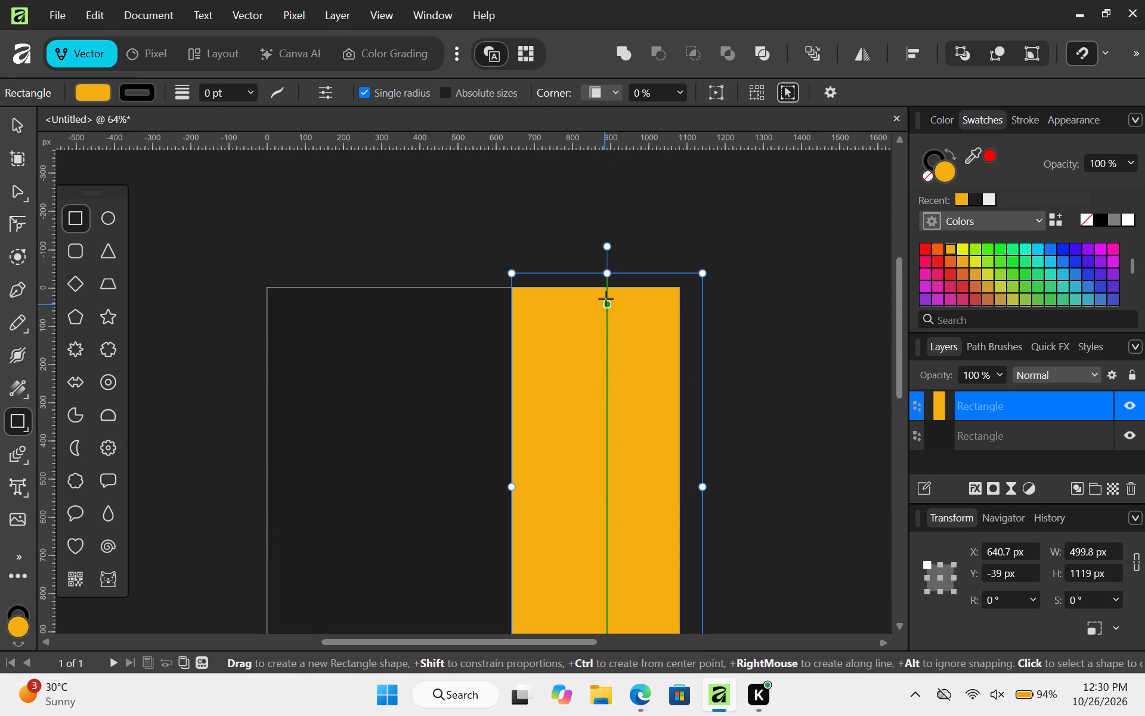
left_click_drag(607, 274, 609, 285)
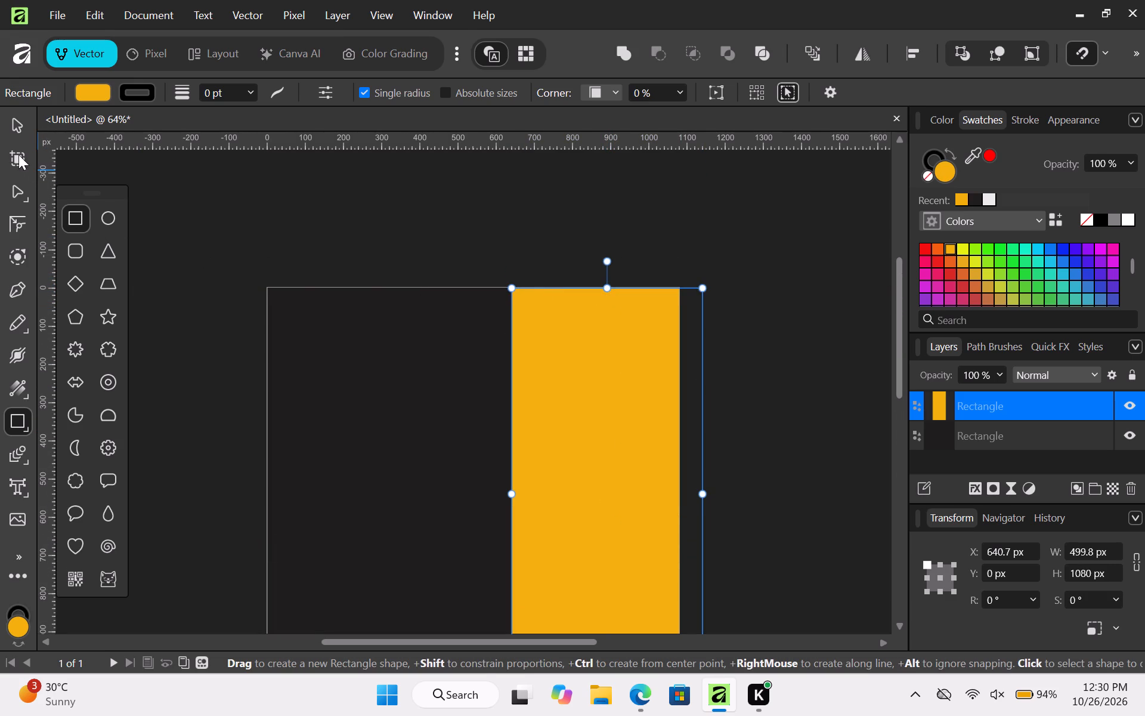
Round the top-left corner of the yellow rectangle with the Corner Tool.
left_click(18, 193)
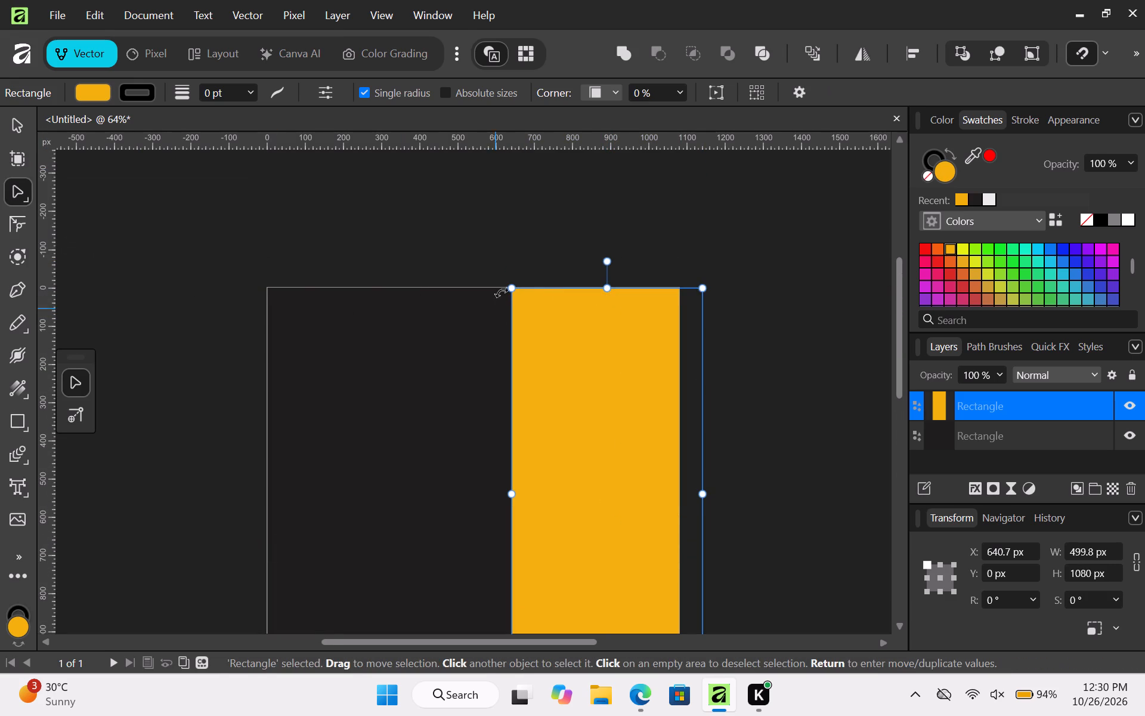
left_click(27, 197)
left_click(70, 192)
left_click(21, 223)
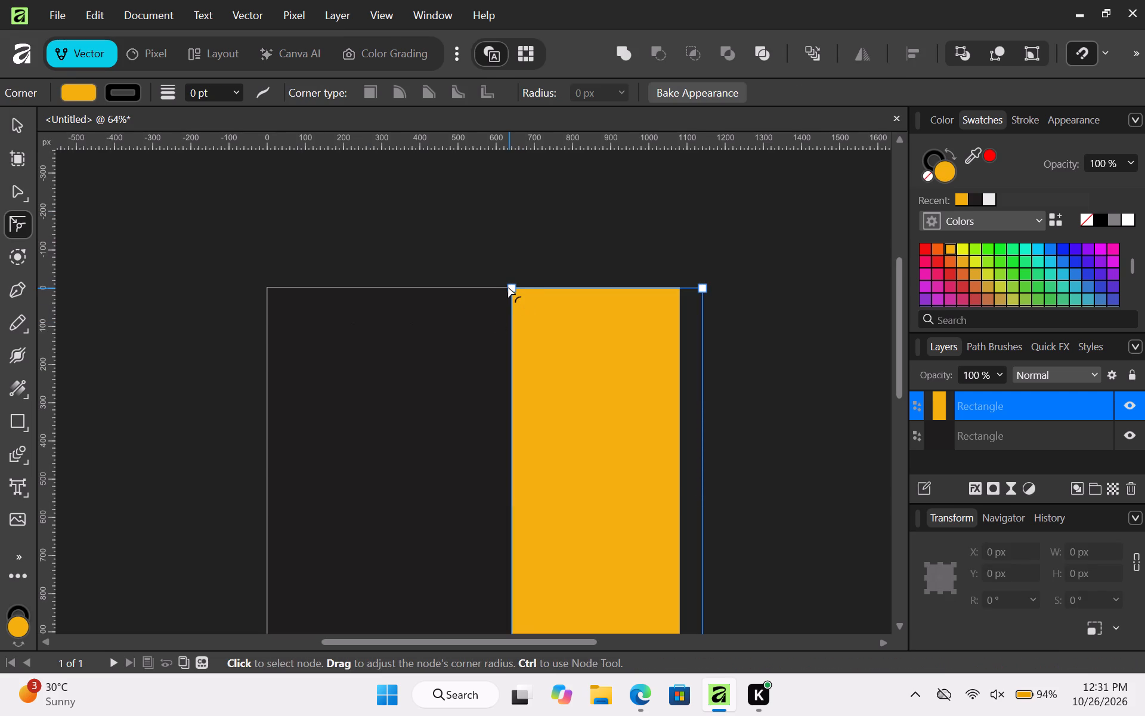
left_click(512, 287)
left_click_drag(512, 287, 525, 300)
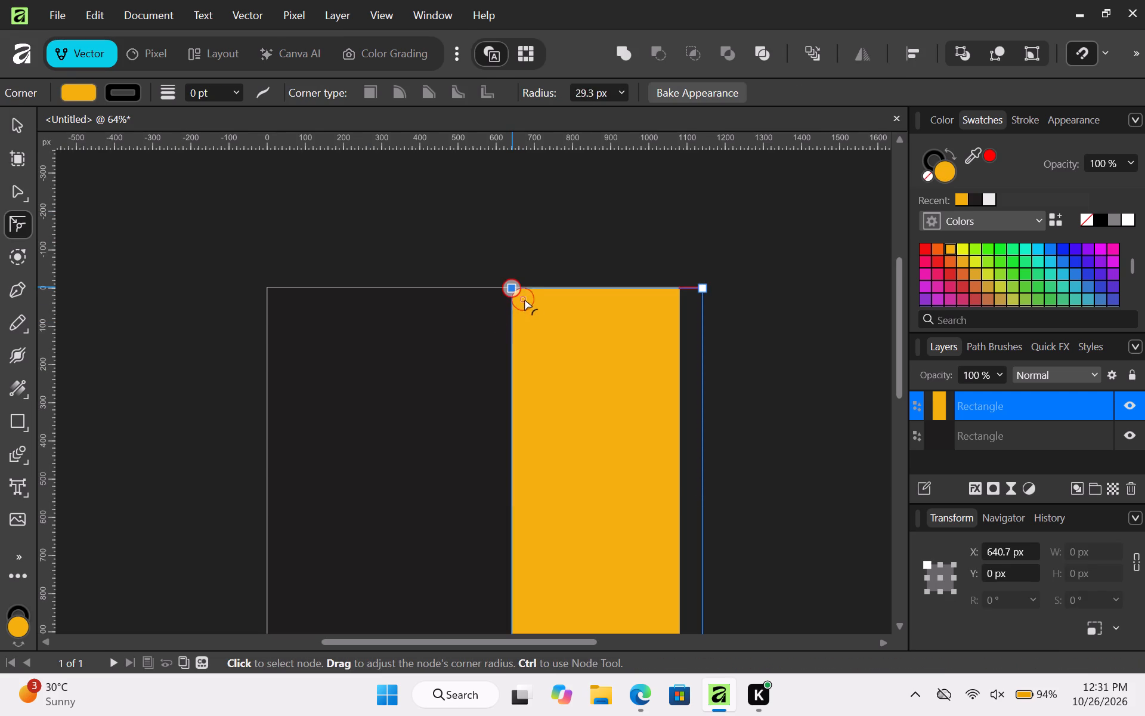
left_click_drag(525, 300, 541, 322)
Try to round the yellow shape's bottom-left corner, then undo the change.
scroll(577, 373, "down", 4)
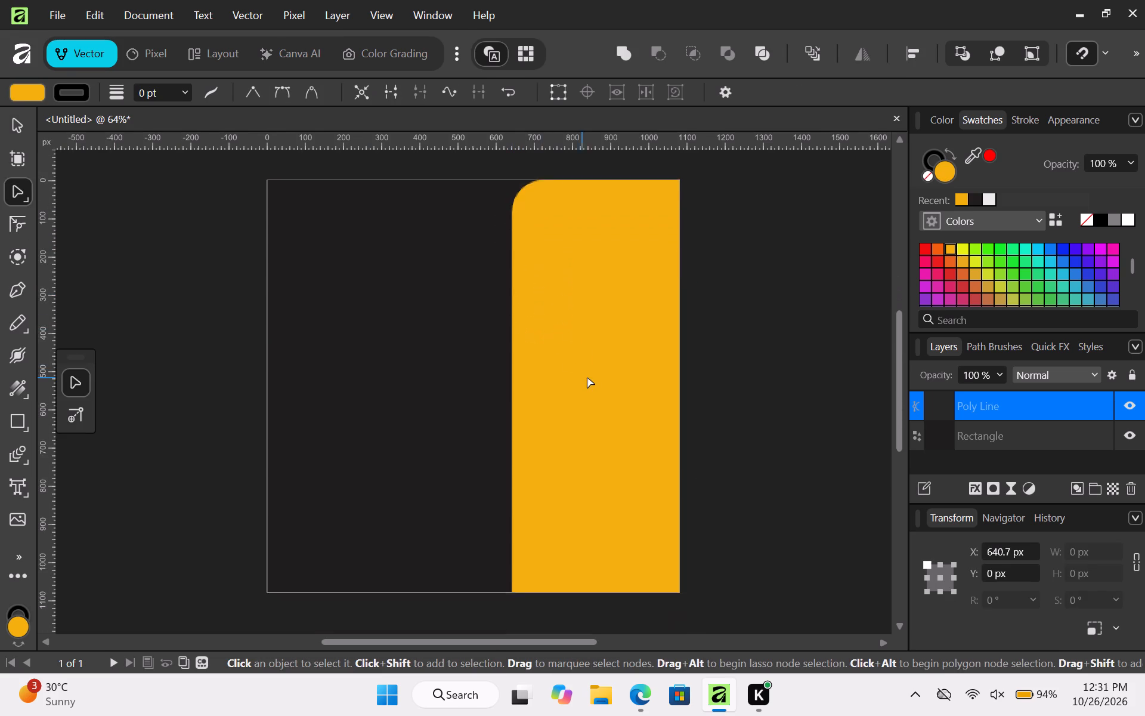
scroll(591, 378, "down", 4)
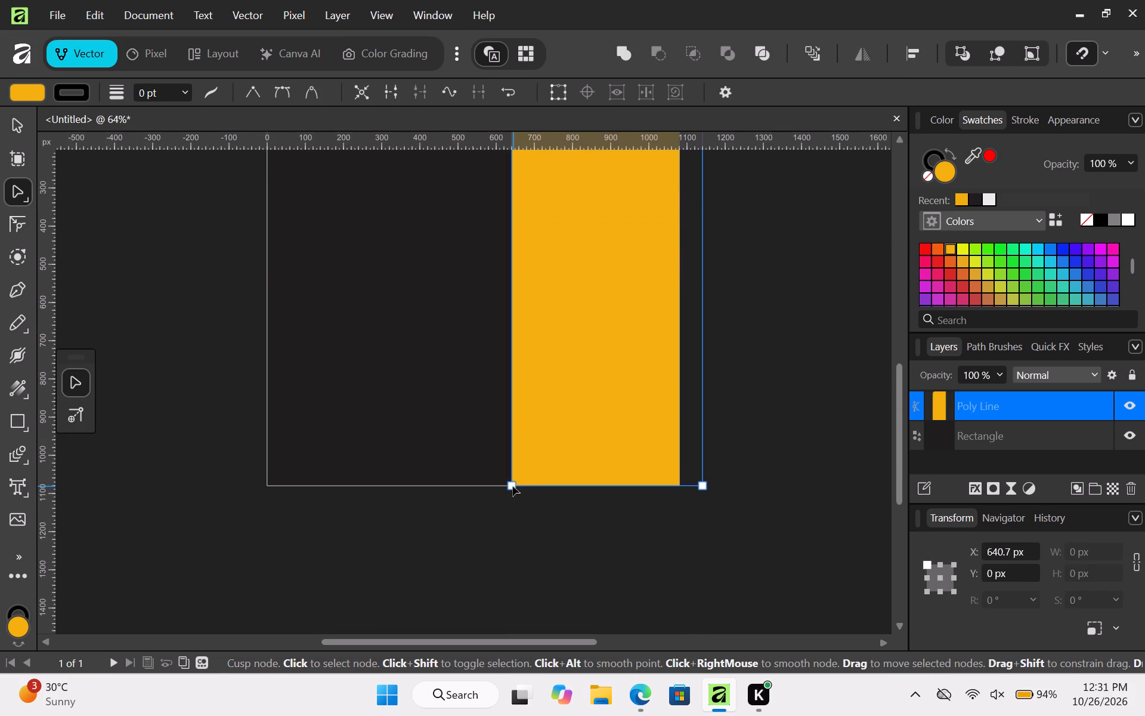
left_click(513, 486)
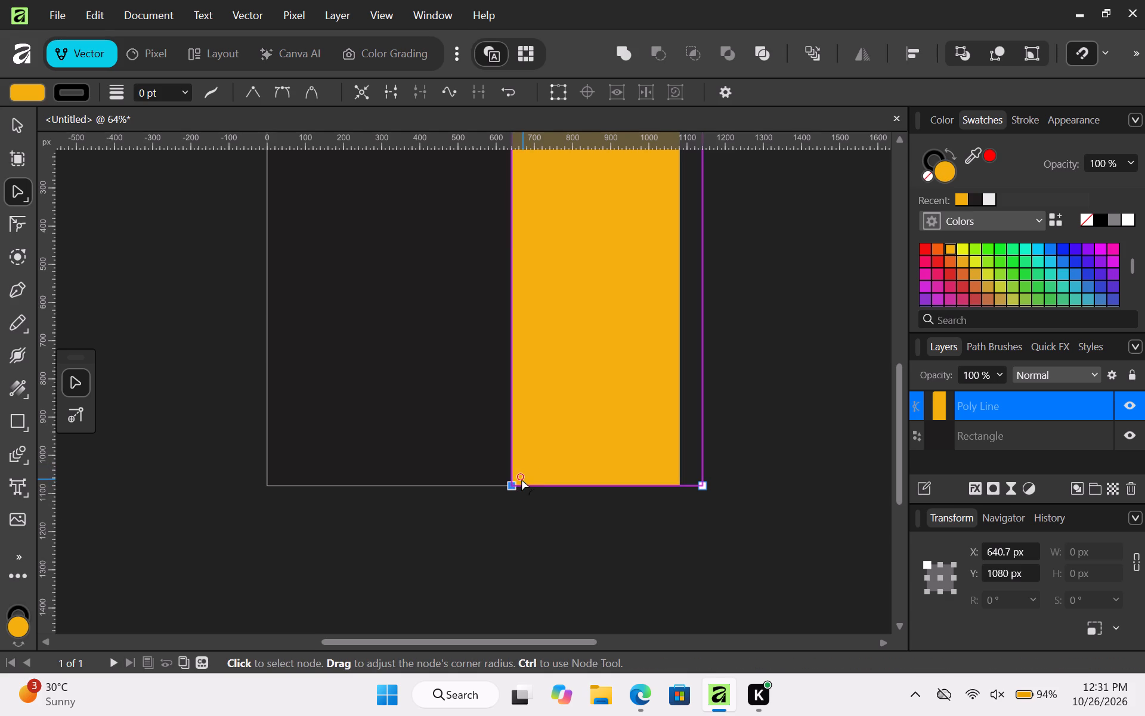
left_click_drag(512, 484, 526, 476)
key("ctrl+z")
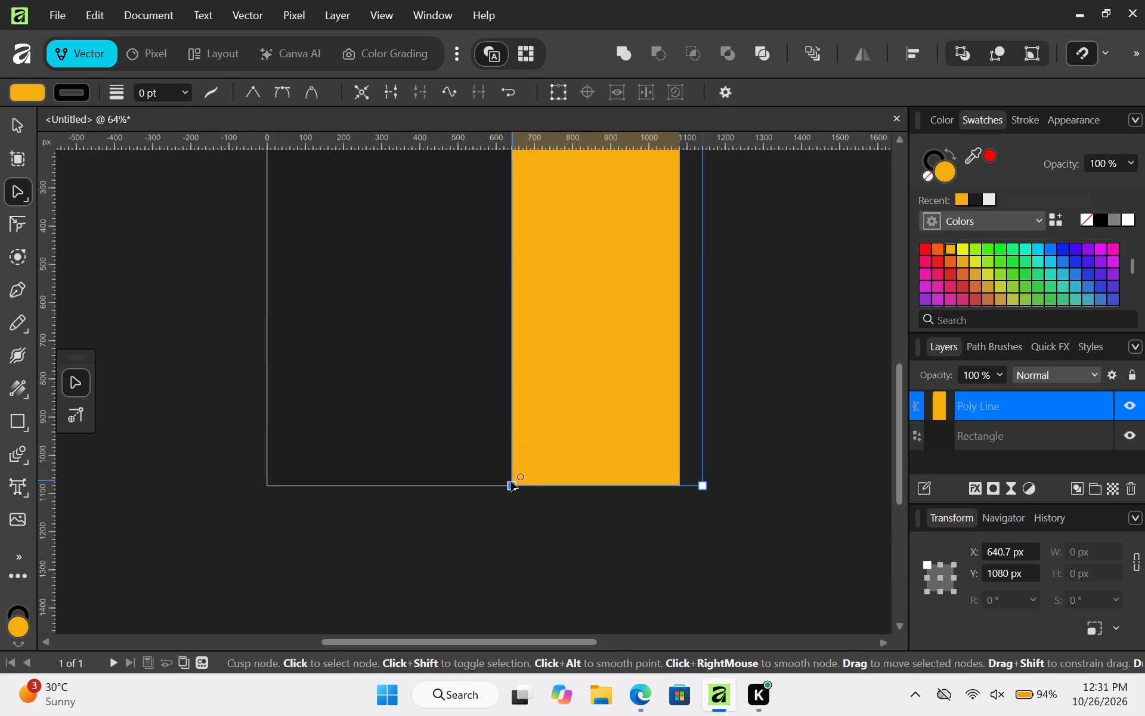
Round the bottom-left corner of the yellow shape to match its rounded top-left corner.
left_click_drag(521, 476, 538, 464)
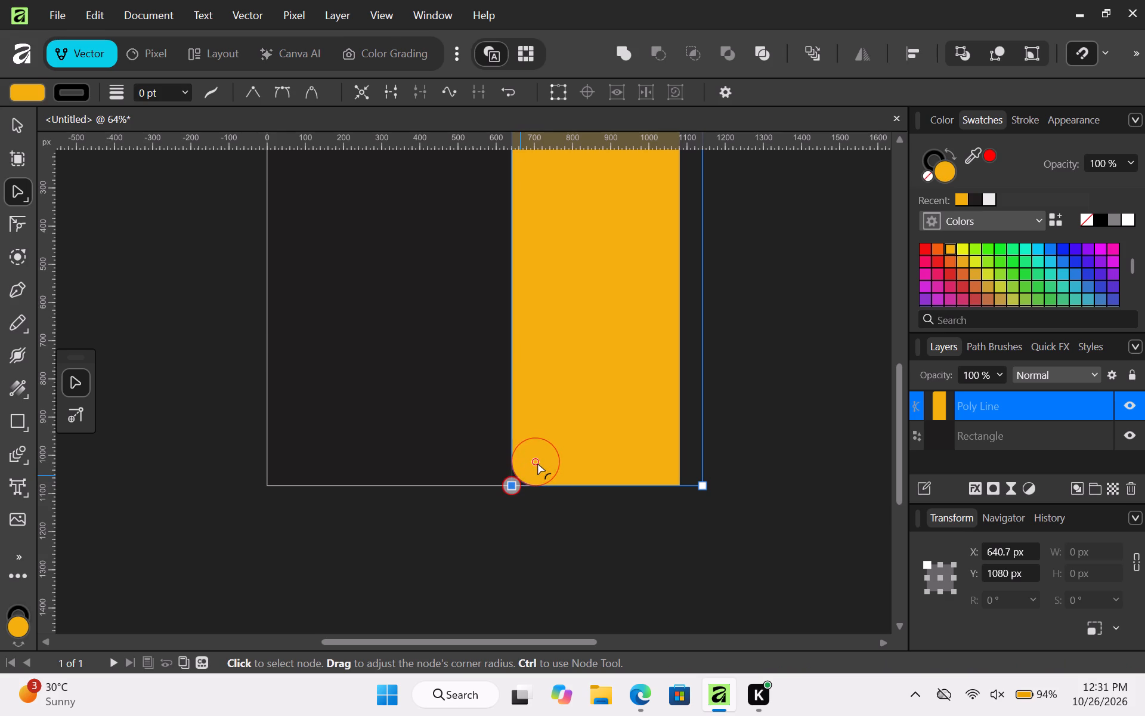
left_click_drag(538, 464, 546, 448)
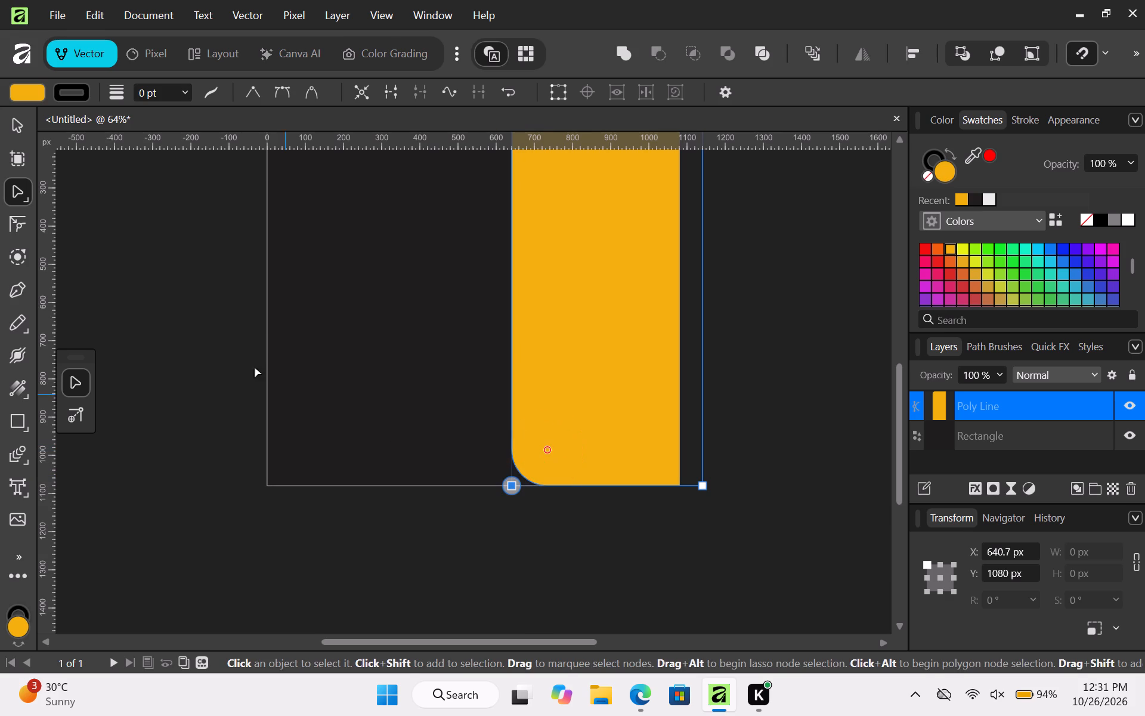
Check the reference poster in the browser, then move the yellow shape until its right edge meets the page edge, at about X 580 px.
left_click(22, 130)
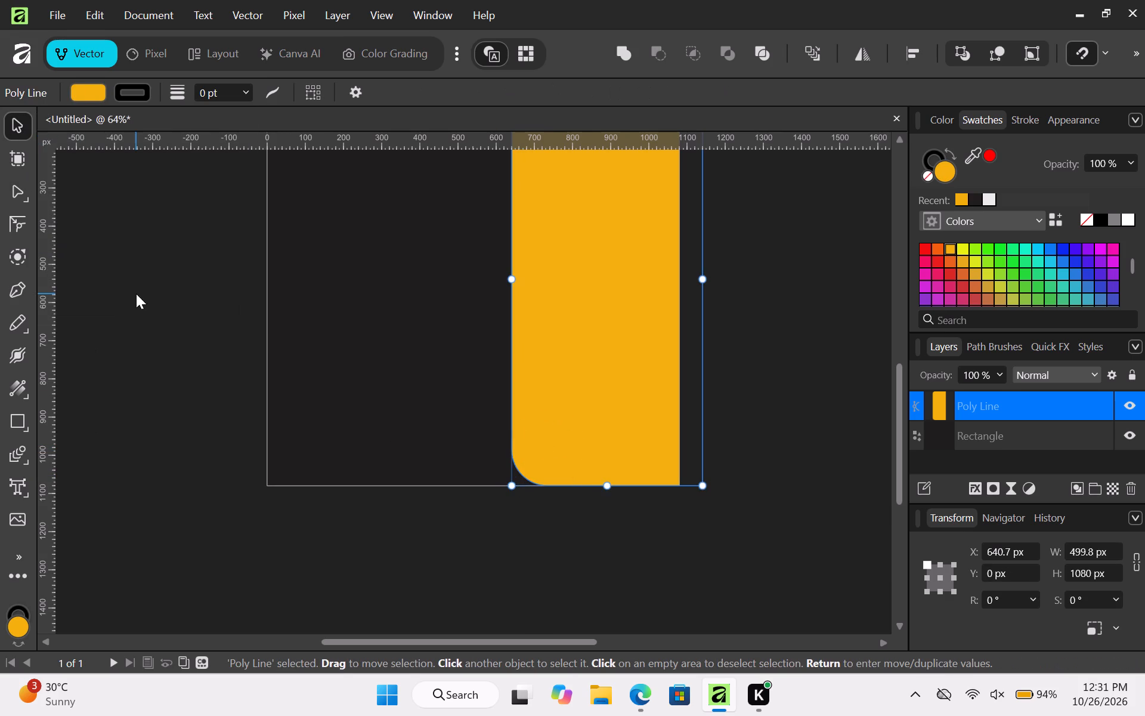
left_click(645, 697)
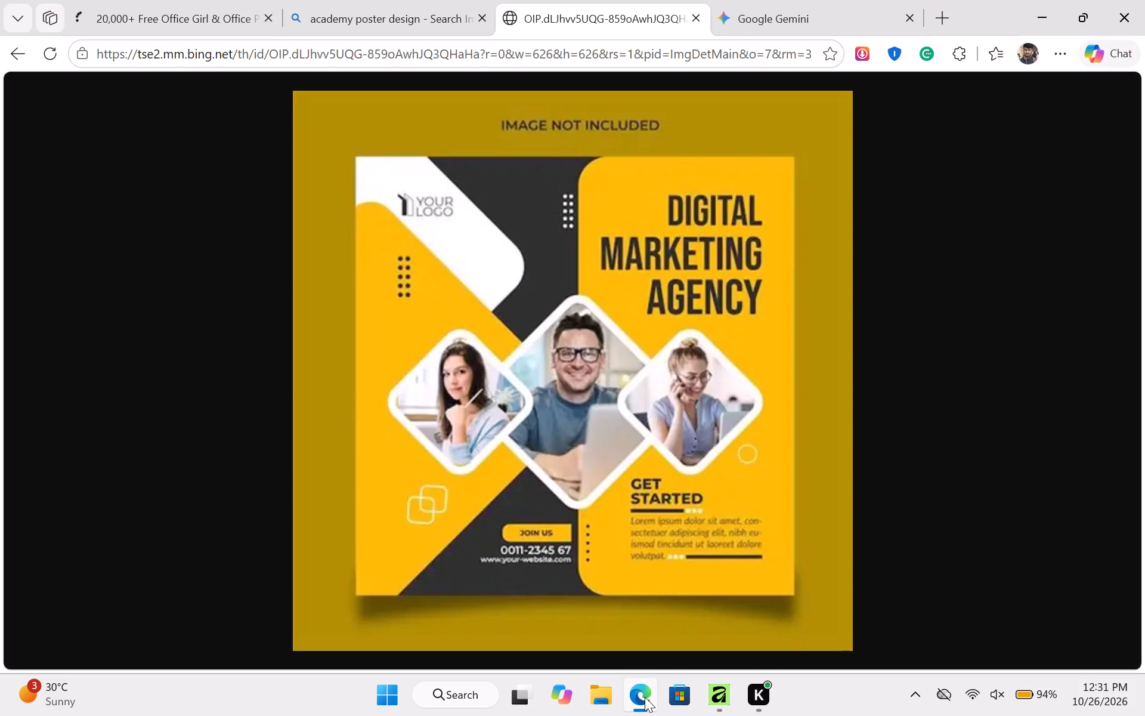
left_click(715, 699)
scroll(546, 342, "up", 5)
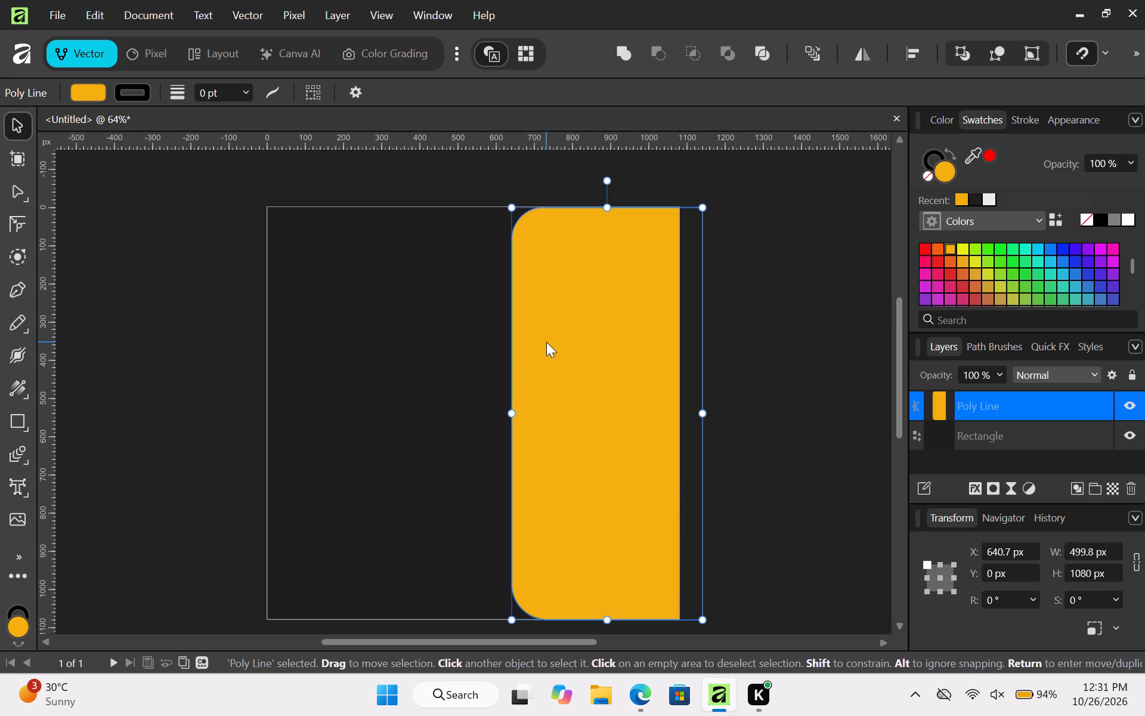
left_click_drag(570, 392, 566, 394)
left_click_drag(566, 394, 552, 394)
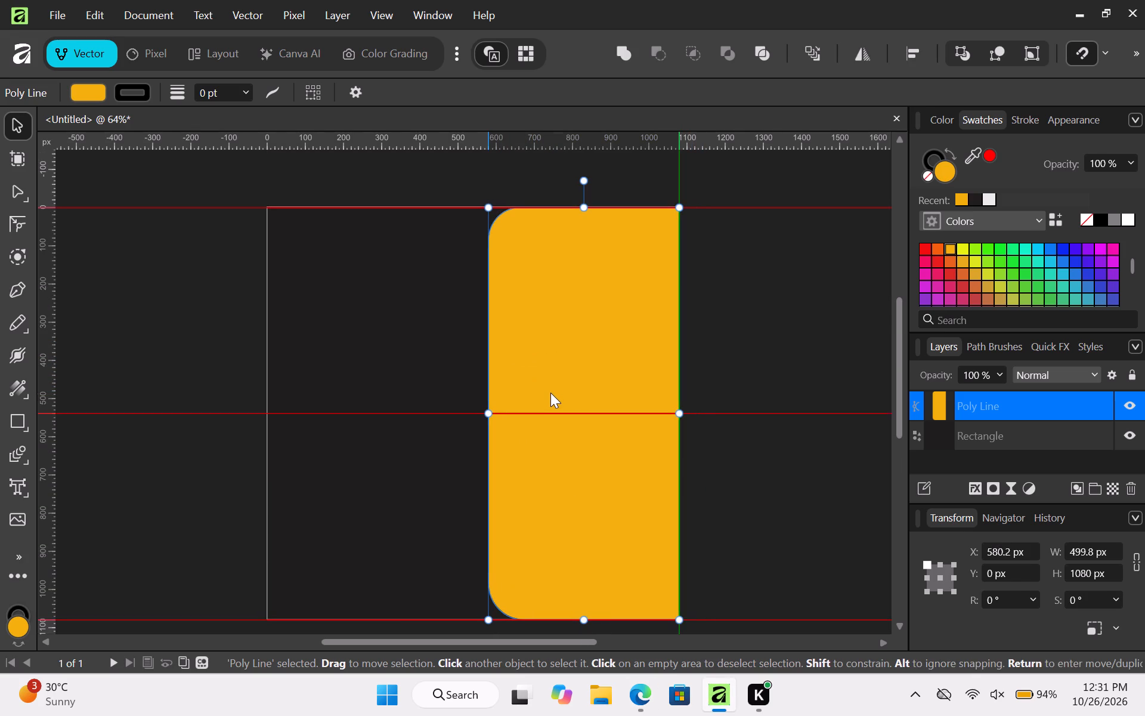
Draw a yellow rectangle about 668 × 570 px overlapping the page's left edge, beside the rounded yellow shape.
left_click(14, 420)
left_click_drag(218, 319, 235, 353)
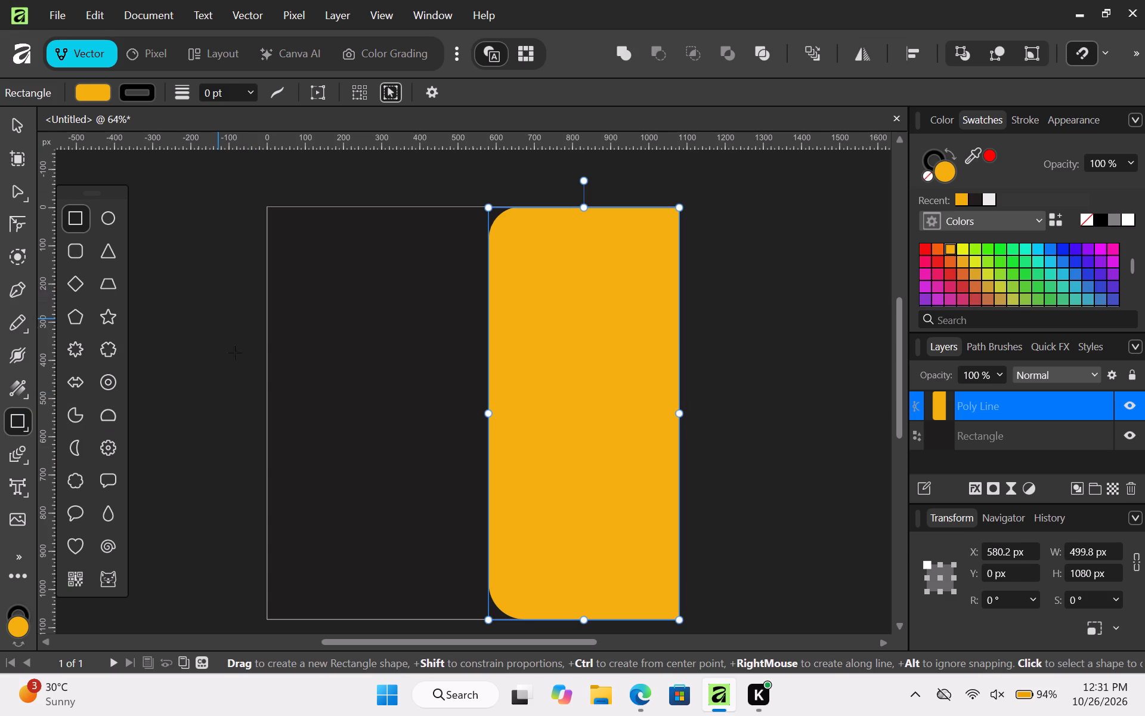
left_click_drag(235, 353, 449, 523)
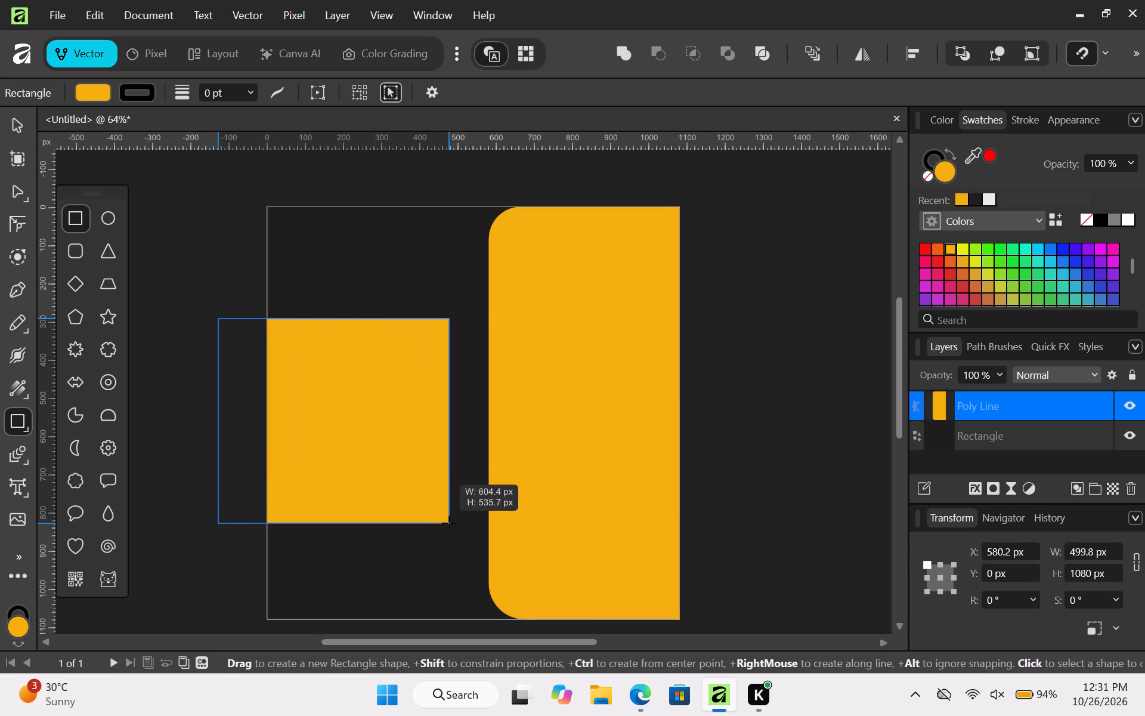
left_click_drag(449, 523, 463, 535)
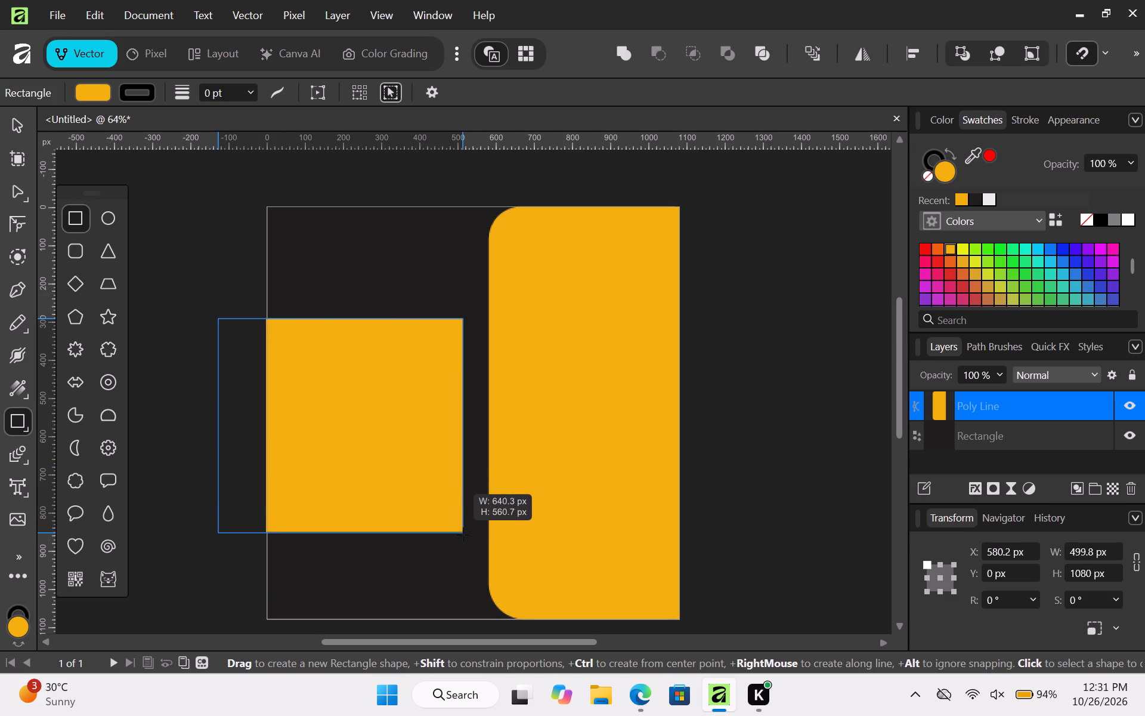
left_click_drag(463, 535, 469, 536)
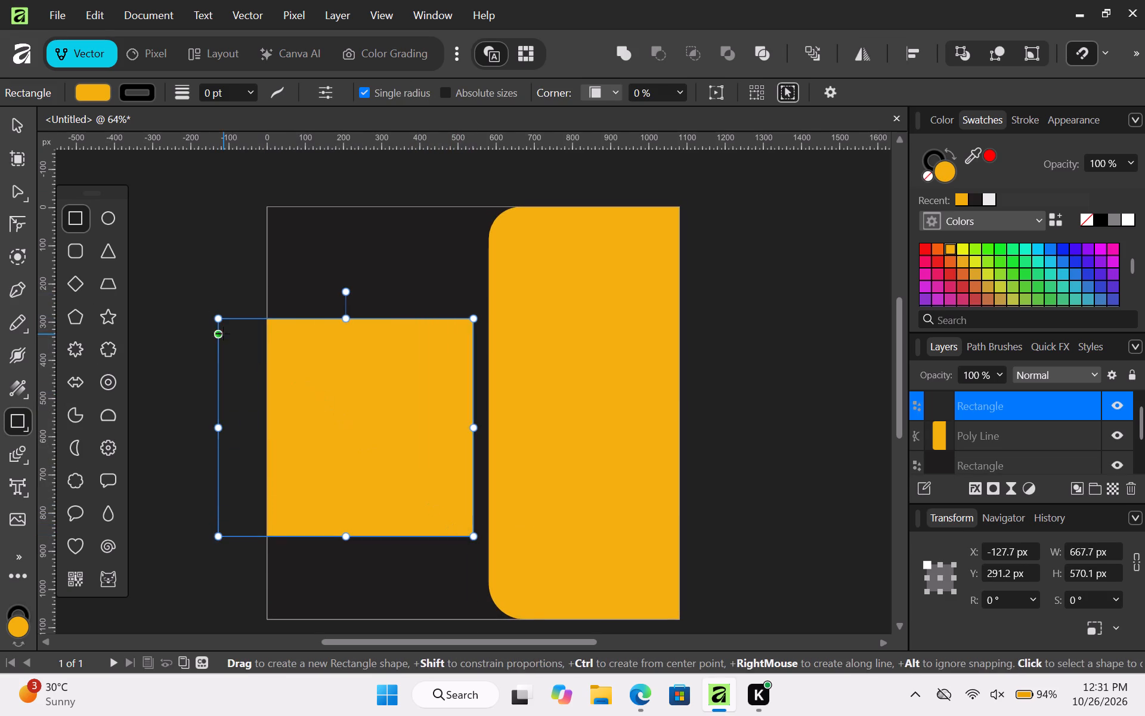
Rotate the new rectangle to about 50° so it forms a diamond.
left_click_drag(212, 308, 182, 441)
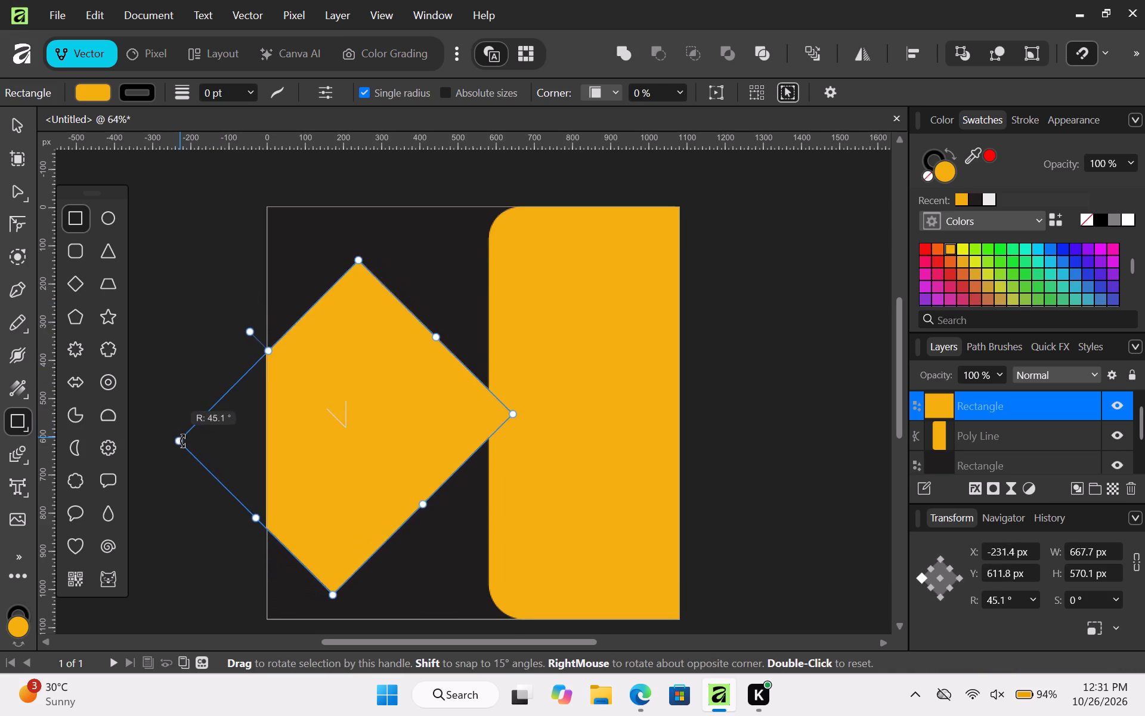
left_click_drag(182, 441, 190, 450)
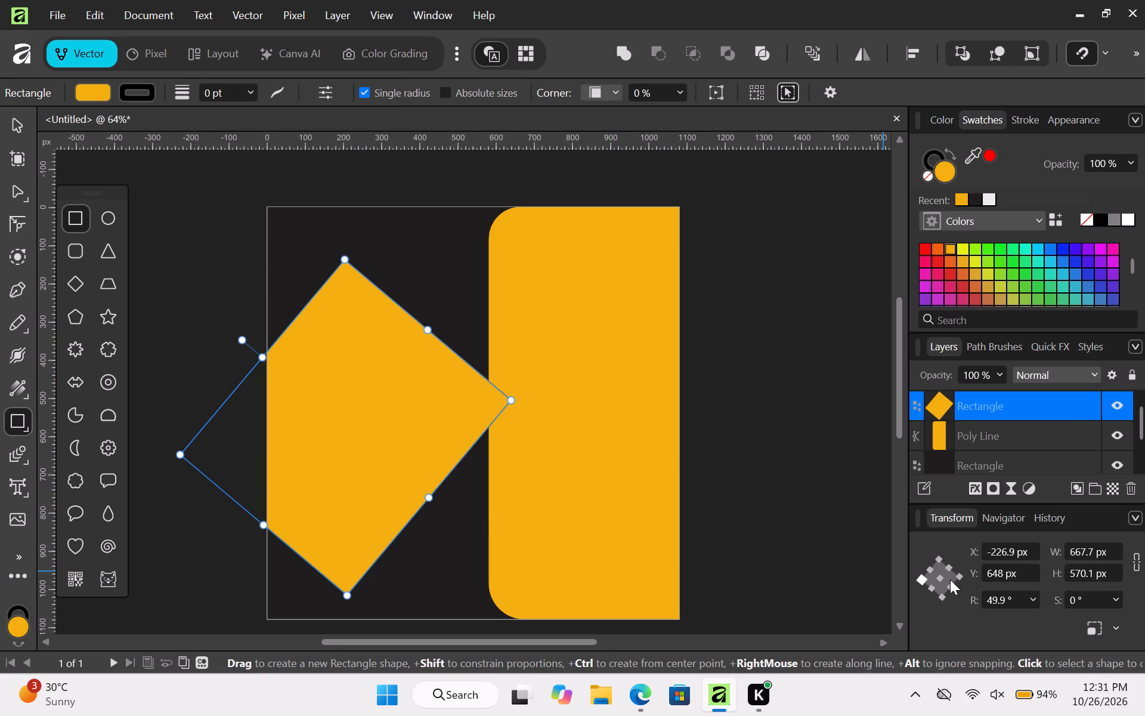
Set the rotated rectangle's Y position to 600 px and its height to 600 px.
left_click(1025, 576)
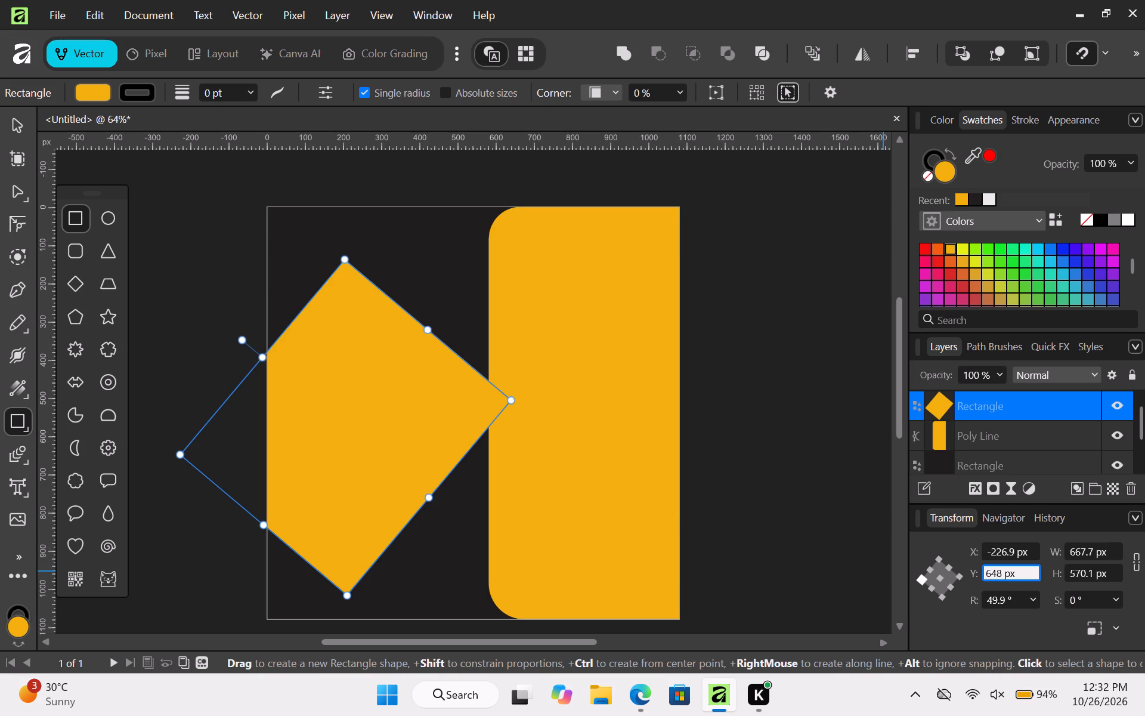
type("600")
key("Tab")
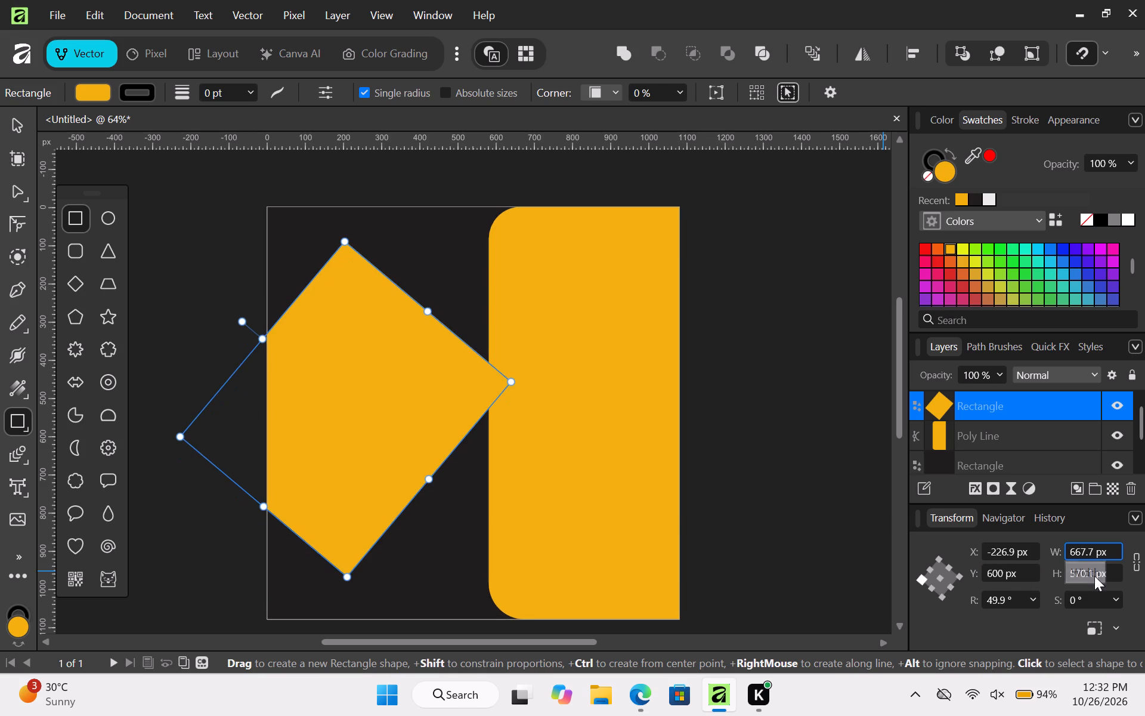
left_click(1094, 576)
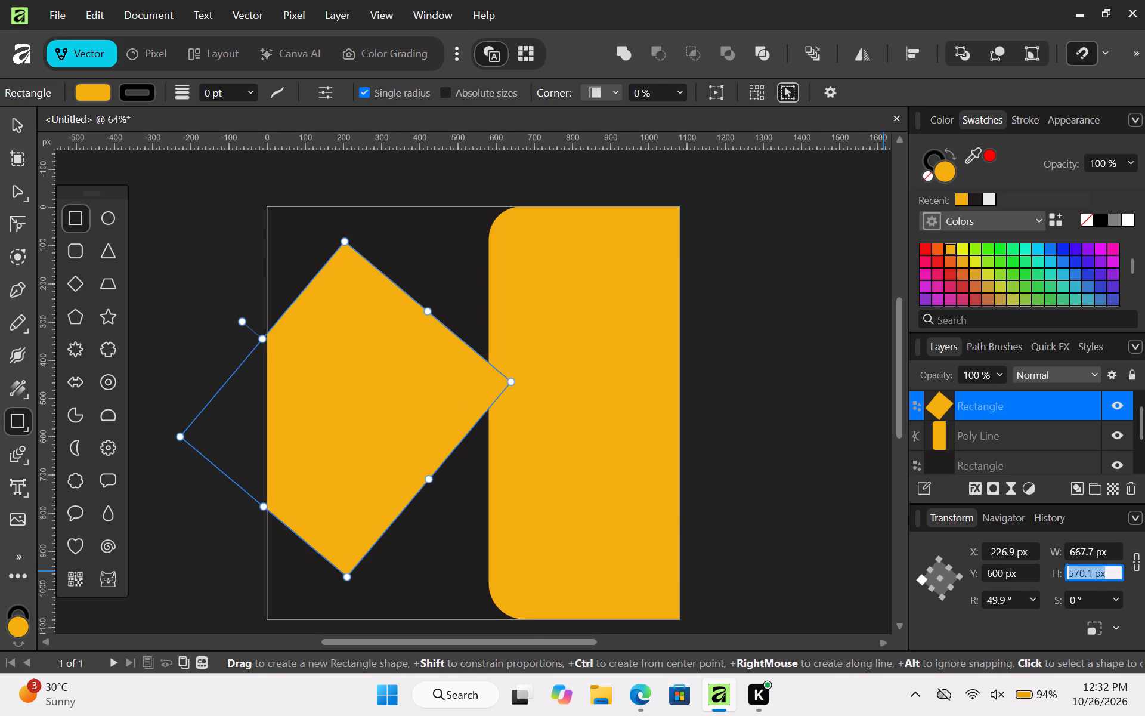
type("600")
key("Tab")
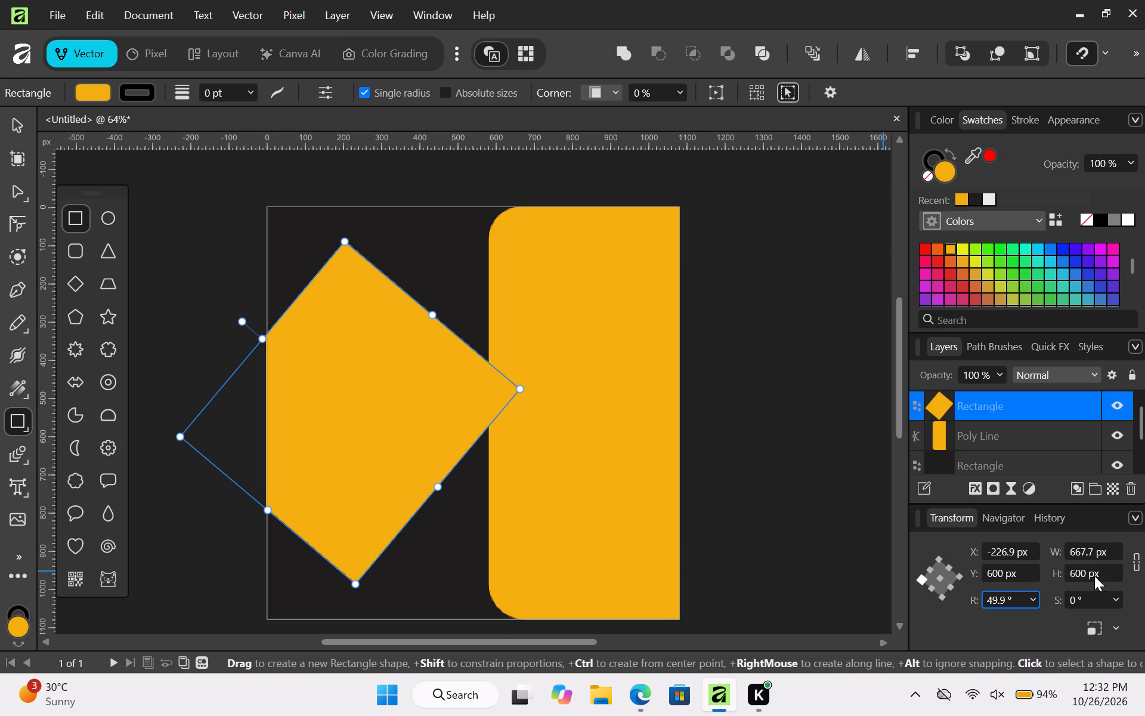
Reposition the rotated rectangle to match the reference poster, partly off the page's left and bottom edges, at about X -385 px, Y 790 px.
left_click(10, 124)
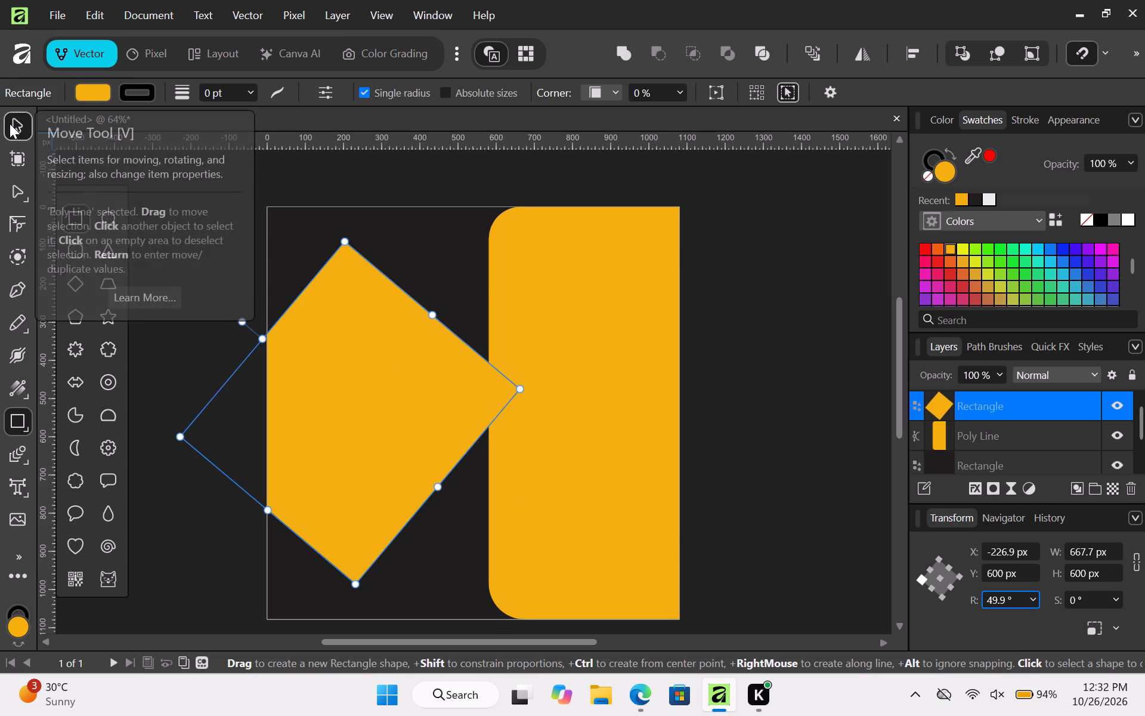
left_click_drag(354, 419, 291, 427)
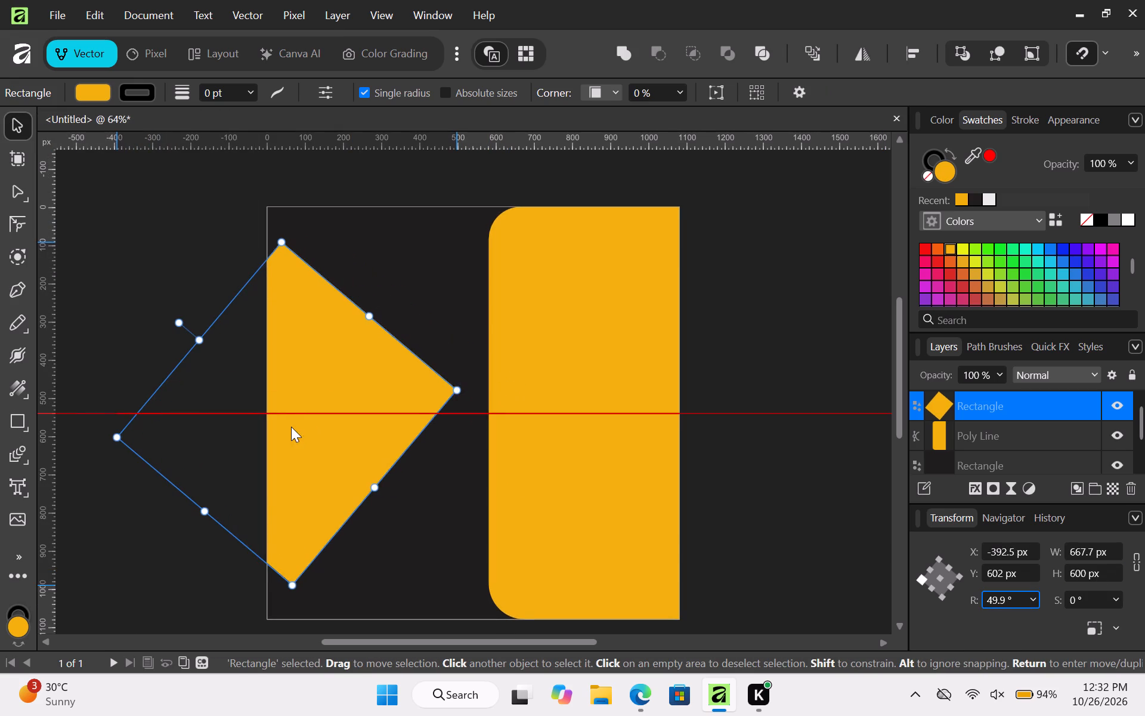
left_click_drag(291, 427, 287, 427)
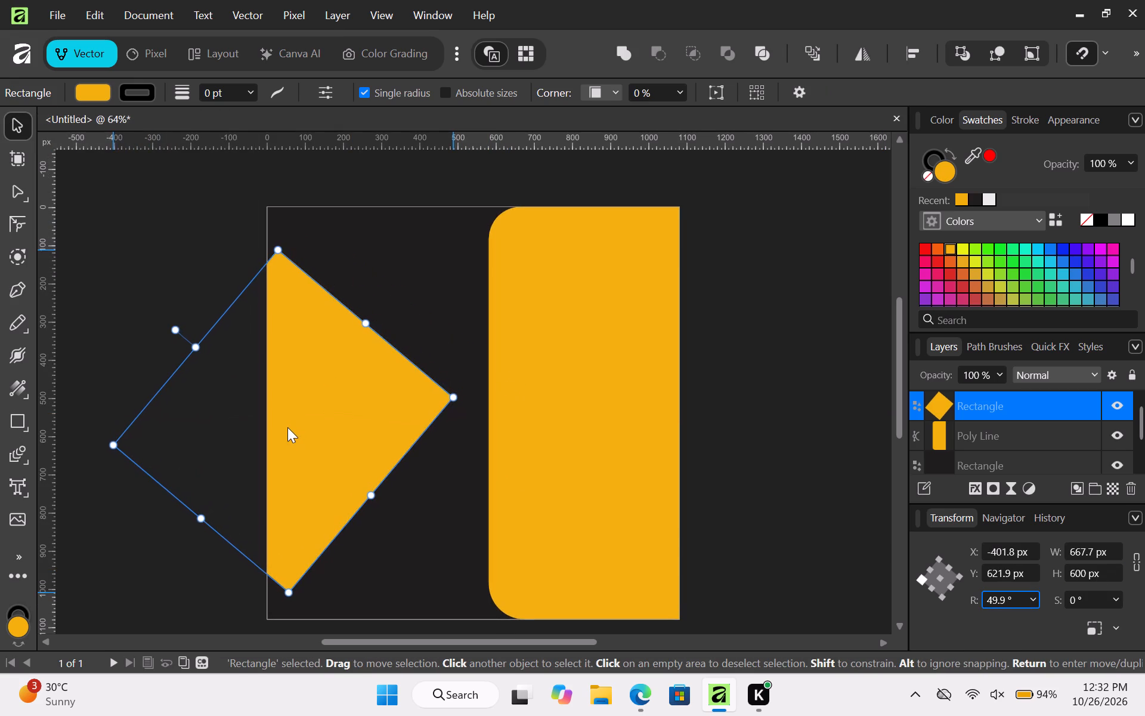
left_click_drag(287, 427, 292, 435)
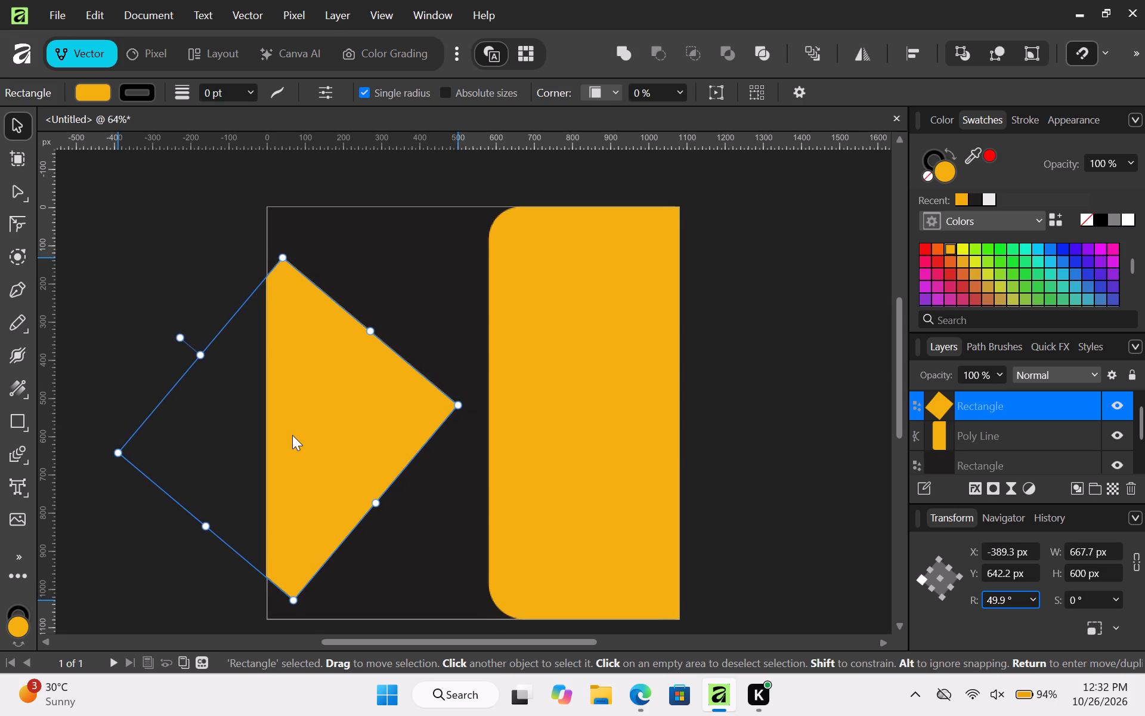
left_click_drag(292, 435, 289, 429)
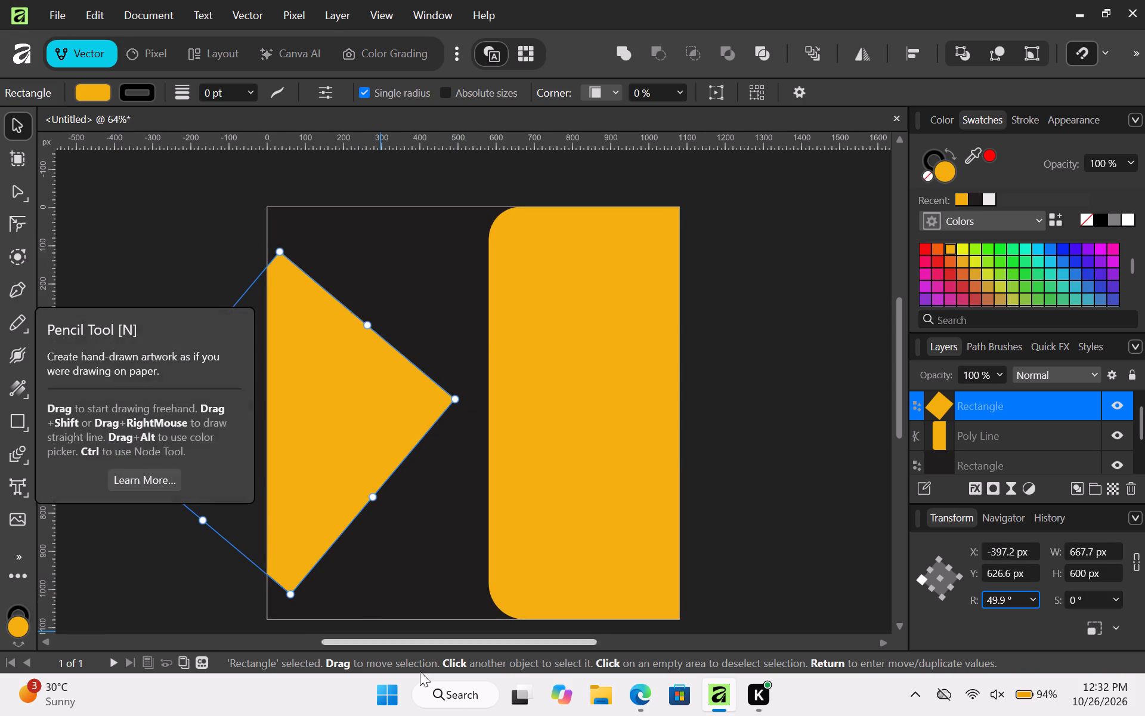
left_click(635, 699)
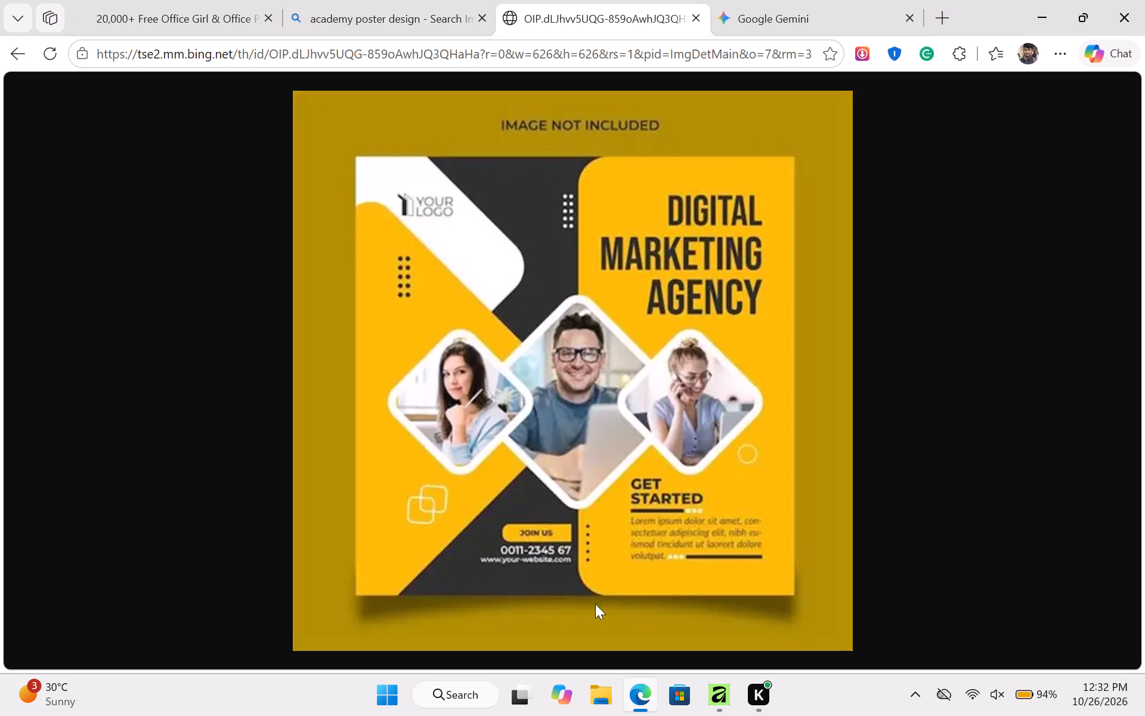
left_click(712, 700)
left_click_drag(310, 442, 318, 490)
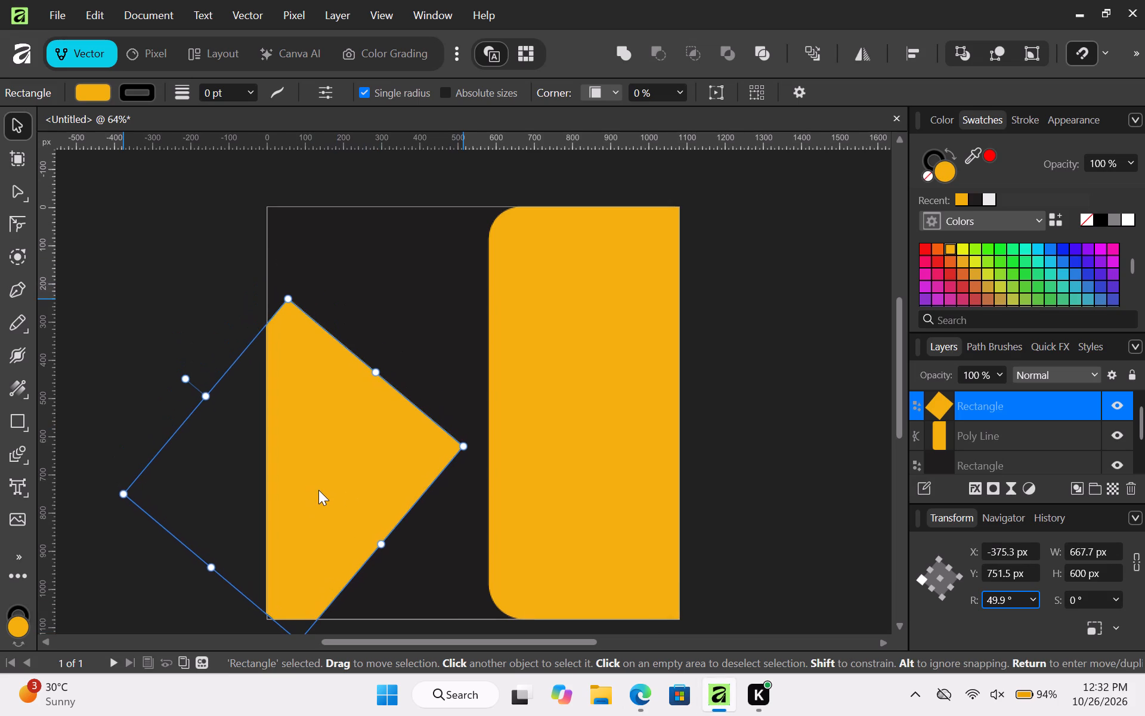
left_click_drag(318, 490, 315, 494)
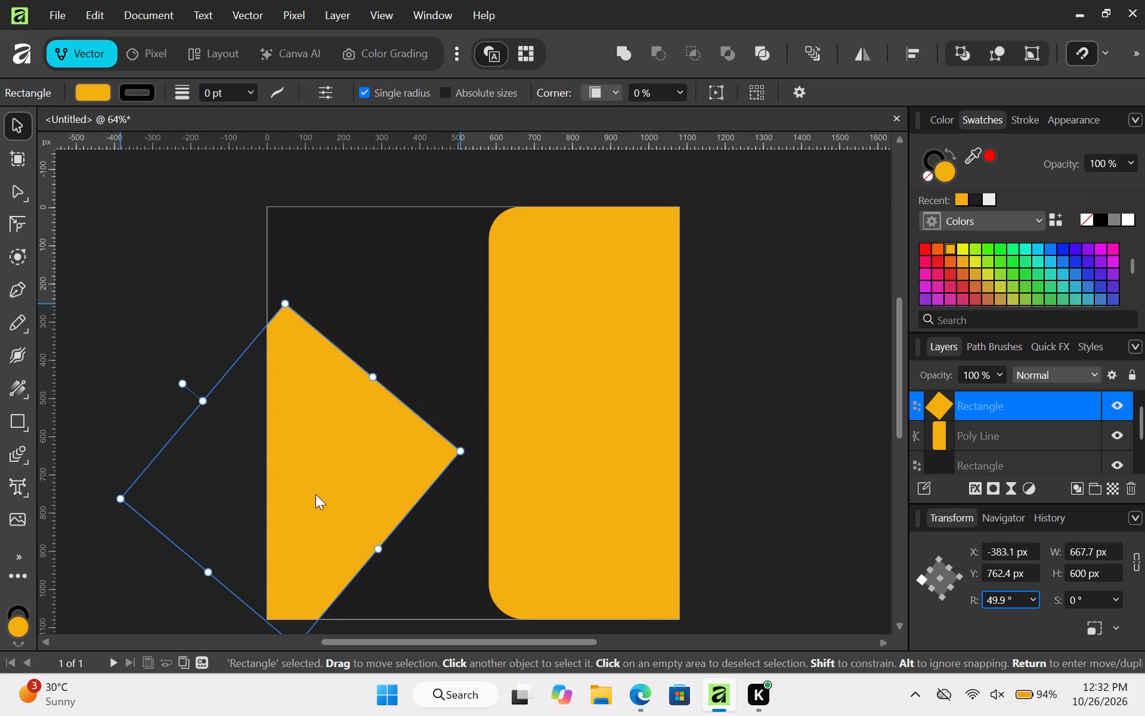
left_click_drag(315, 494, 315, 505)
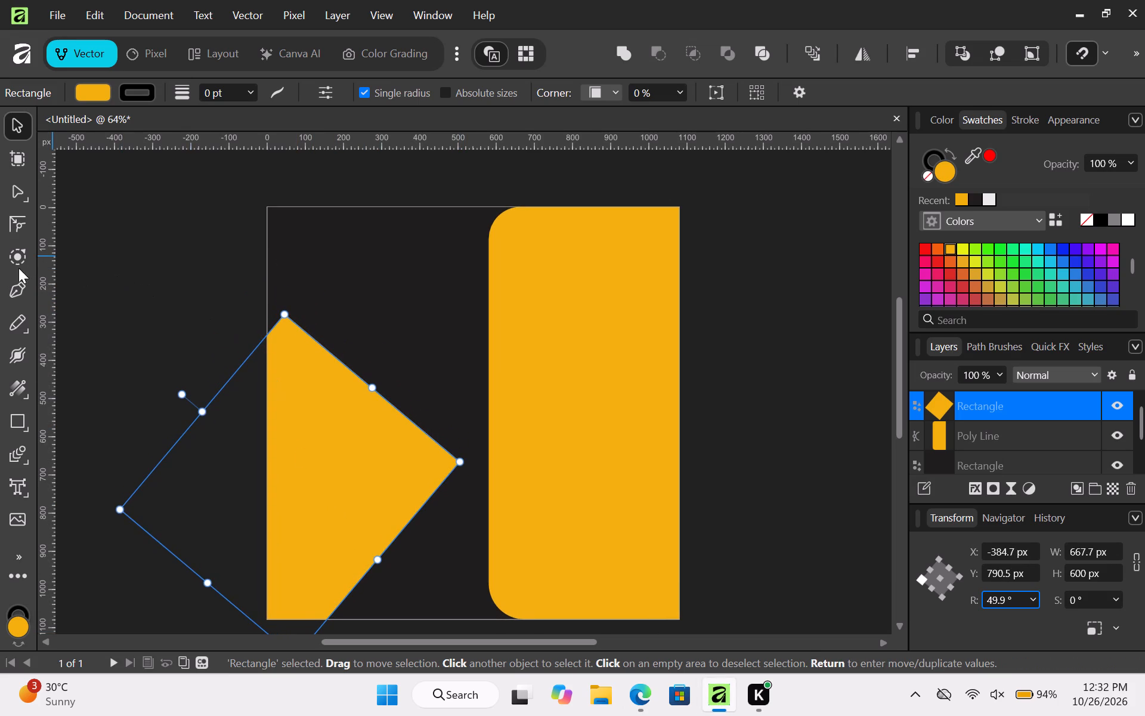
Round the top corner of the large yellow diamond with the Corner tool to a radius of about 90 px.
left_click(16, 232)
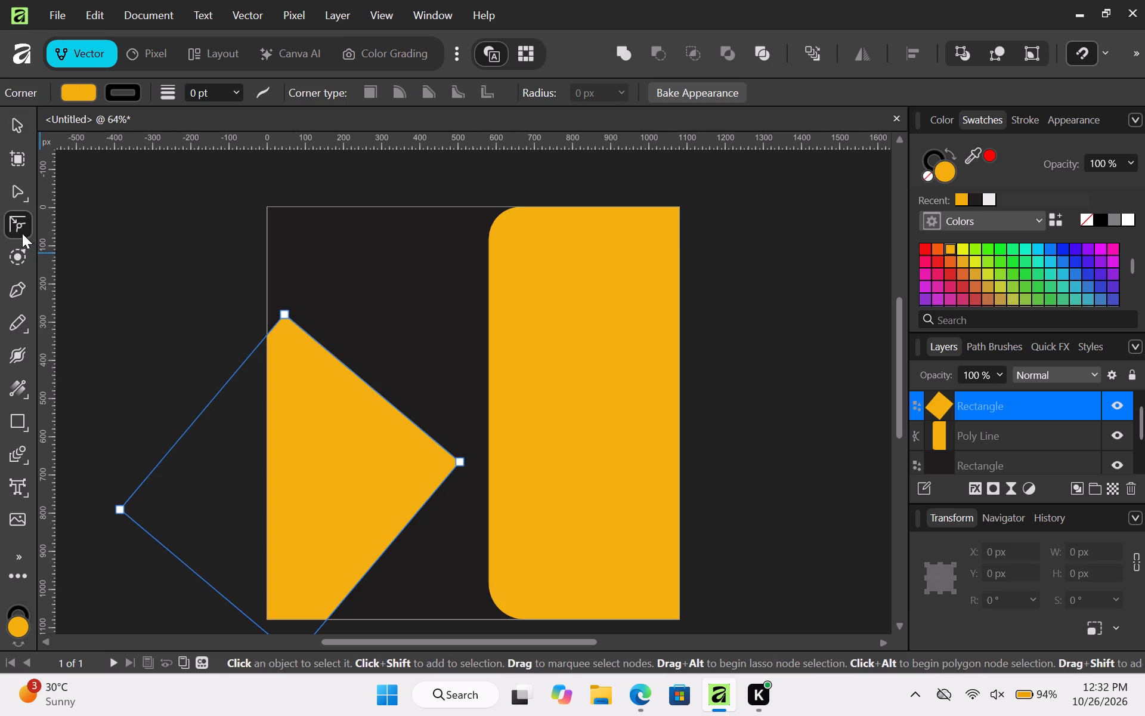
left_click(284, 313)
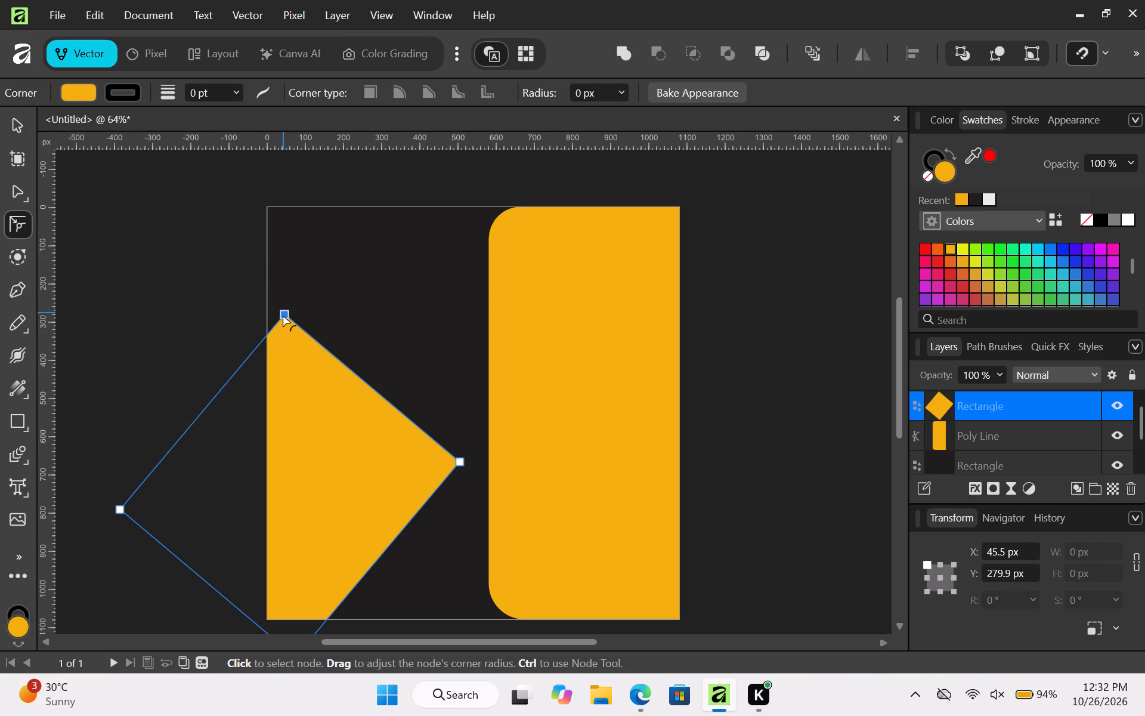
left_click_drag(283, 325, 286, 346)
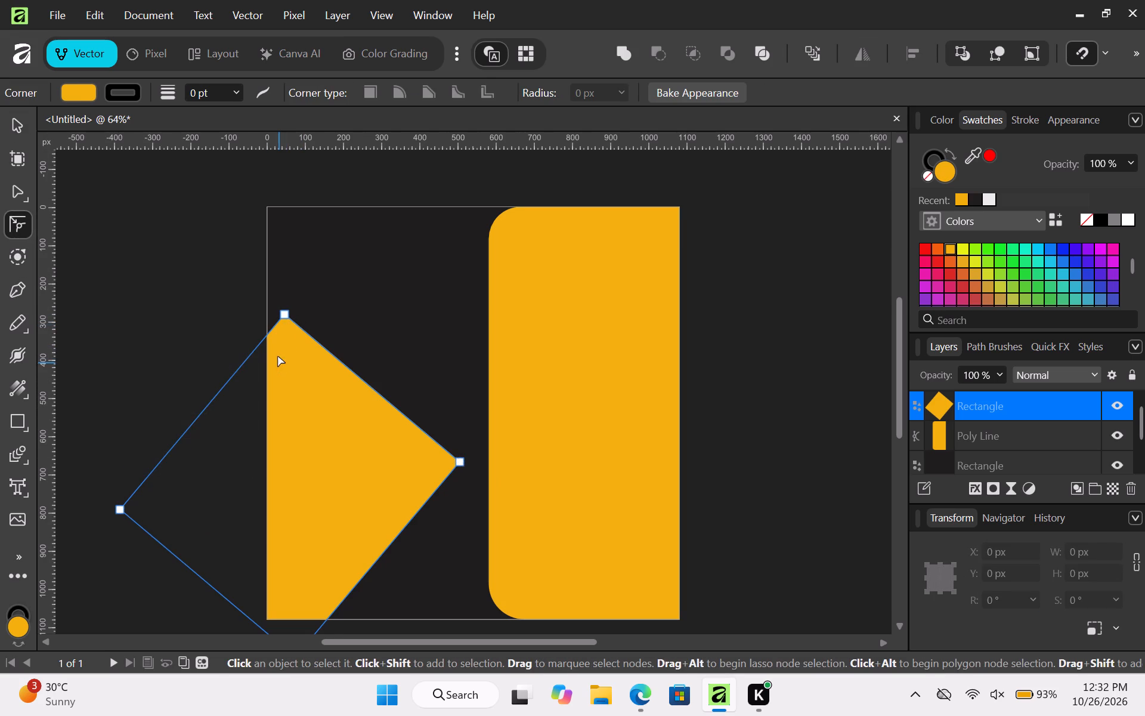
left_click(284, 313)
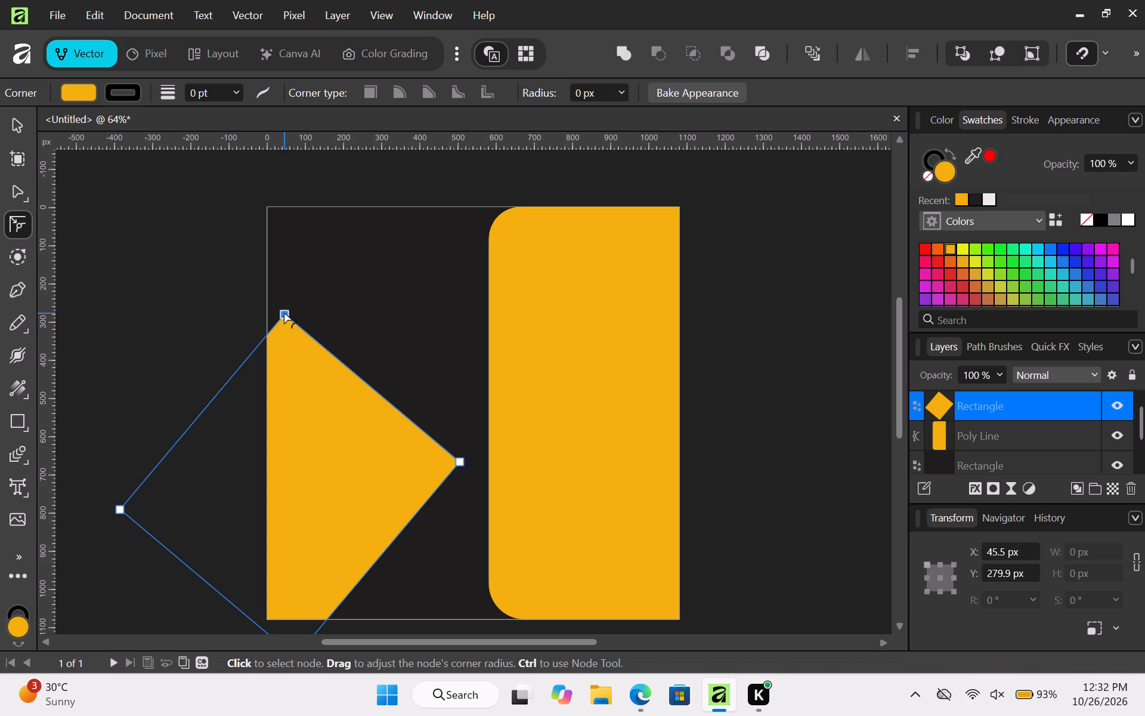
left_click_drag(284, 315, 286, 332)
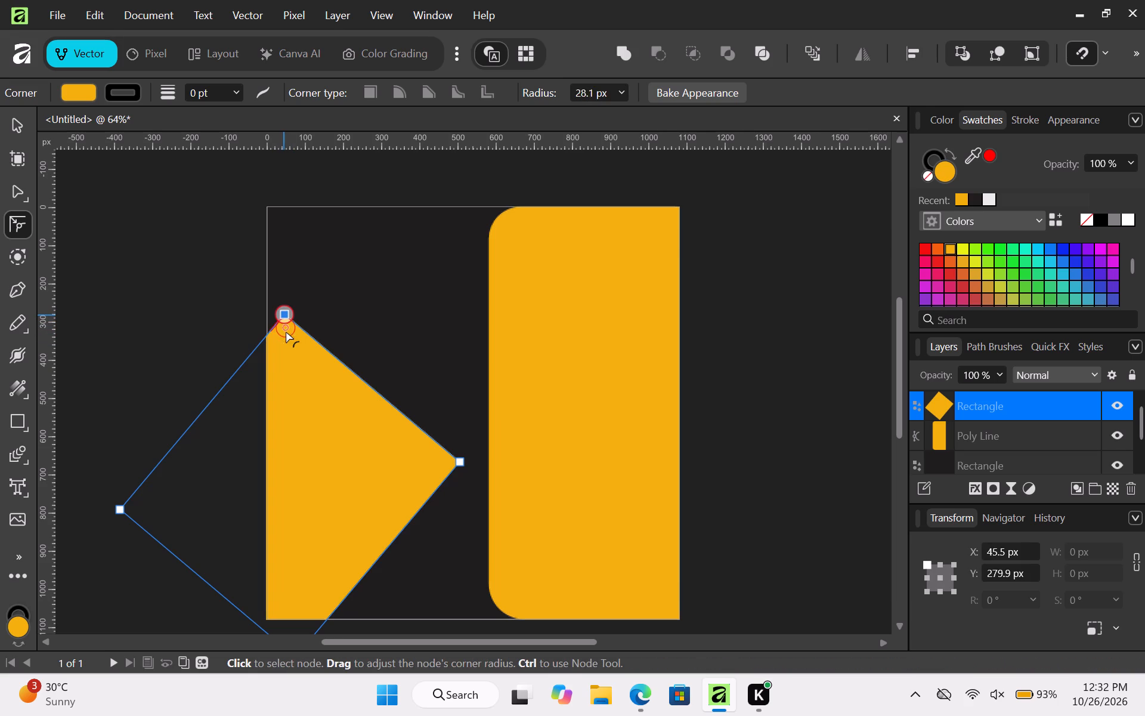
left_click_drag(286, 332, 287, 374)
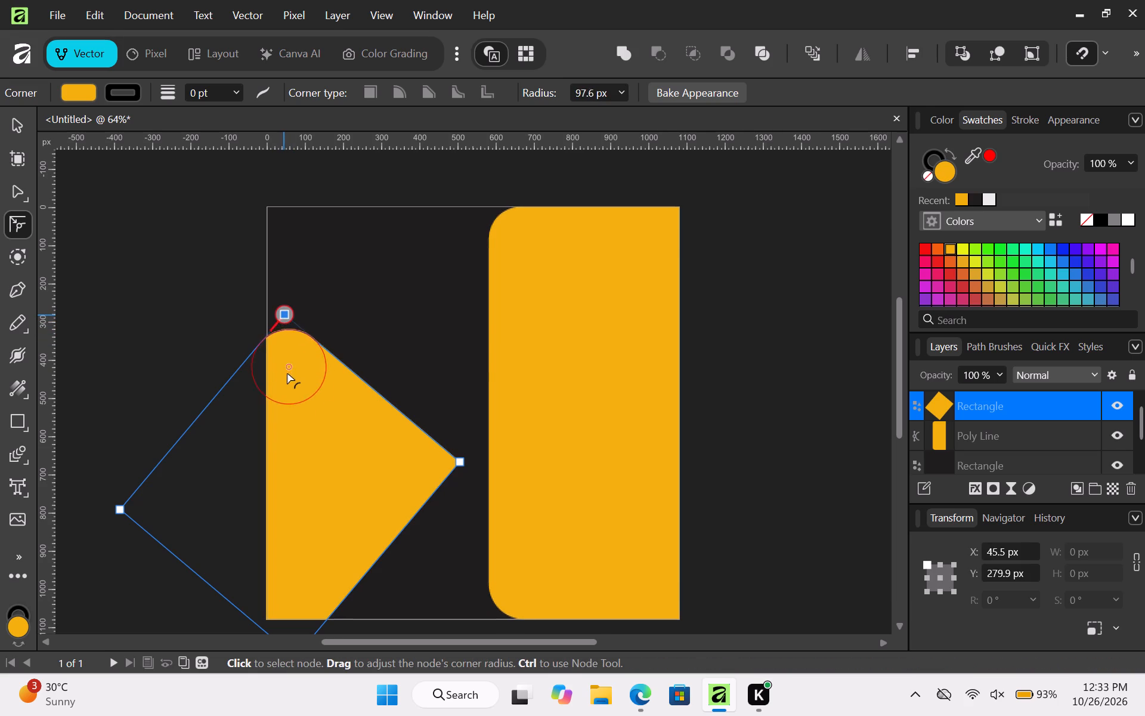
left_click_drag(287, 374, 287, 589)
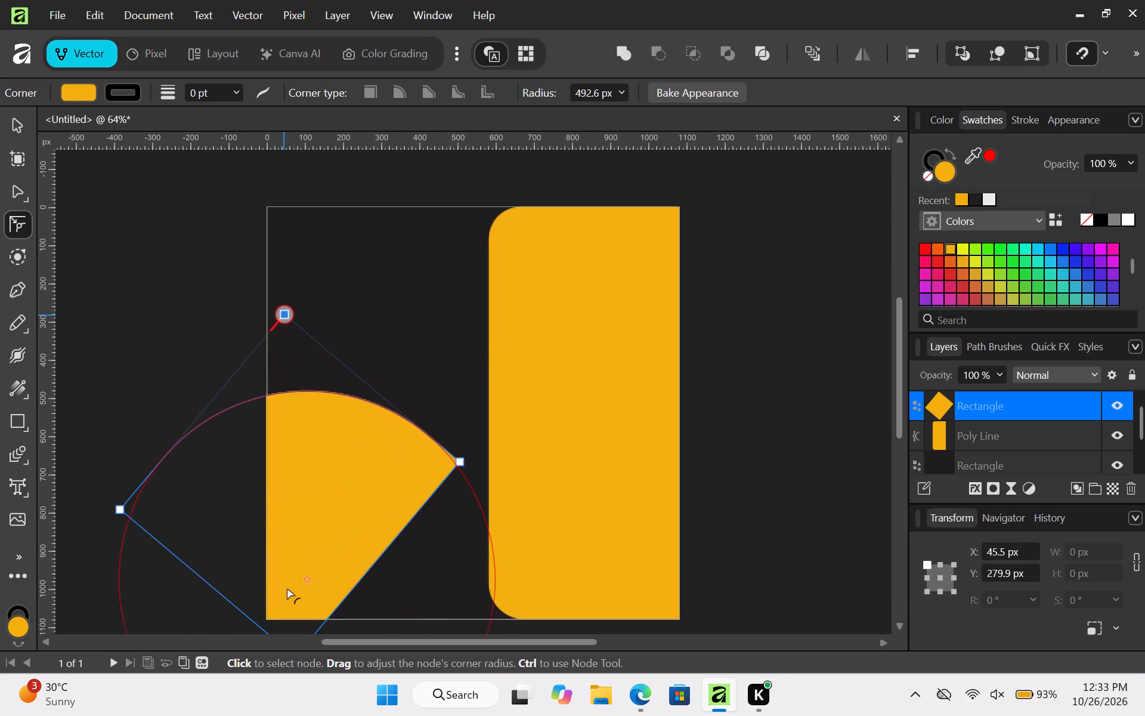
left_click_drag(287, 589, 248, 414)
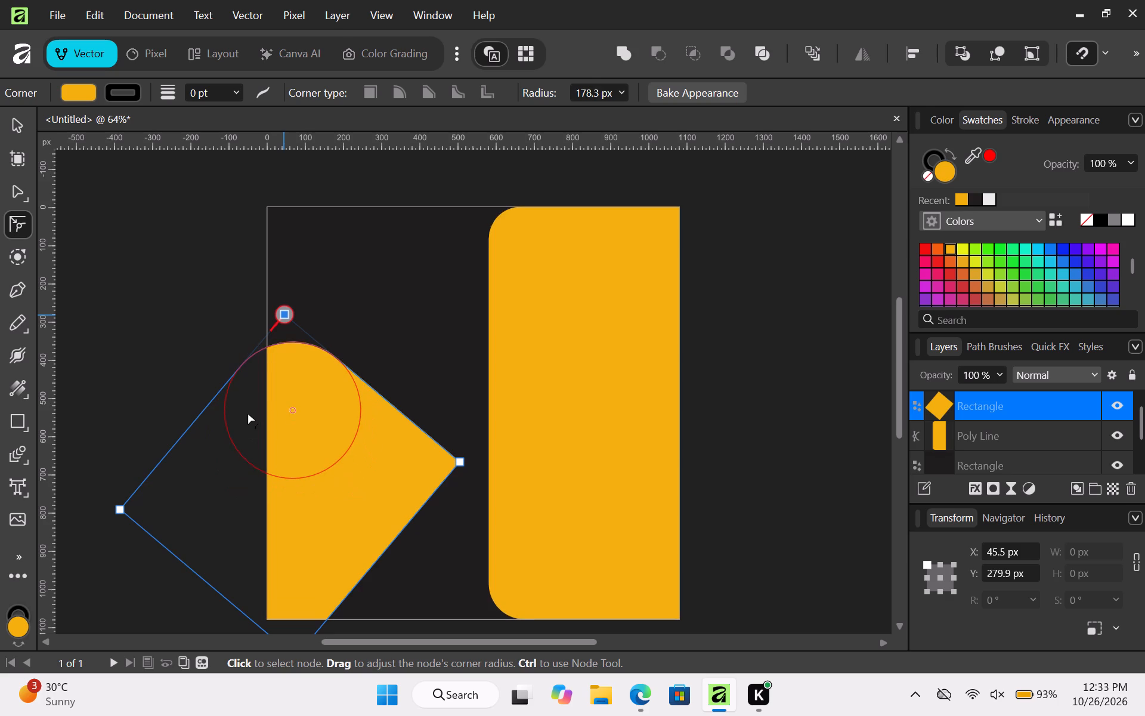
left_click_drag(248, 414, 246, 390)
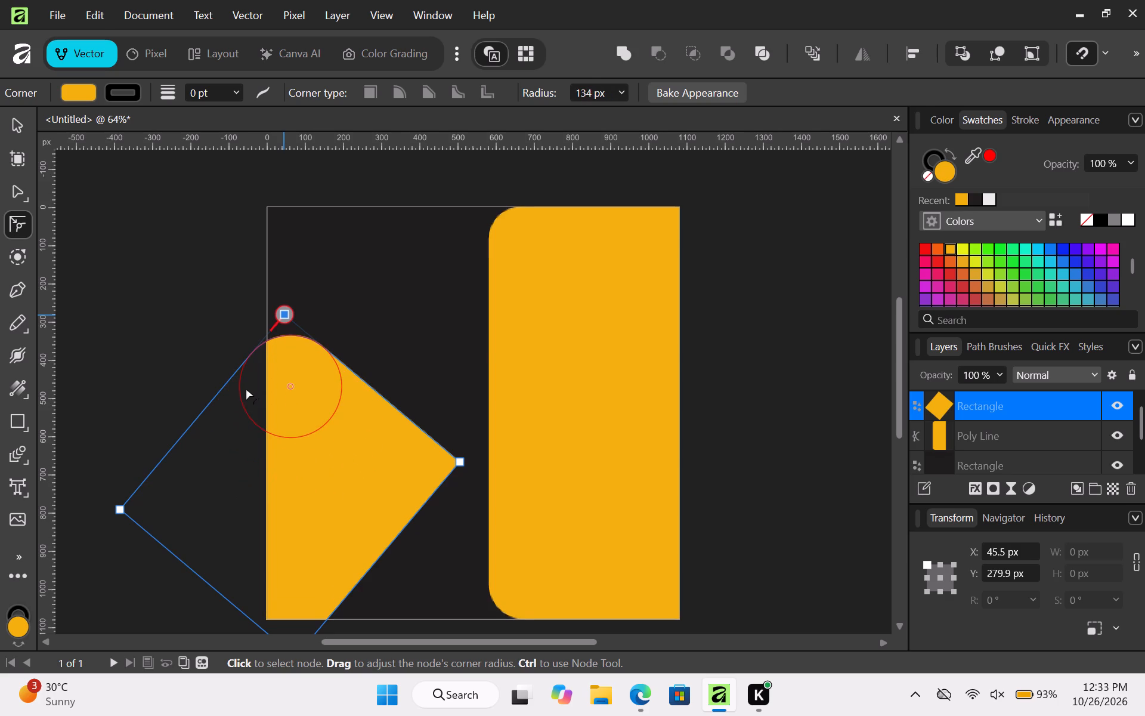
left_click_drag(246, 390, 249, 394)
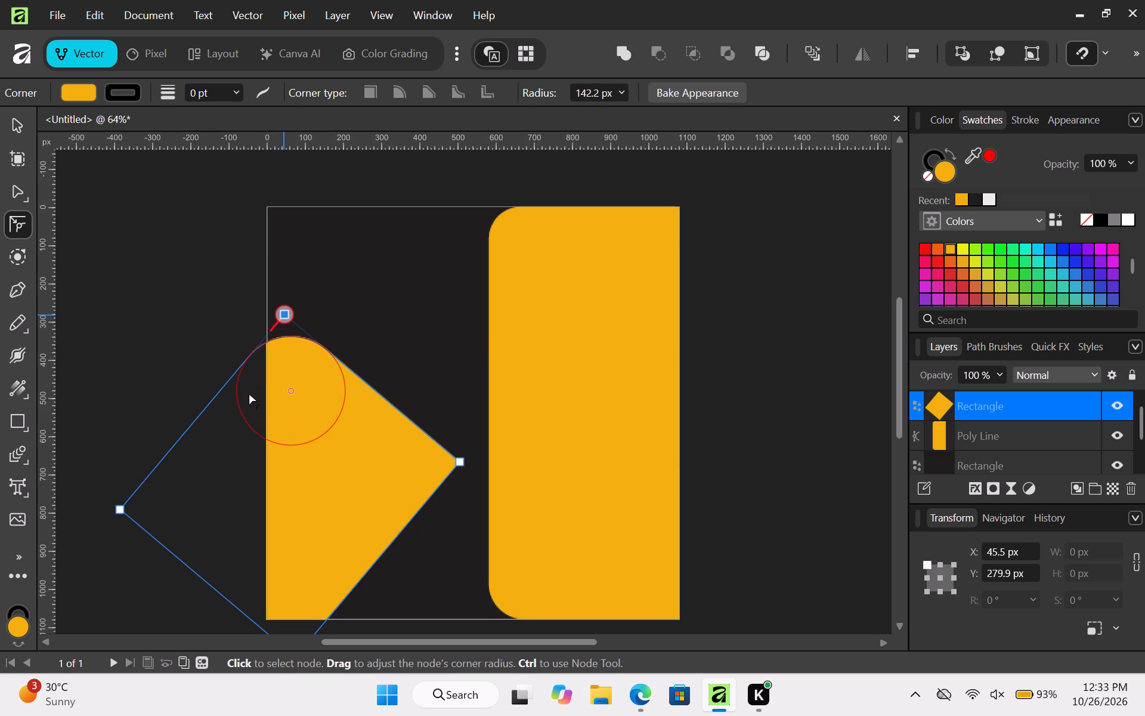
left_click_drag(249, 394, 253, 366)
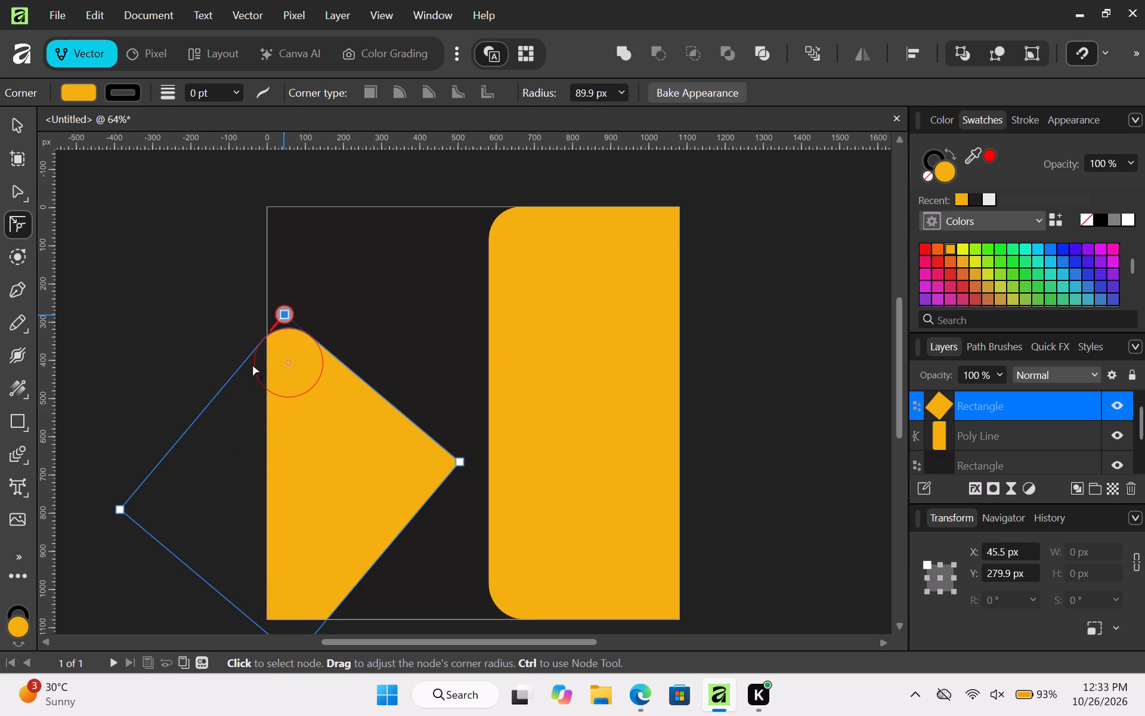
left_click_drag(253, 366, 254, 365)
left_click(15, 125)
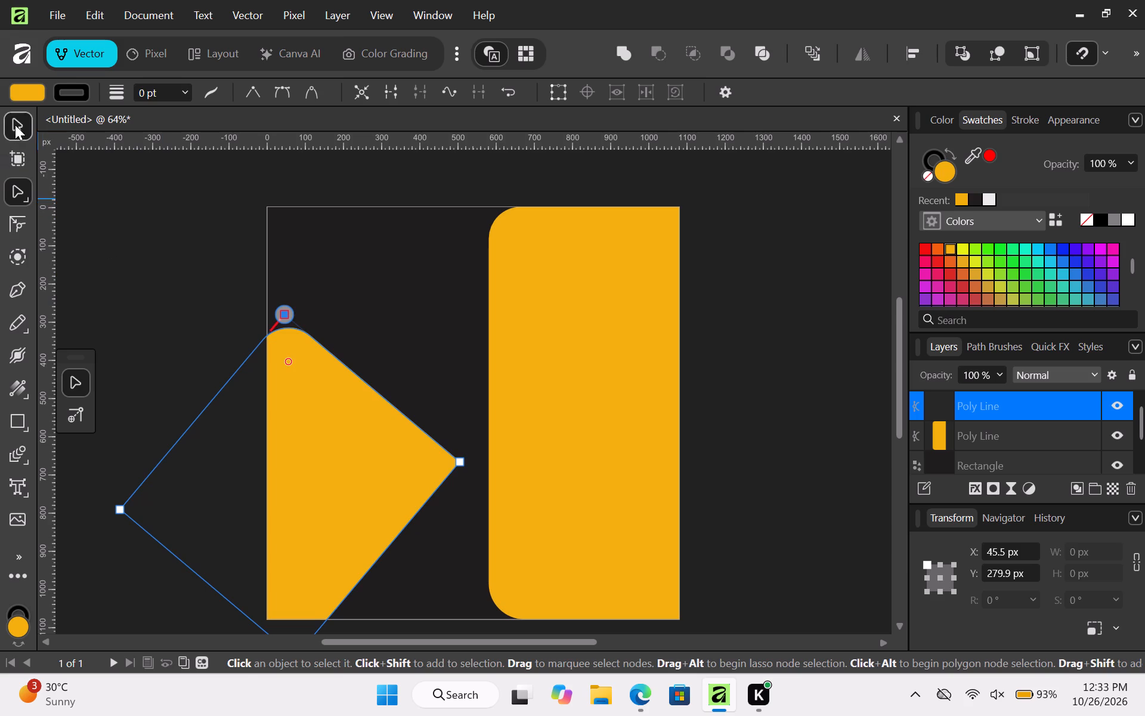
left_click(87, 236)
Duplicate the large diamond upward to about X -355 px, Y 372 px, and order the copy beneath the original.
left_click(308, 474)
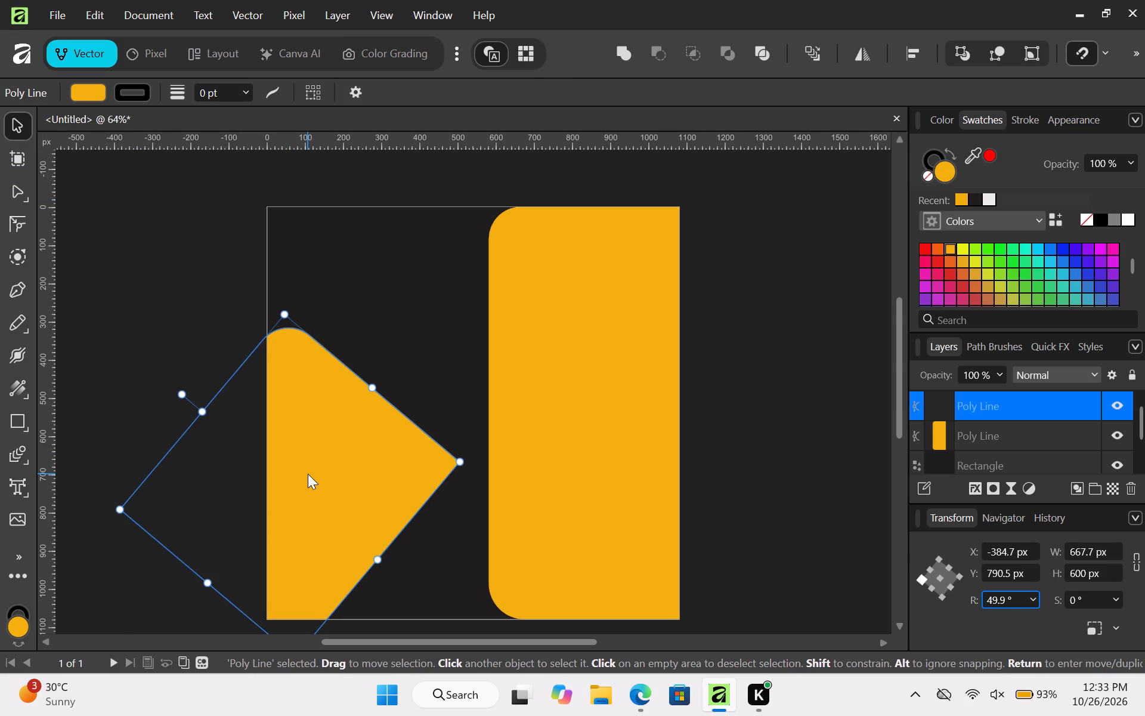
left_click_drag(308, 474, 319, 314, "alt")
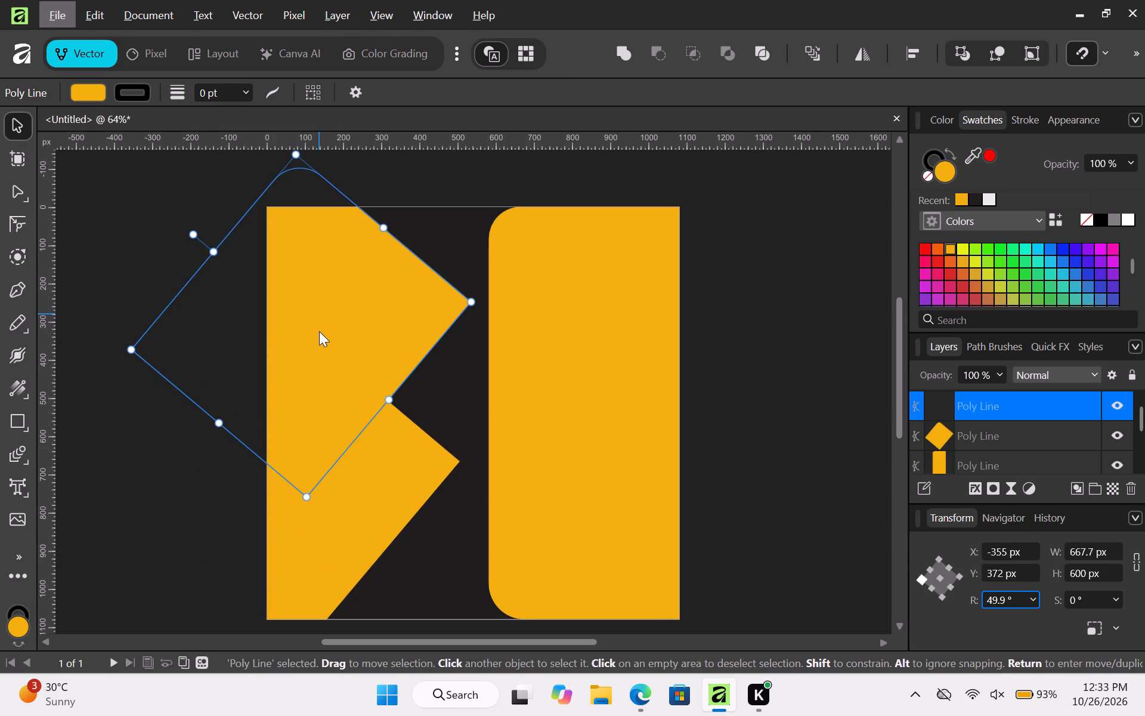
left_click_drag(985, 405, 1002, 440)
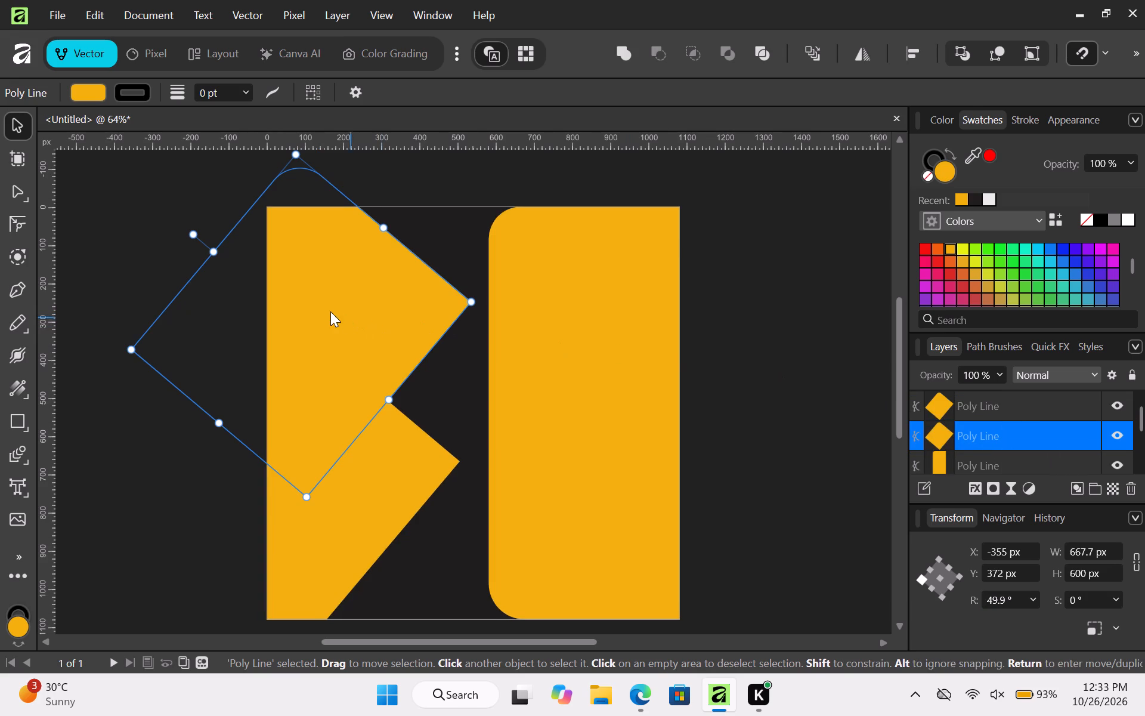
left_click(377, 462)
left_click(120, 307)
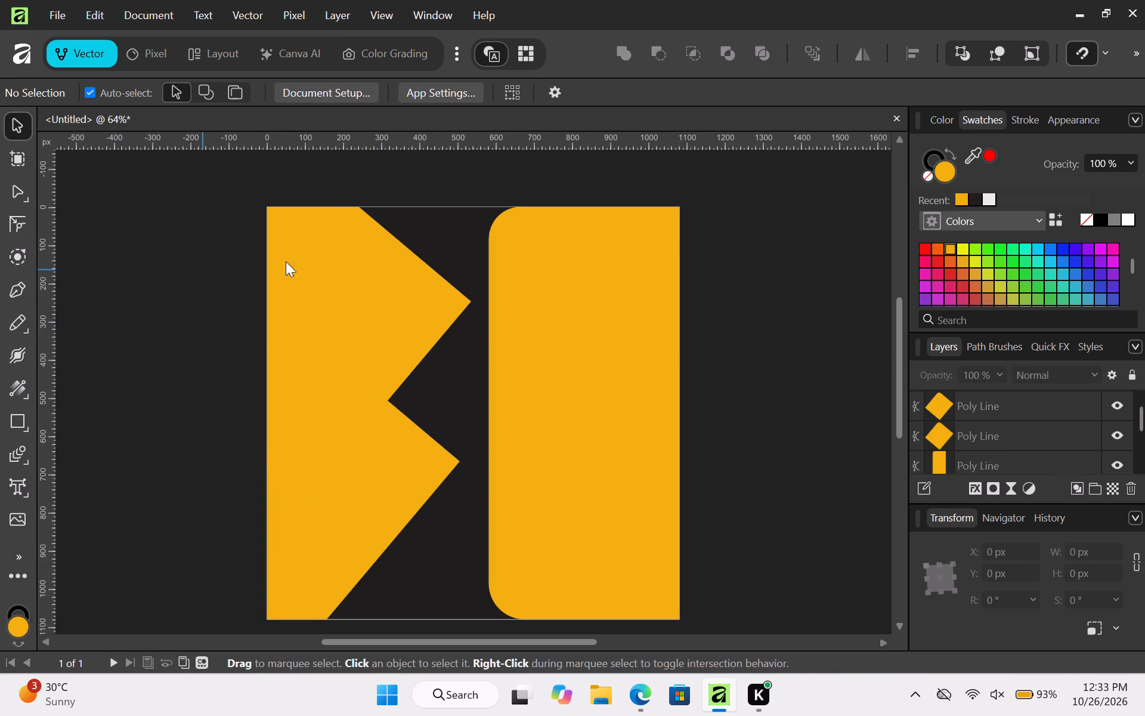
Round the right-hand corner of the upper diamond copy to a radius of about 109 px.
left_click(325, 270)
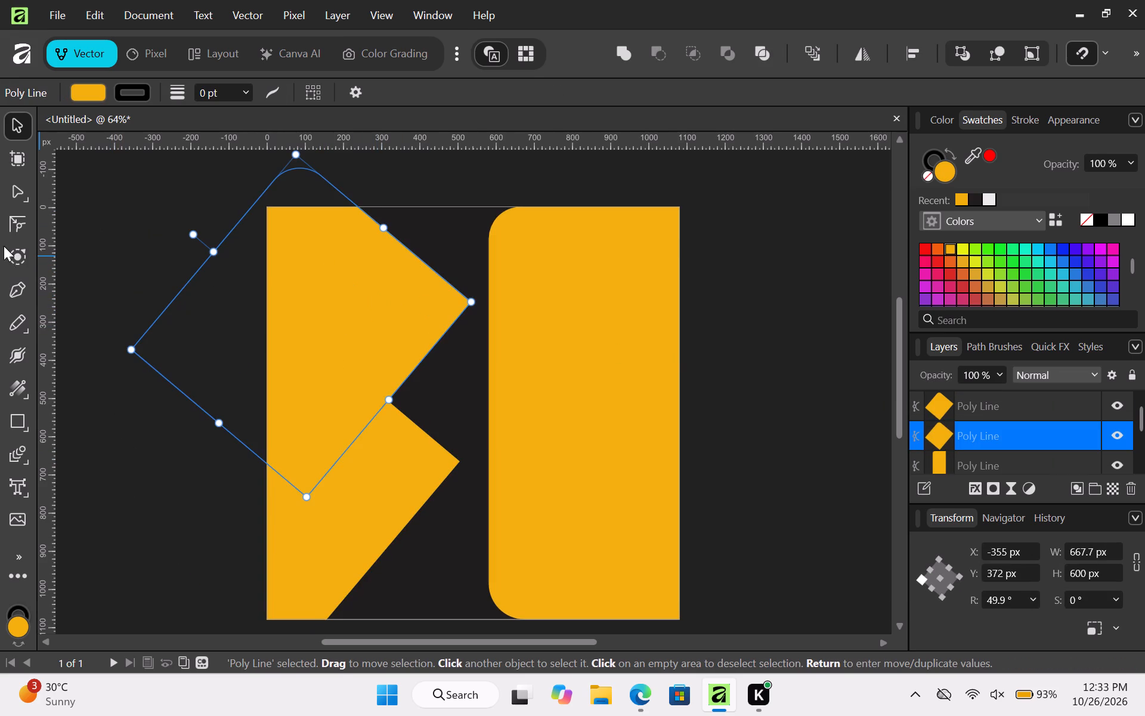
left_click(13, 222)
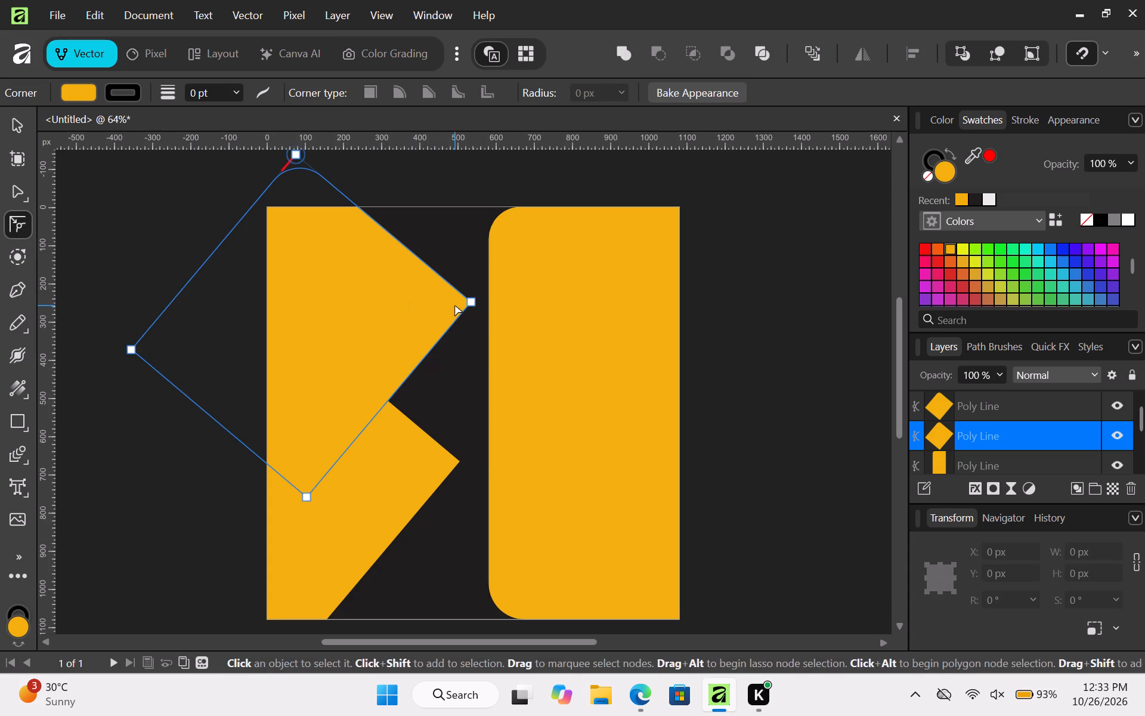
left_click(473, 301)
left_click_drag(473, 301, 431, 303)
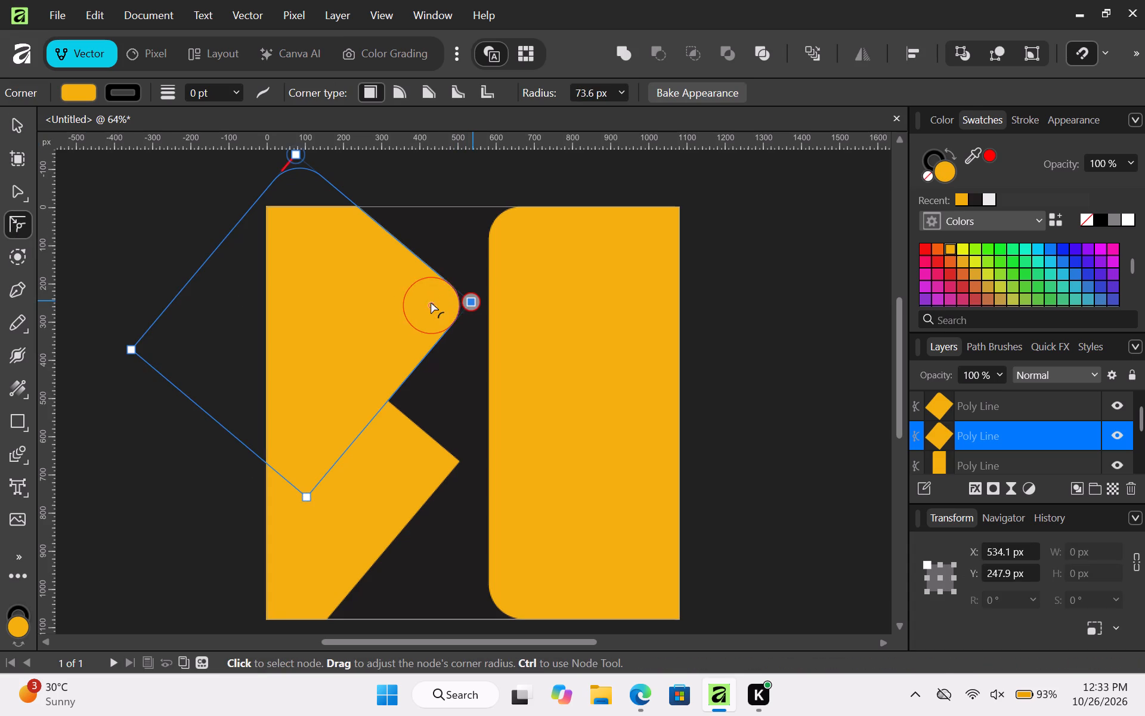
left_click_drag(431, 303, 412, 305)
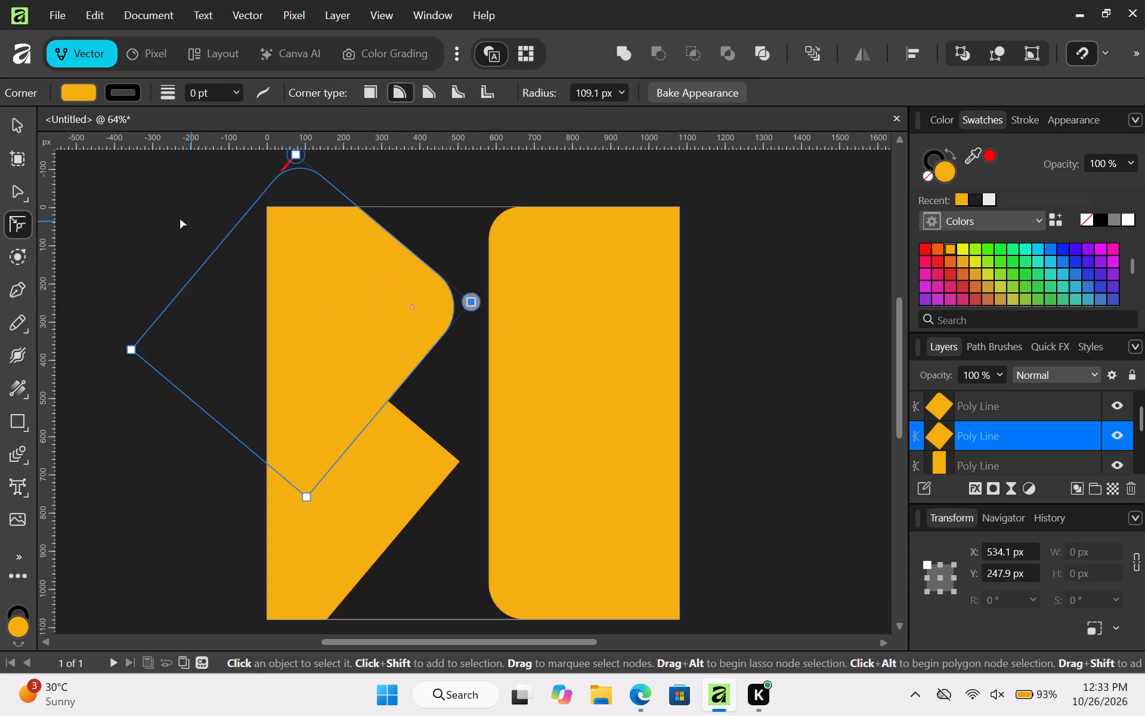
left_click(156, 214)
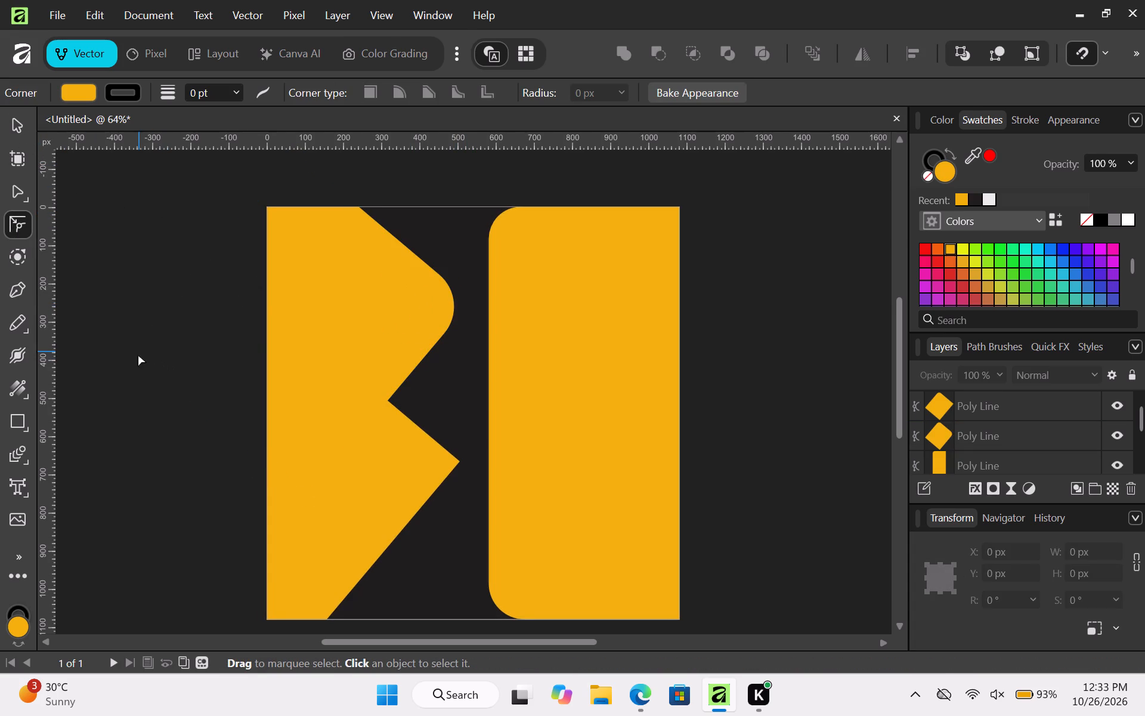
left_click(336, 484)
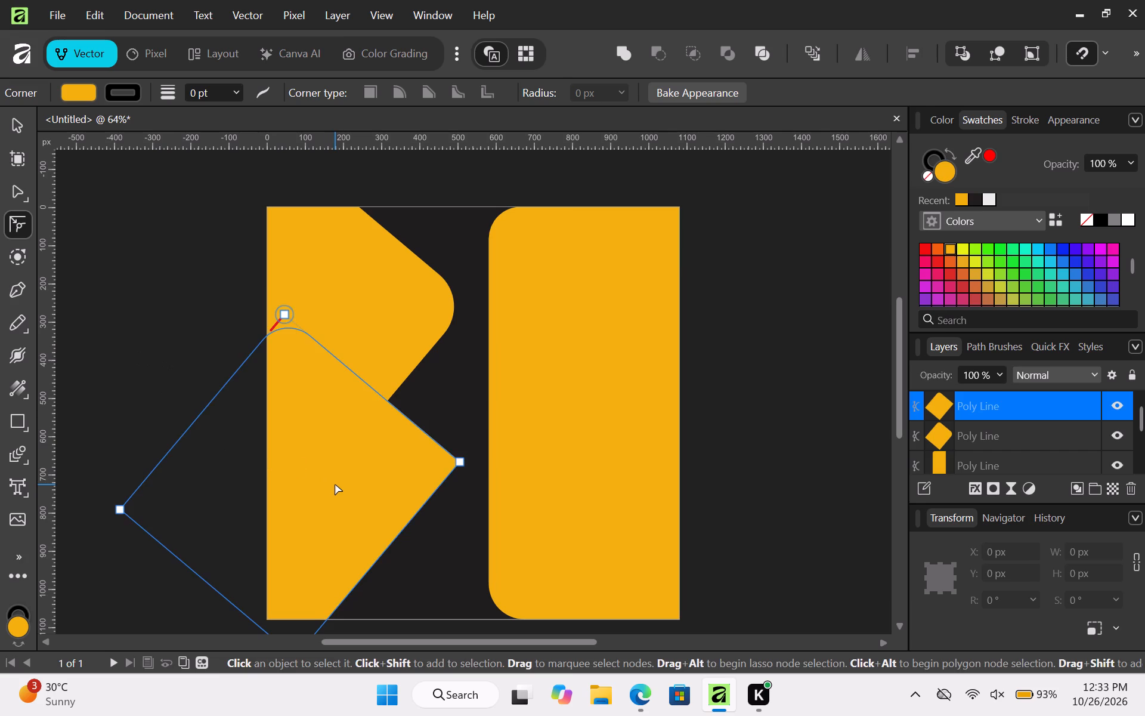
left_click(105, 330)
Draw a yellow rectangle about 330 × 314 px bridging the left and right yellow shapes, and rotate it to about 52°.
left_click(18, 419)
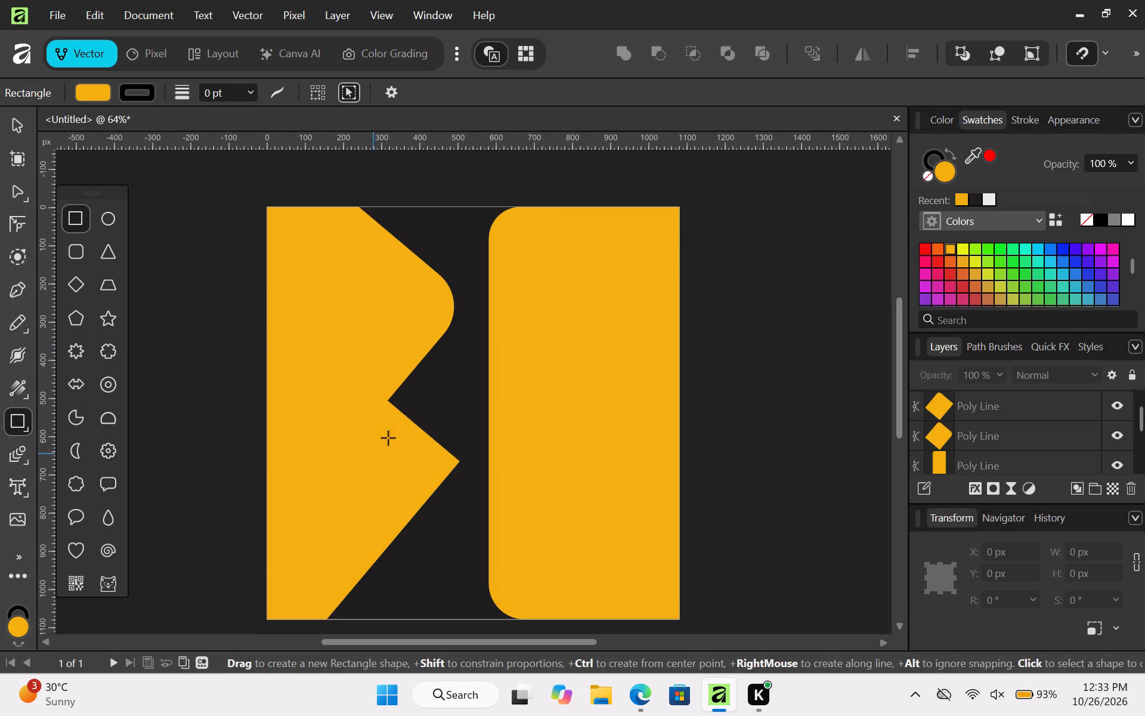
left_click_drag(435, 377, 550, 496)
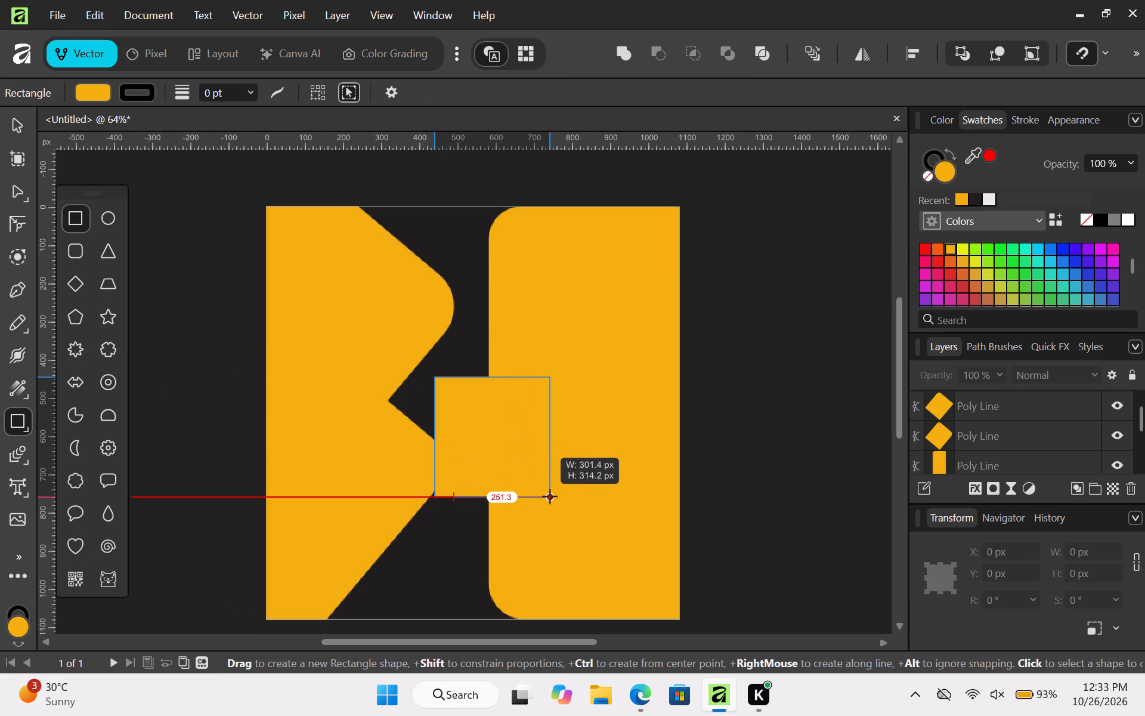
left_click_drag(550, 496, 561, 499)
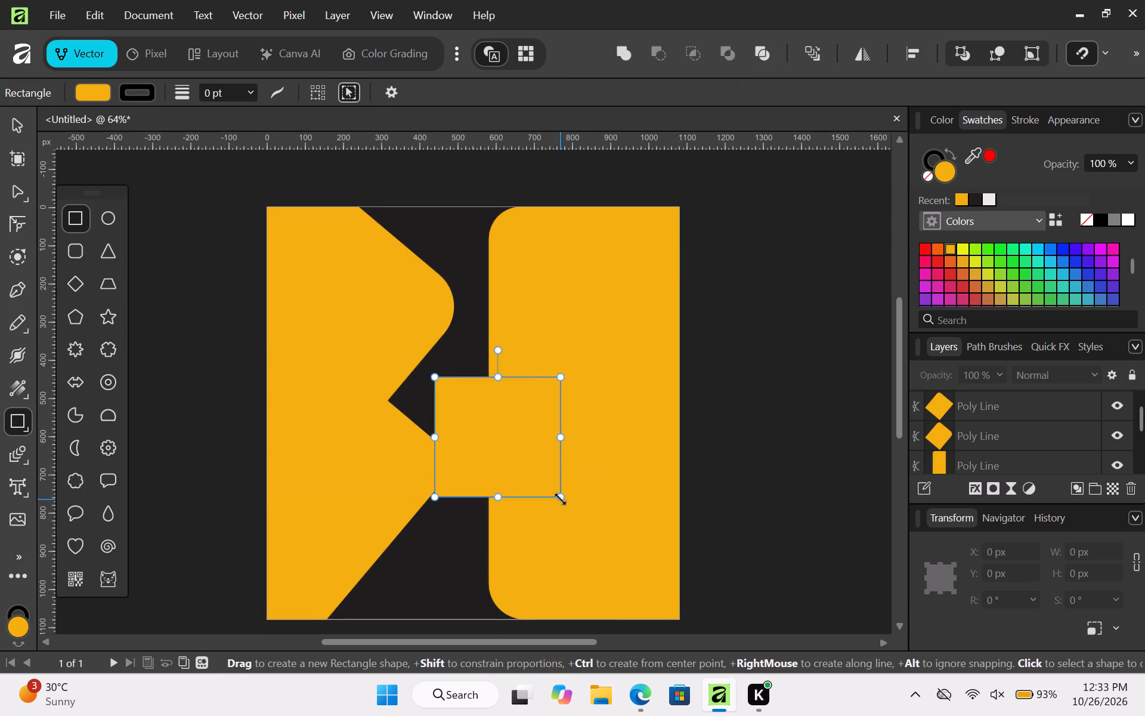
left_click(14, 126)
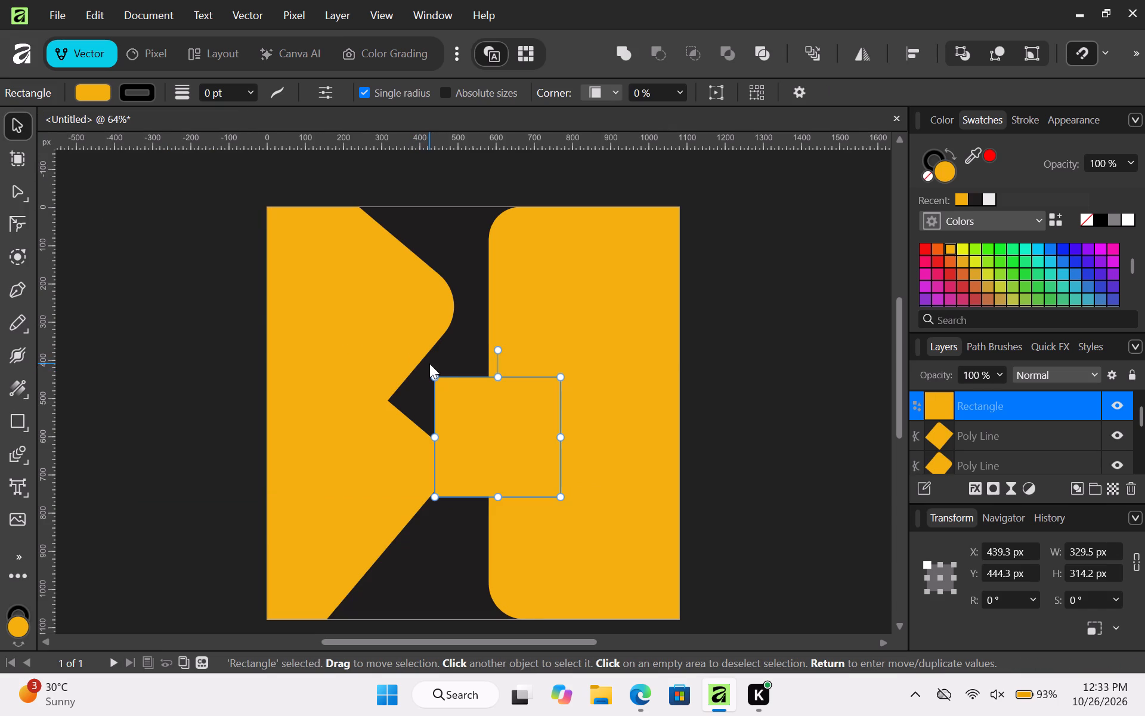
left_click_drag(434, 365, 396, 429)
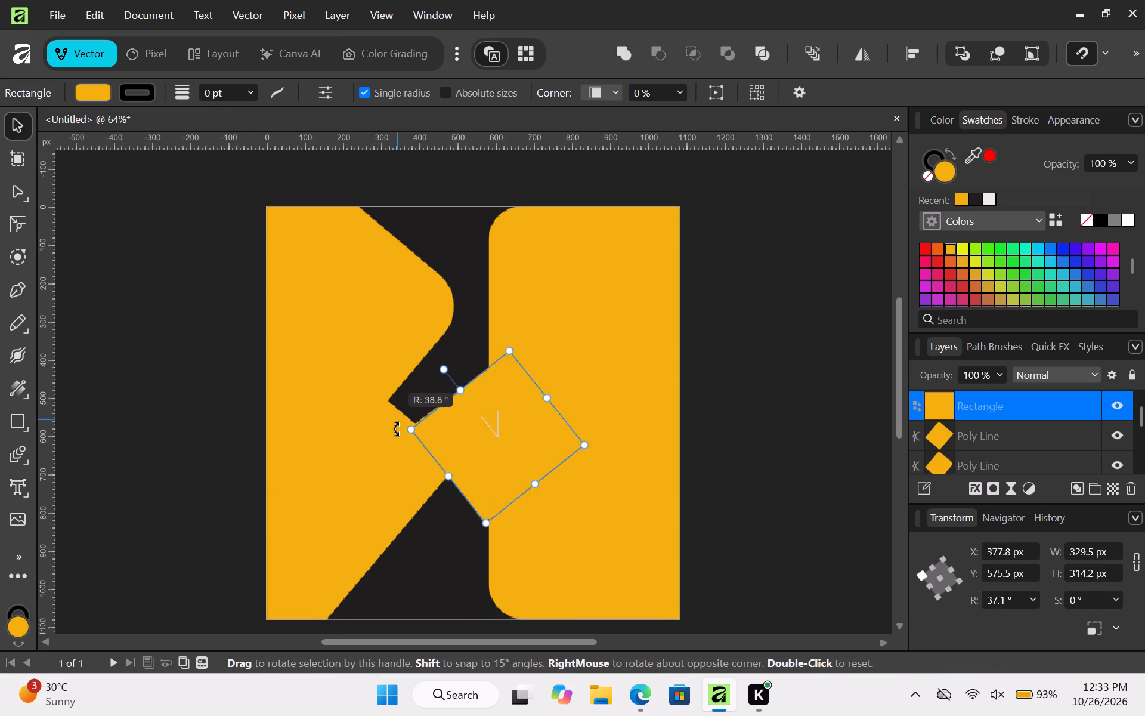
left_click_drag(396, 429, 392, 444)
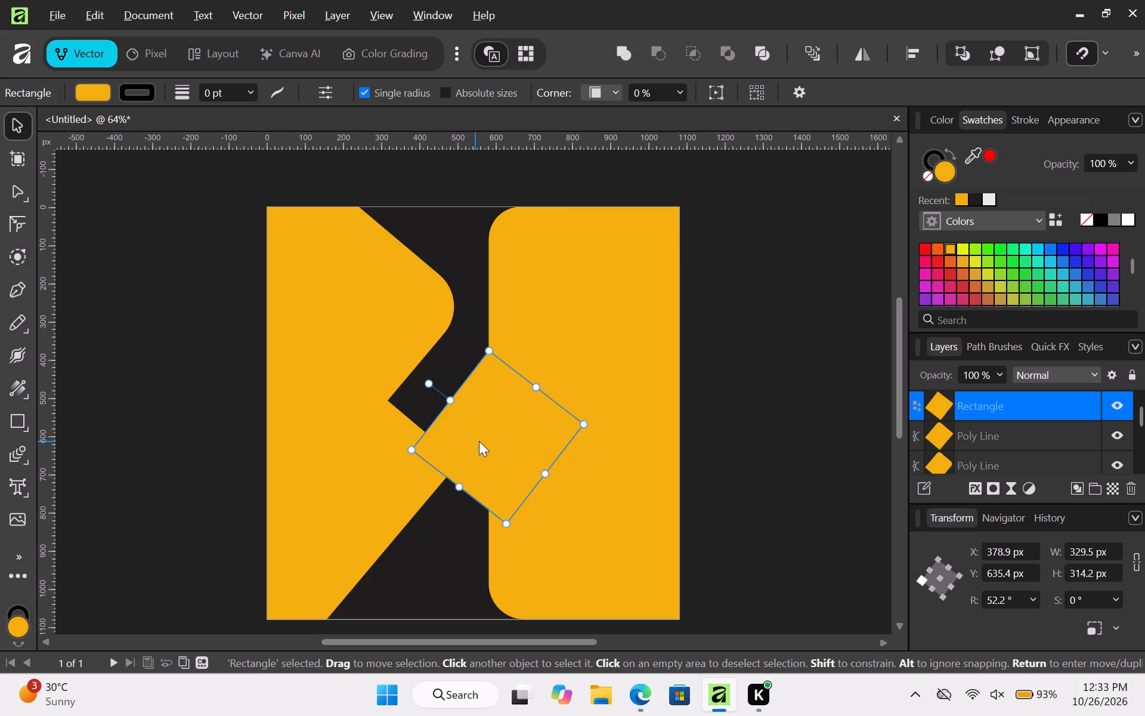
Duplicate the small diamond to both sides, with copies at about X 117 px, Y 617 px and X 629 px, Y 628 px.
left_click_drag(491, 430, 393, 427, "alt")
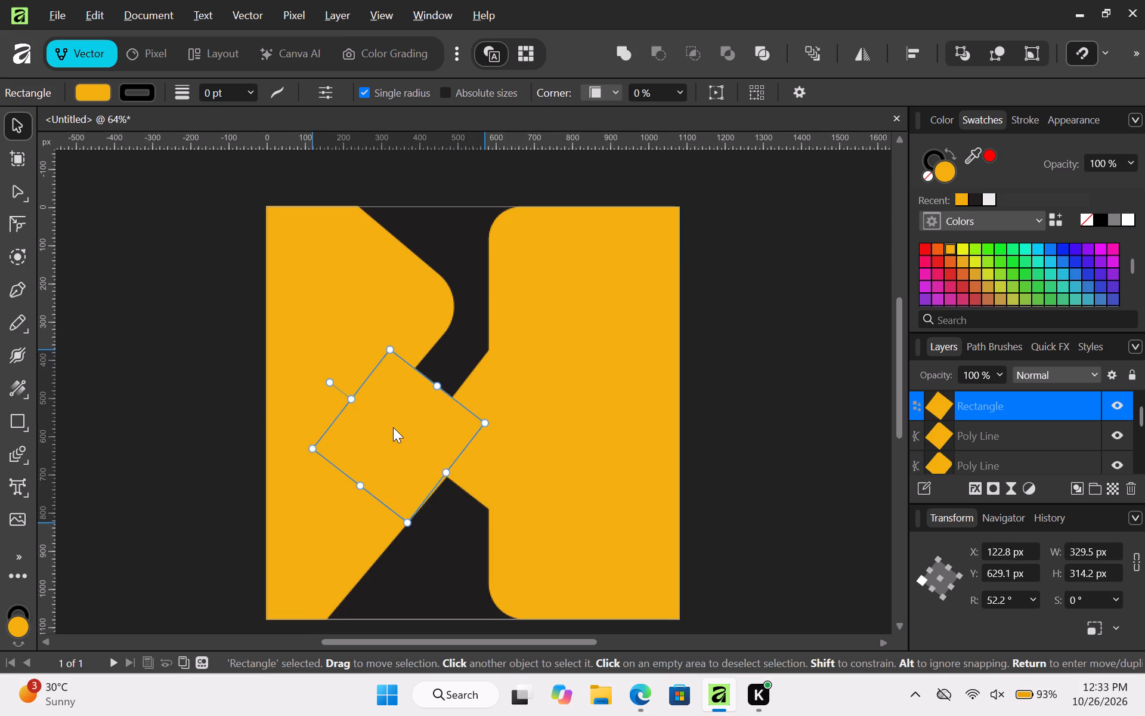
left_click_drag(393, 427, 391, 422, "alt")
left_click_drag(391, 422, 509, 423, "alt")
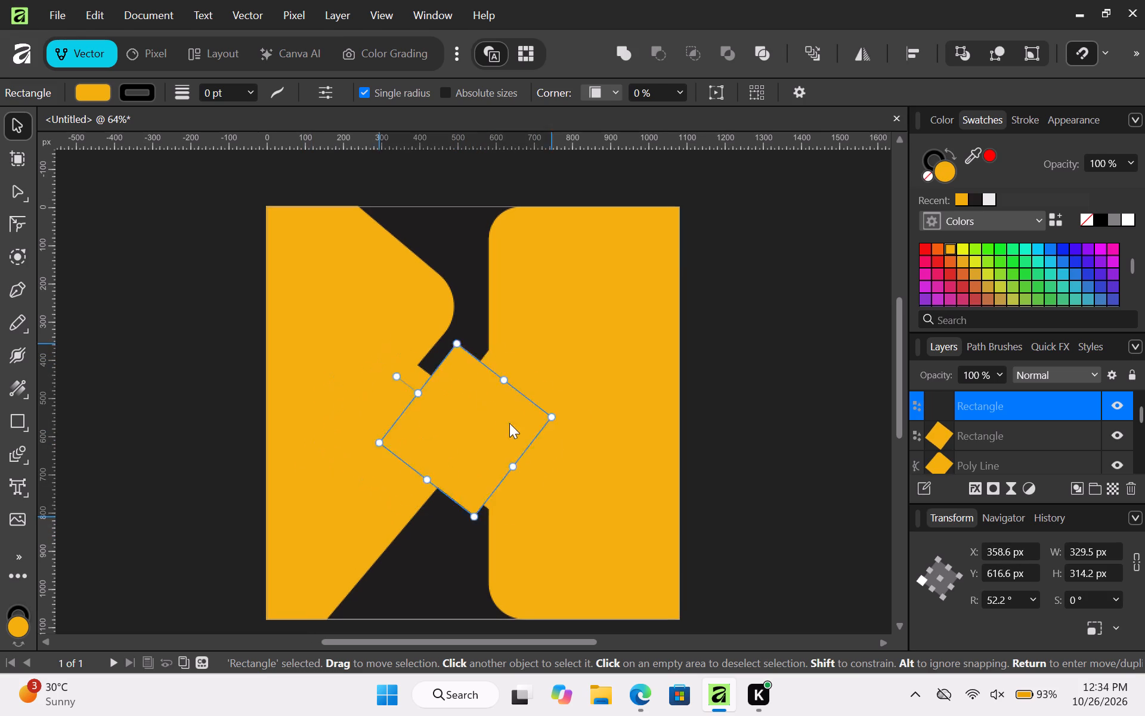
left_click_drag(509, 423, 589, 427, "alt")
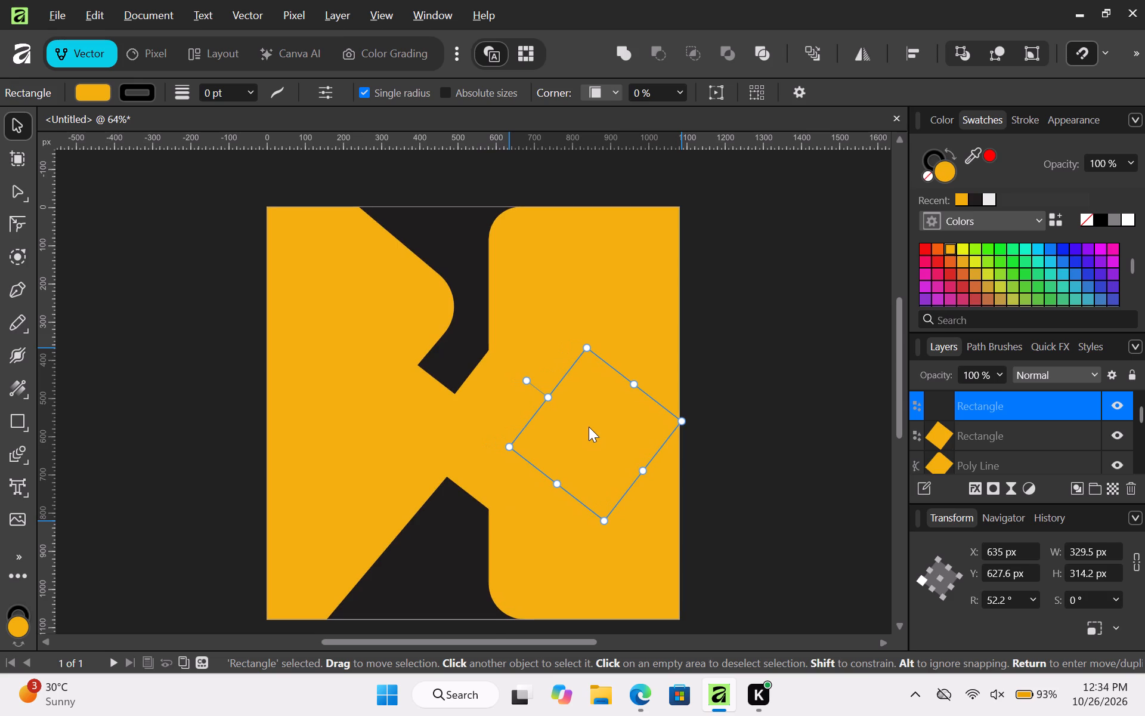
left_click_drag(589, 427, 586, 427, "alt")
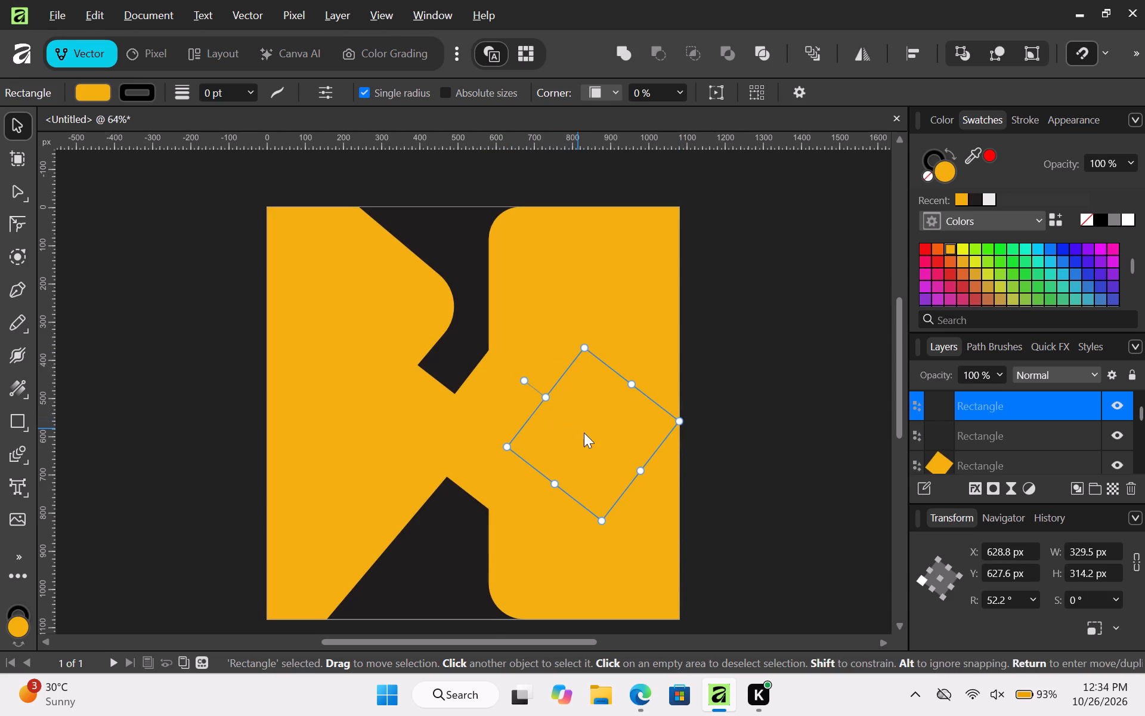
Recolour the small diamonds: red for the right one, lime green for the middle one and mint green for the left one.
left_click(924, 249)
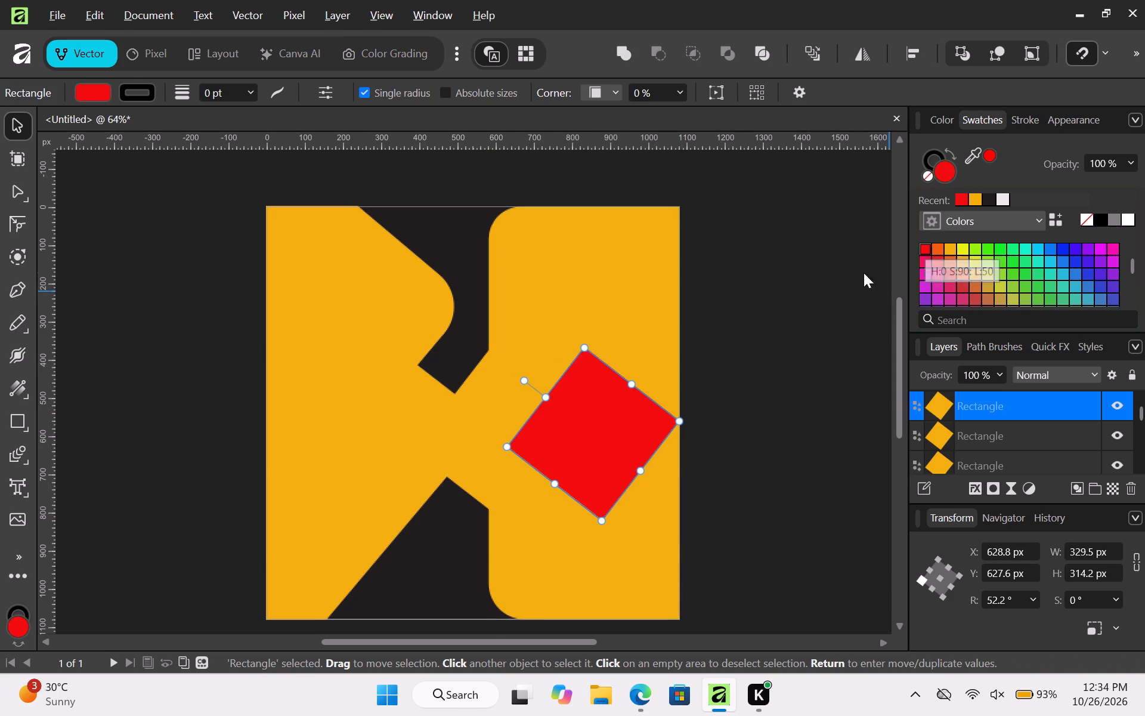
left_click(476, 399)
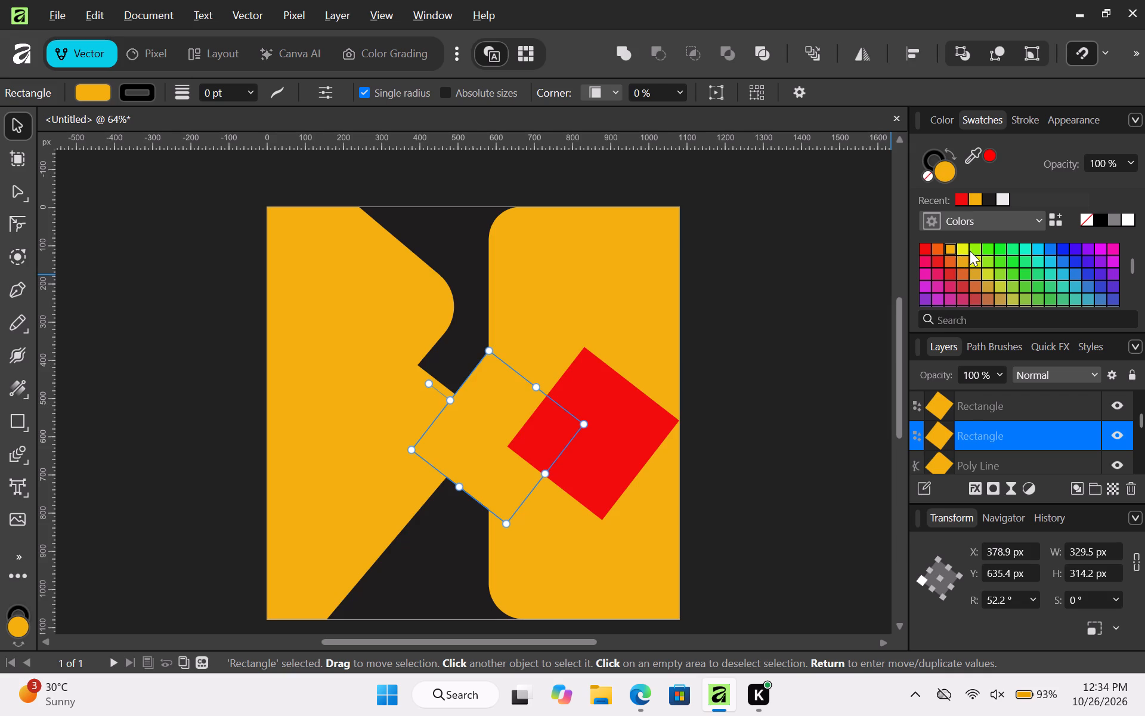
left_click(973, 249)
left_click(381, 405)
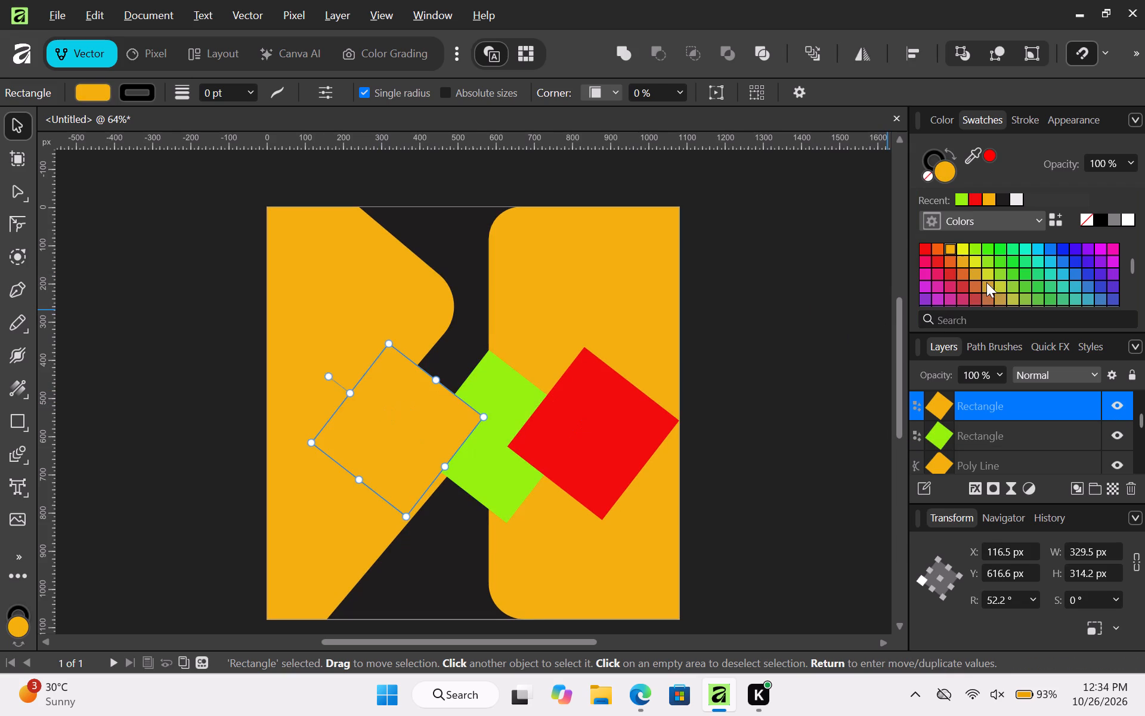
left_click(1010, 250)
left_click(790, 348)
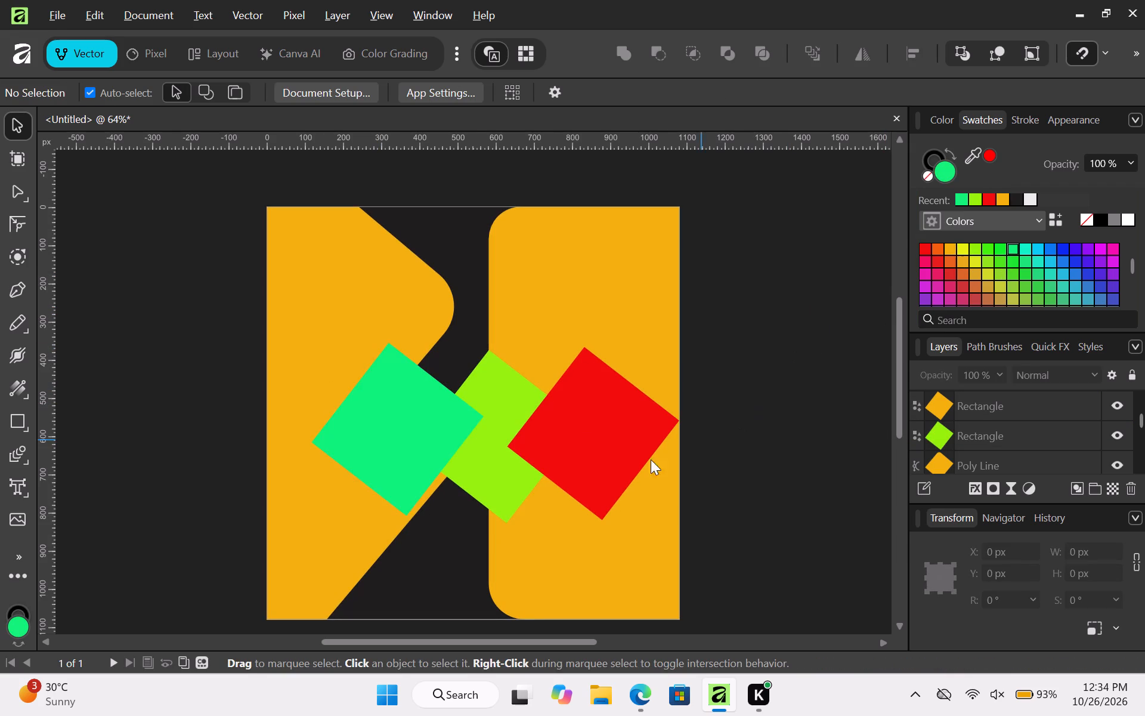
Move the mint green diamond to about X -8 px, Y 635 px and the lime diamond to about X 315 px, Y 635 px.
left_click_drag(391, 433, 361, 430)
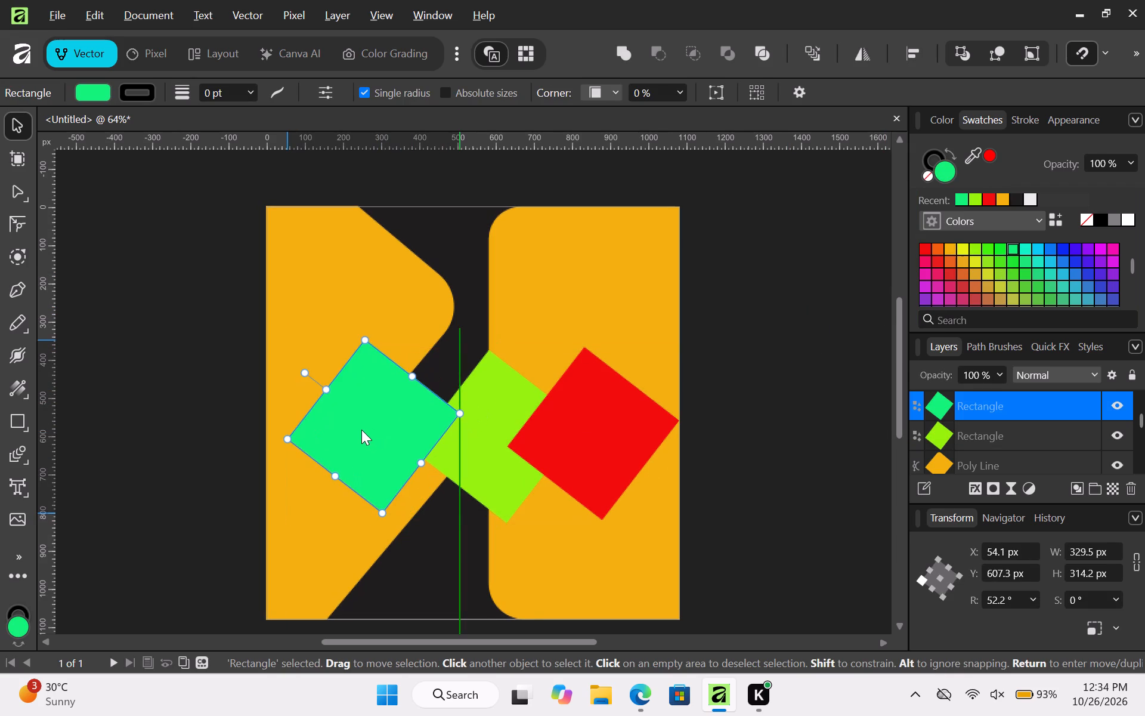
left_click_drag(361, 430, 351, 433)
left_click(463, 442)
left_click_drag(480, 448, 465, 444)
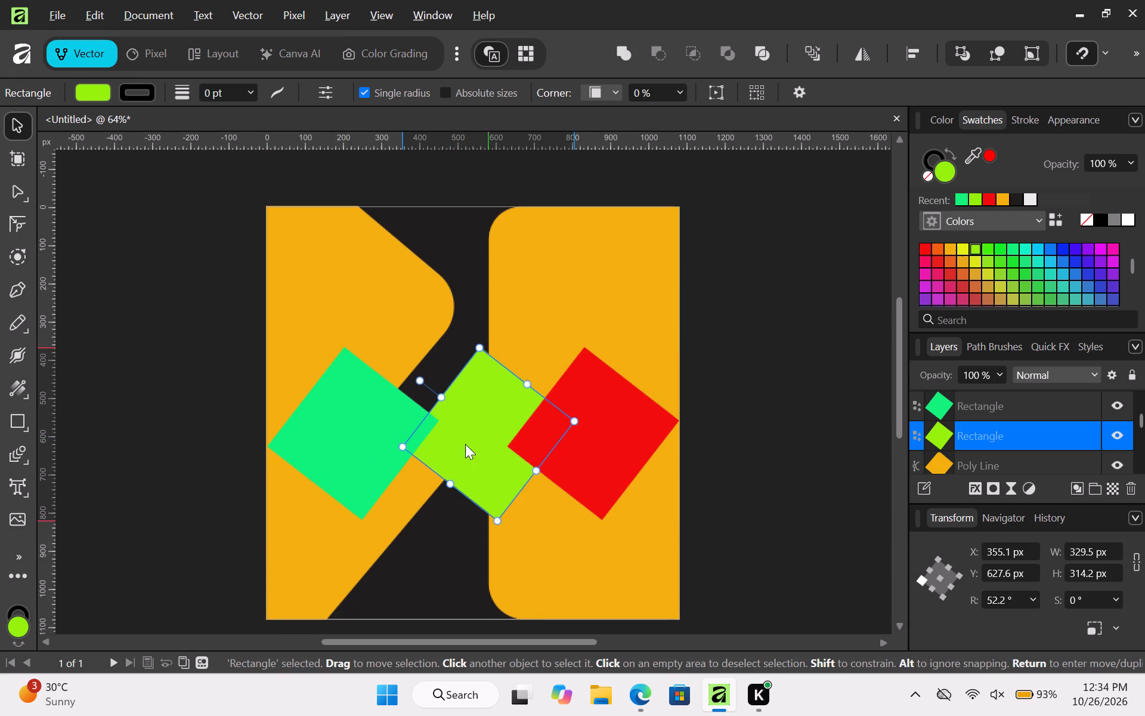
left_click_drag(465, 444, 453, 433)
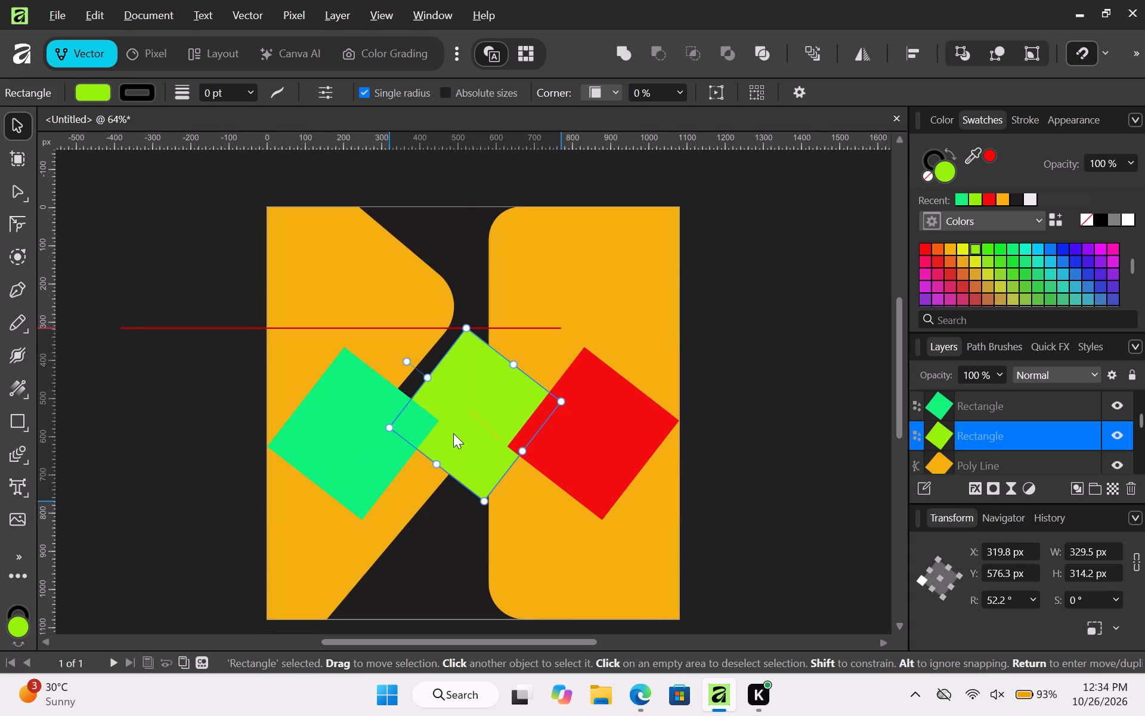
left_click_drag(453, 433, 453, 442)
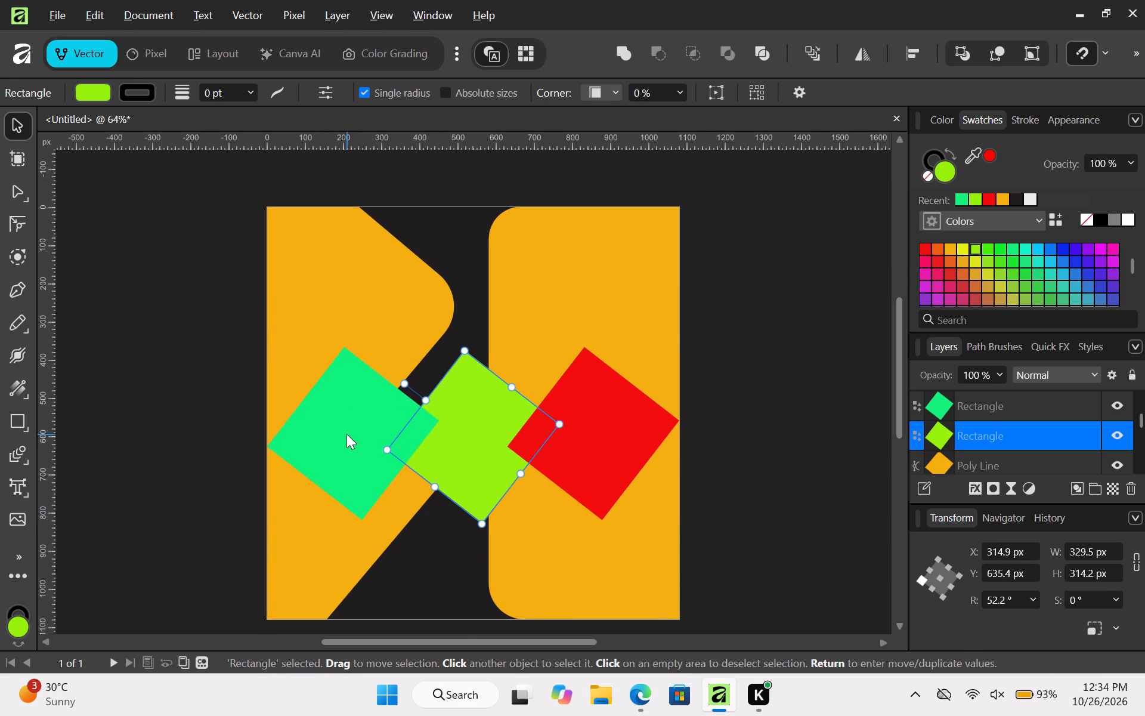
left_click(346, 434)
left_click_drag(346, 434, 344, 436, "shift")
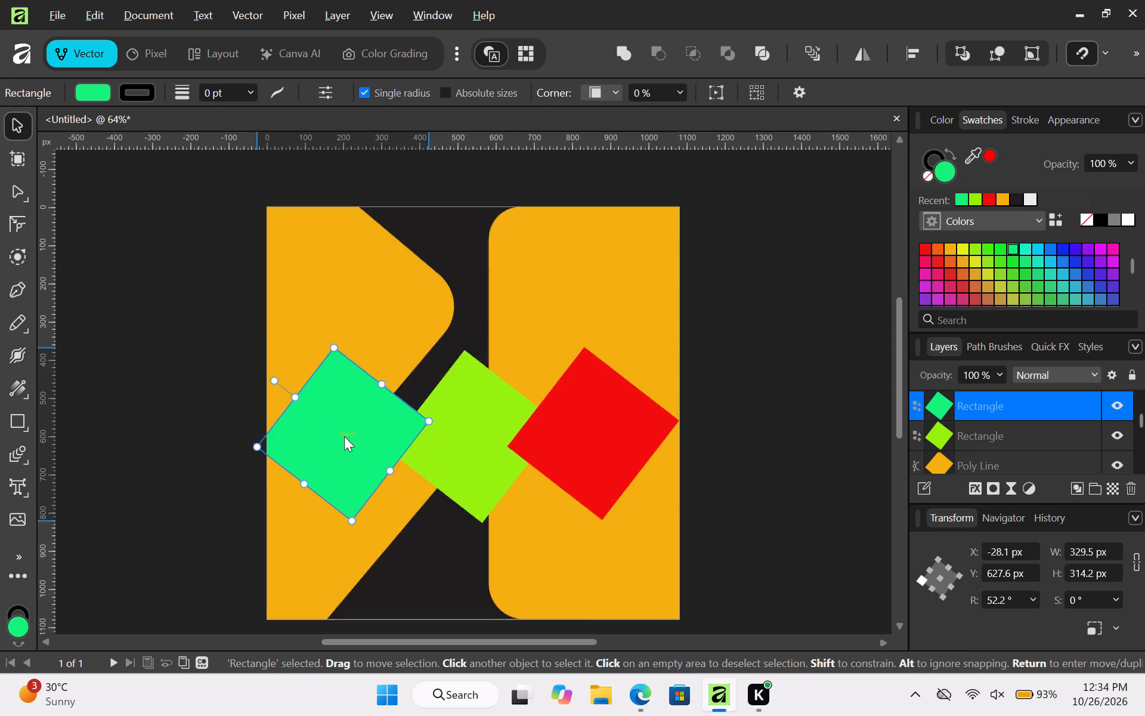
left_click_drag(344, 436, 347, 445, "shift")
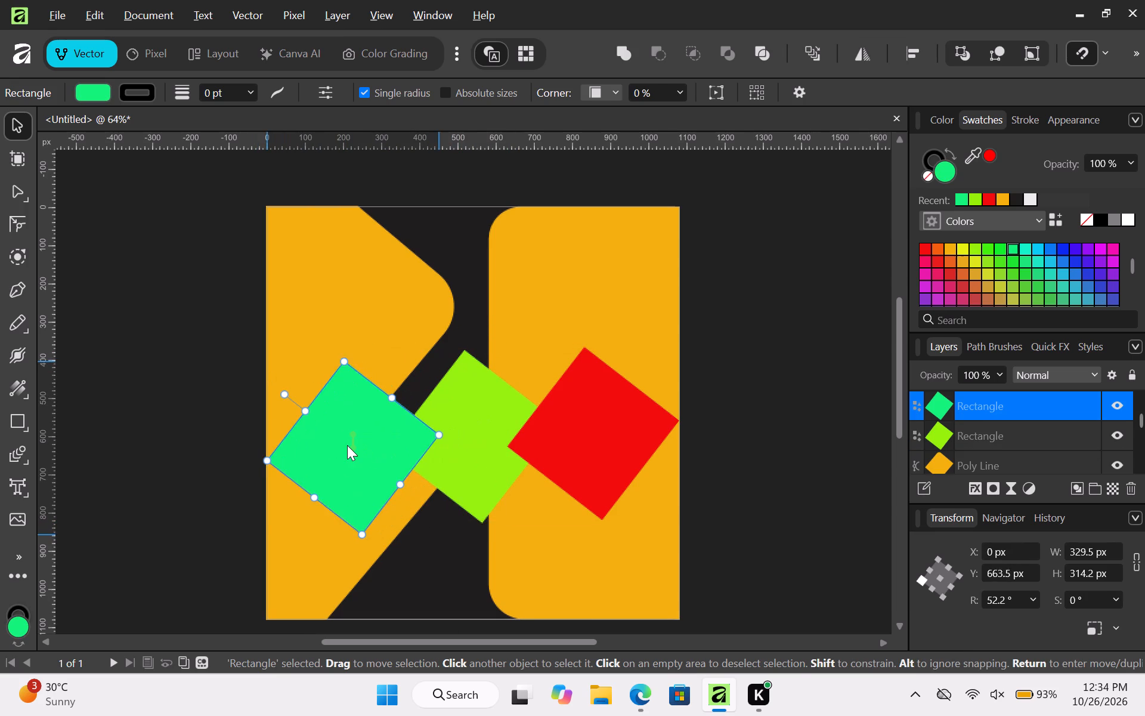
left_click_drag(347, 445, 342, 442, "shift")
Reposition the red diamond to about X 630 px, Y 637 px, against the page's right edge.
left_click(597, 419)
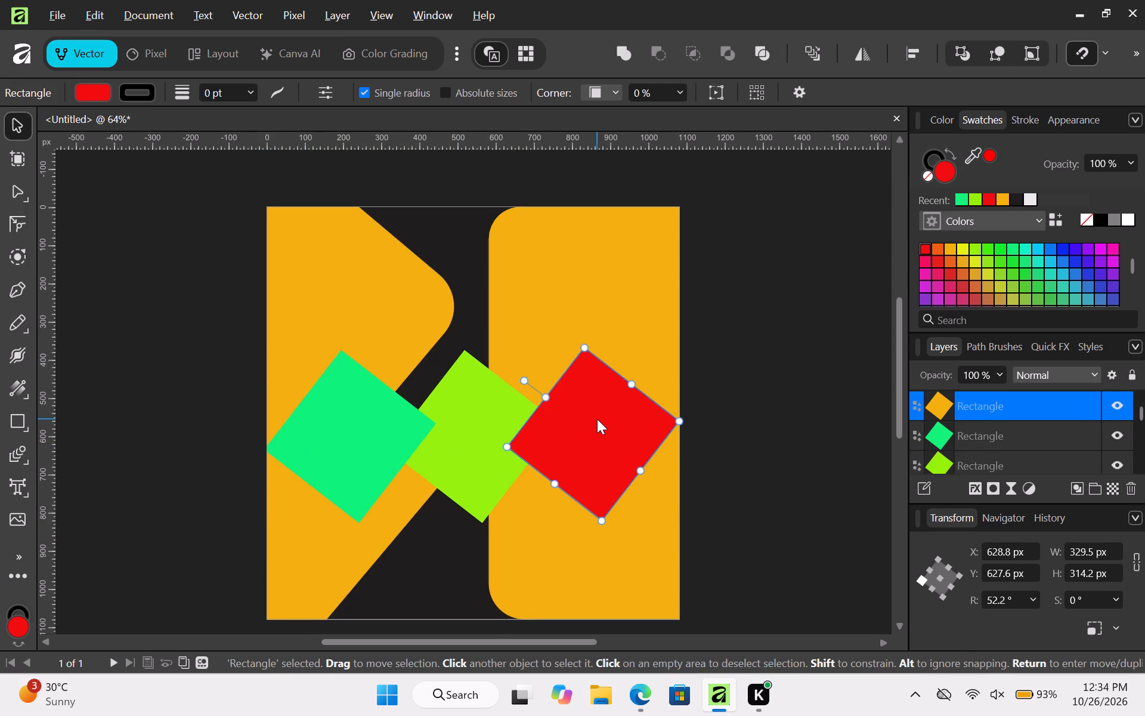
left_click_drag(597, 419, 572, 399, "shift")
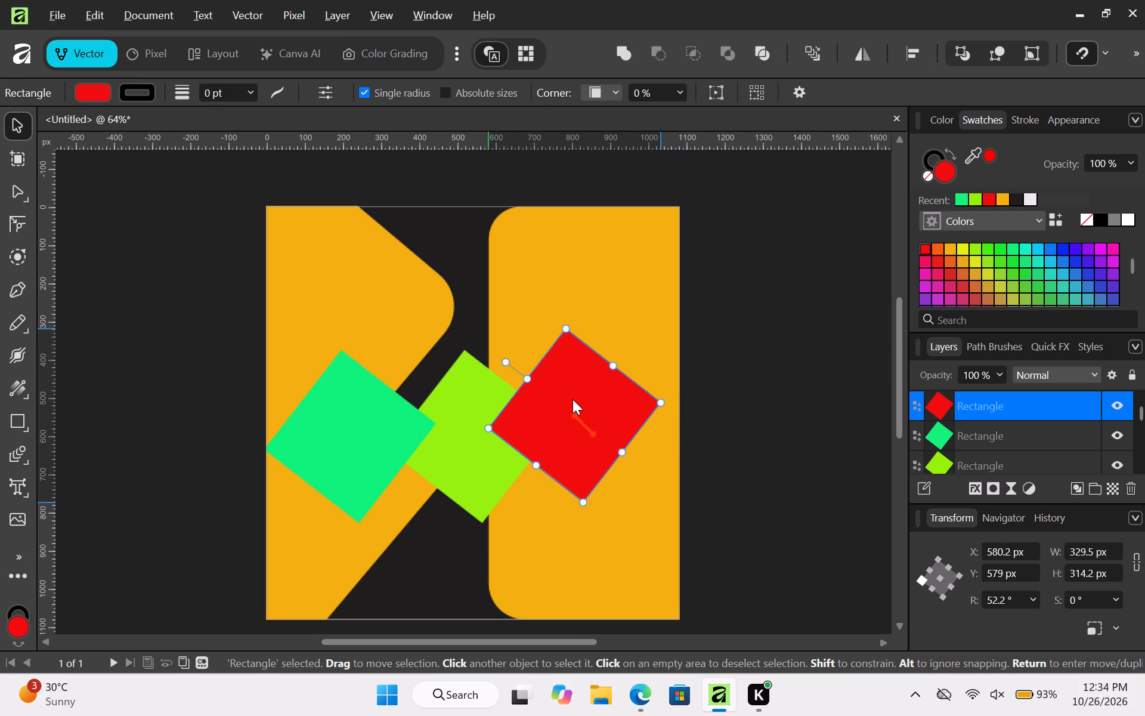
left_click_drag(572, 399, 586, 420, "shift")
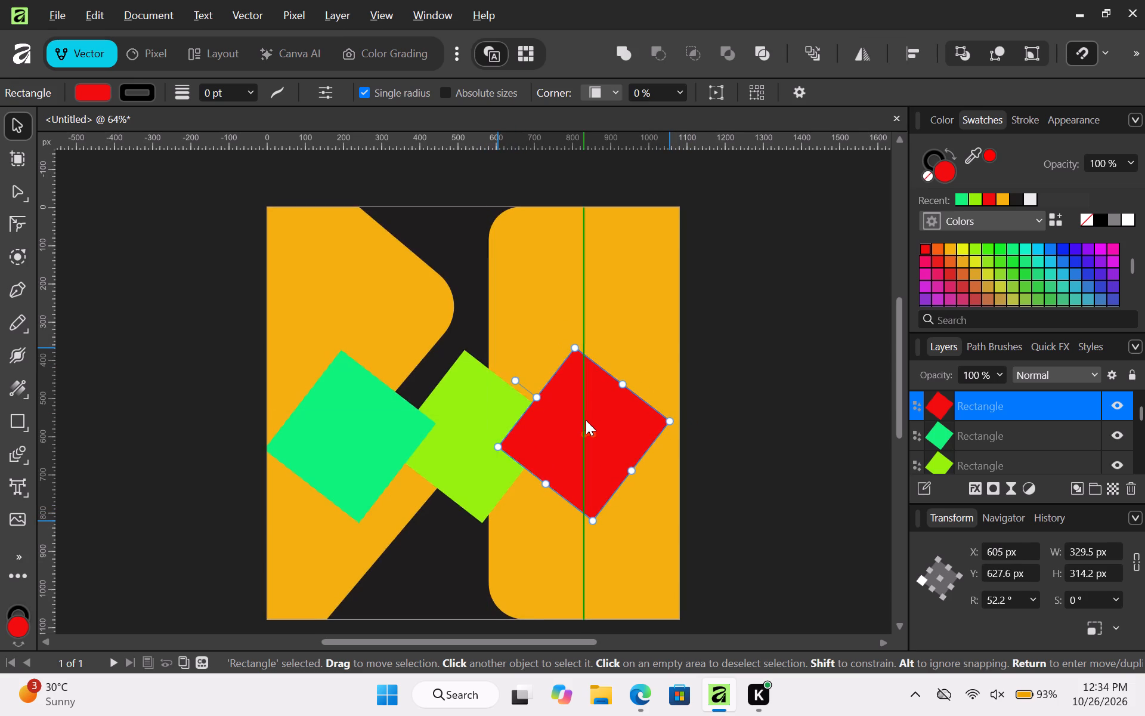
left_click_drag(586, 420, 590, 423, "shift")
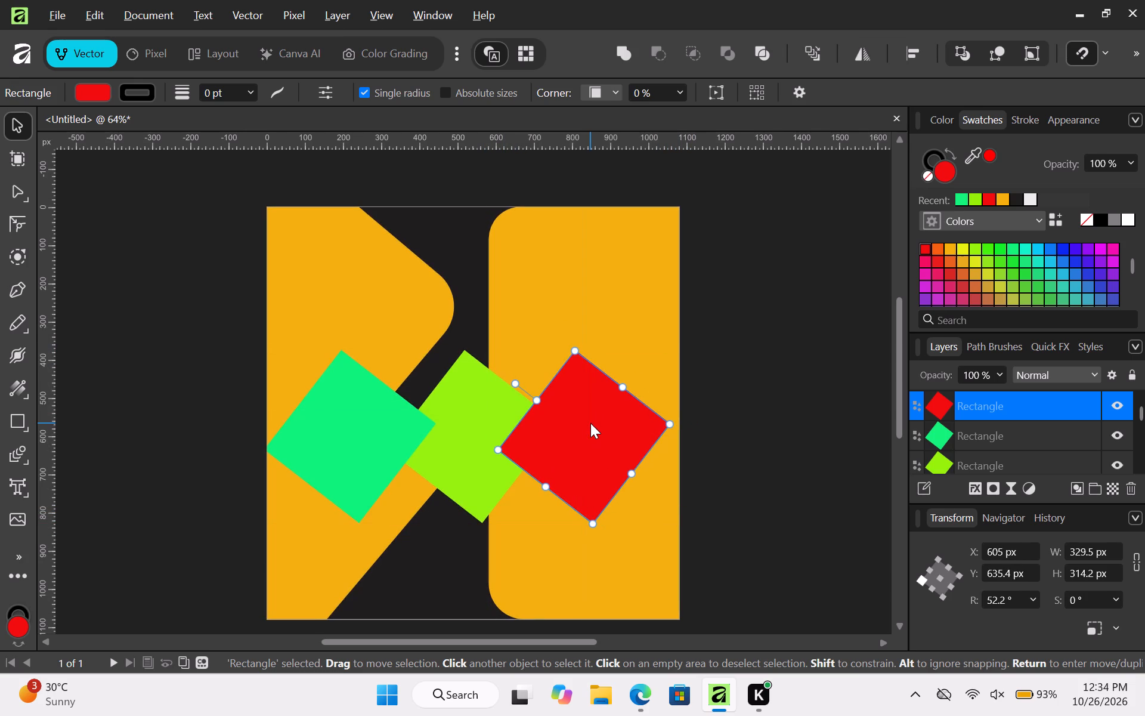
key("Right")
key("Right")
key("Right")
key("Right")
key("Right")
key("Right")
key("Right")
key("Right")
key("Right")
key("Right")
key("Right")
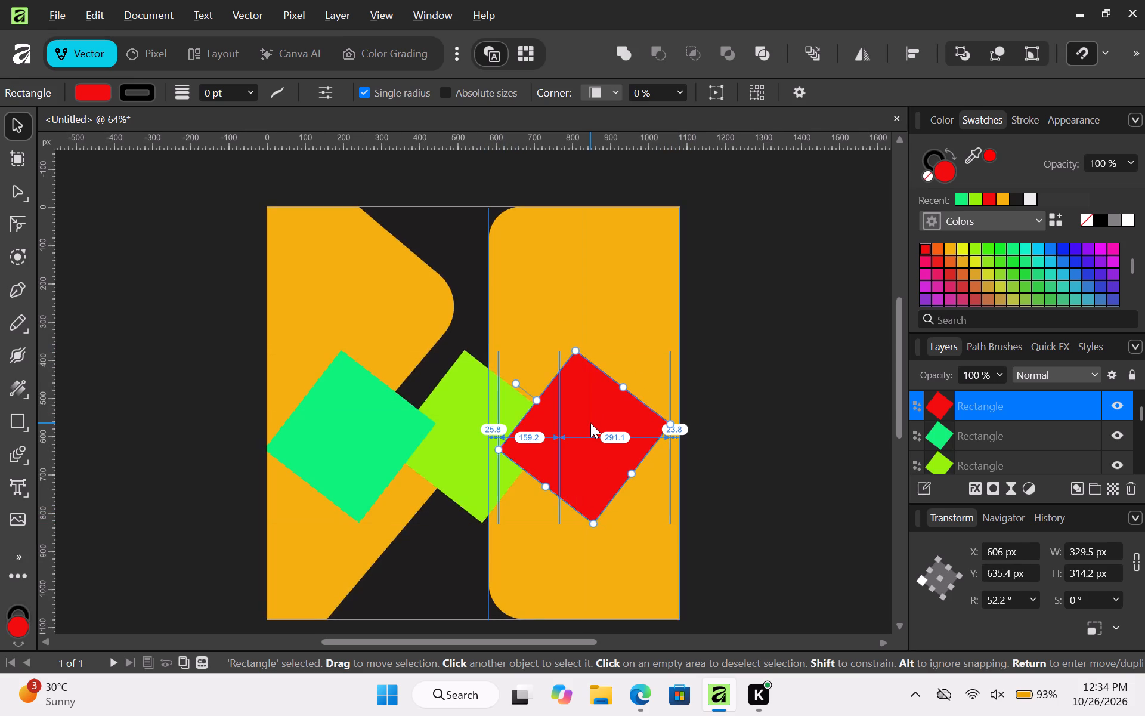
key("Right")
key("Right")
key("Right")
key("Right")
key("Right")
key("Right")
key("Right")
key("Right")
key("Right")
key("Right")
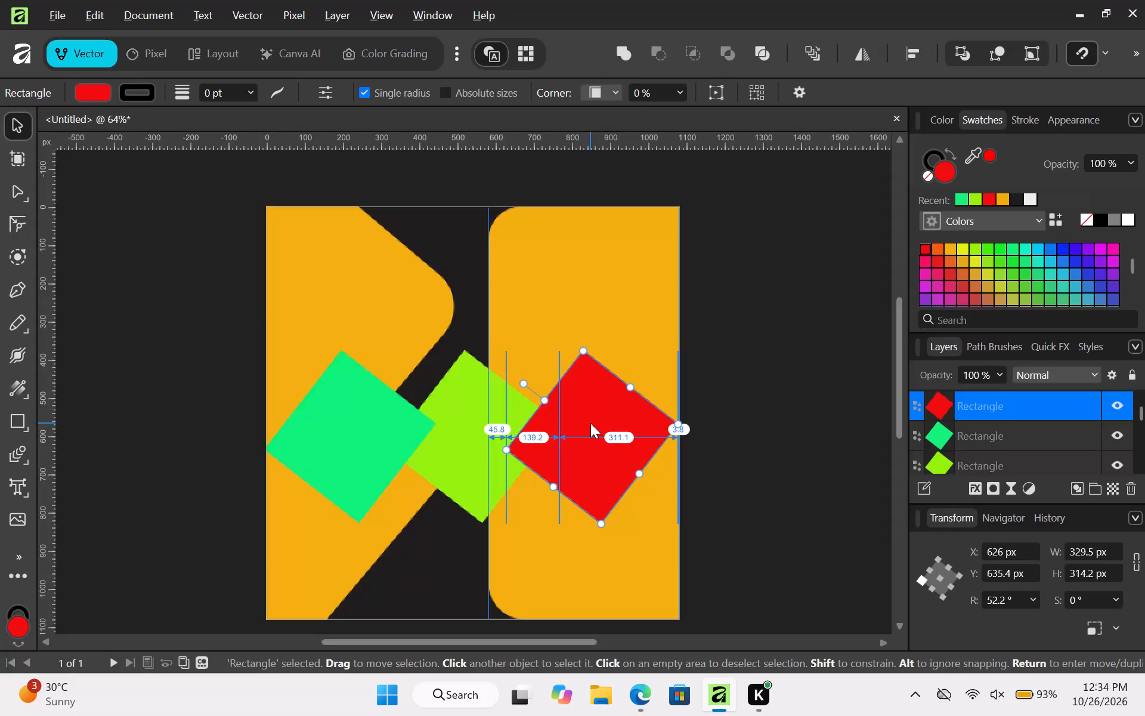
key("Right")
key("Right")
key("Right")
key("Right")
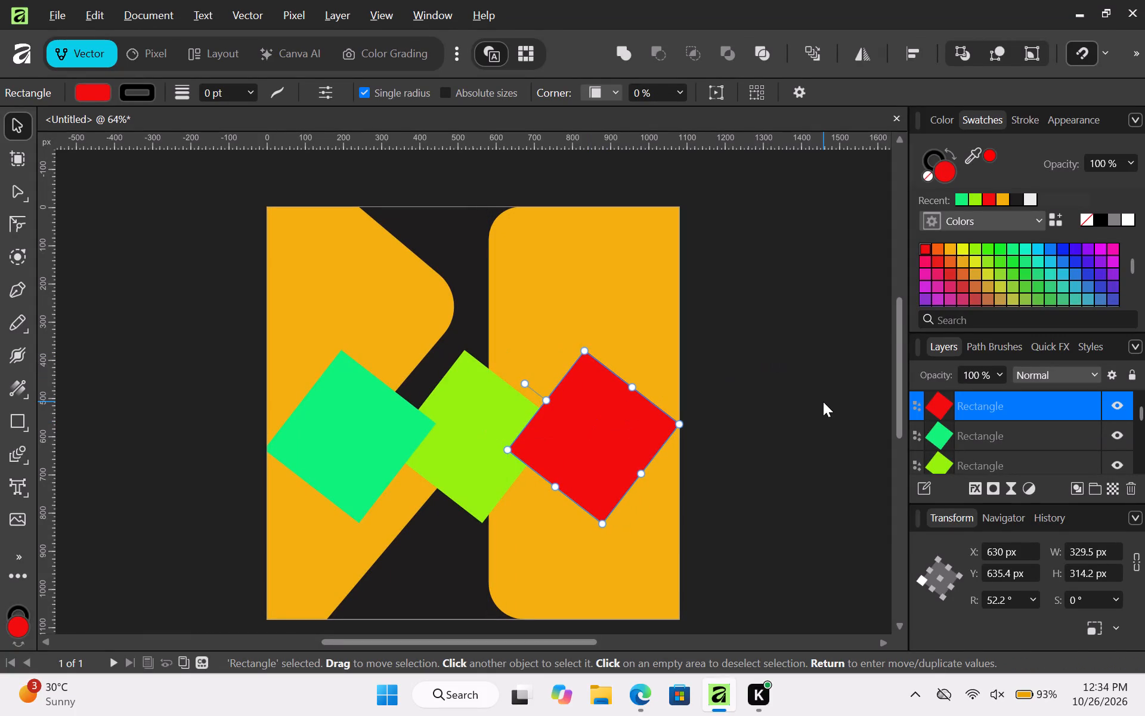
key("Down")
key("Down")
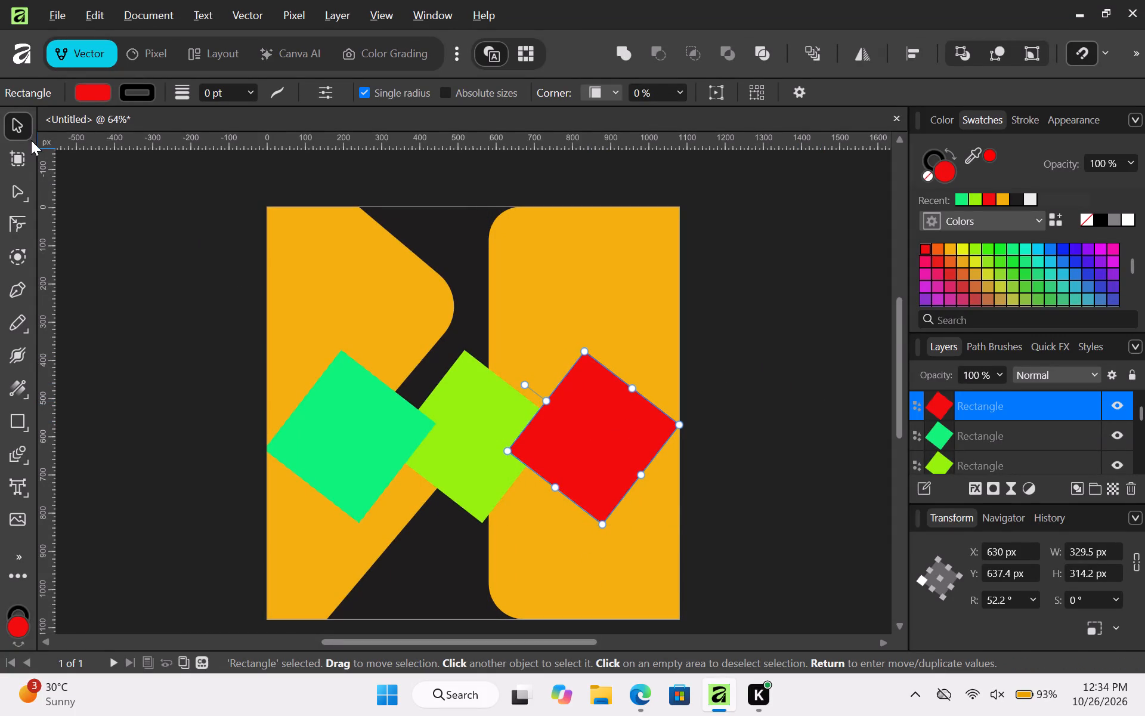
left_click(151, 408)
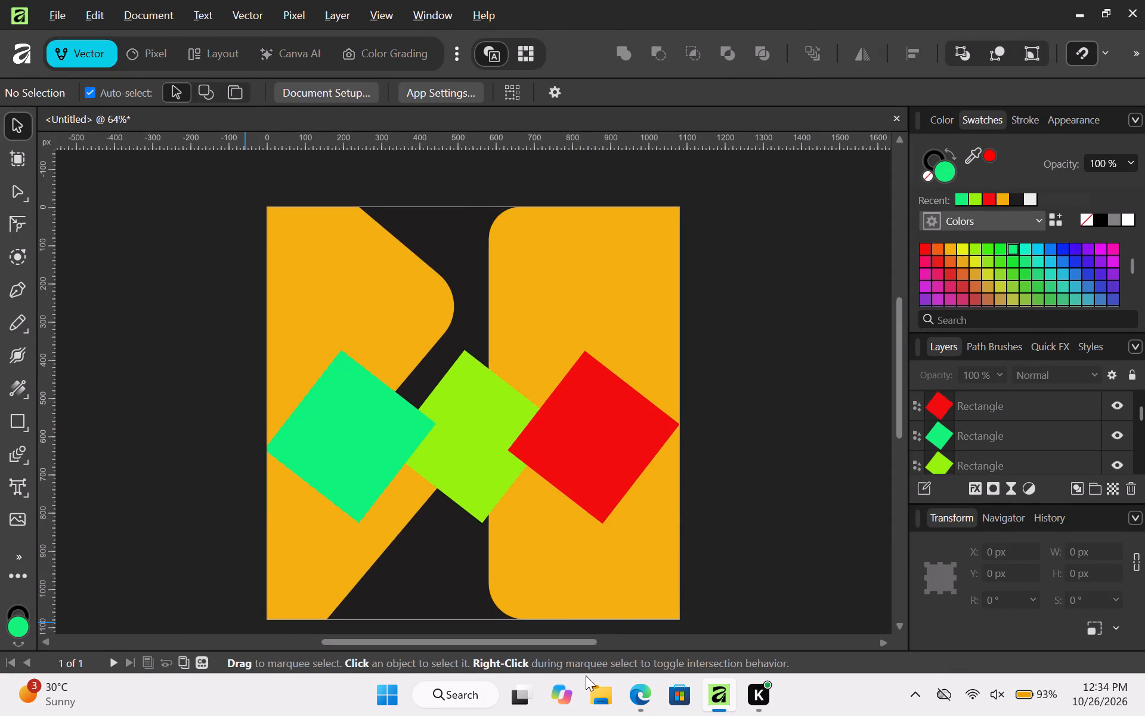
Check the reference poster in the browser and shrink the mint green diamond around its centre to about 275 × 232 px.
left_click(634, 703)
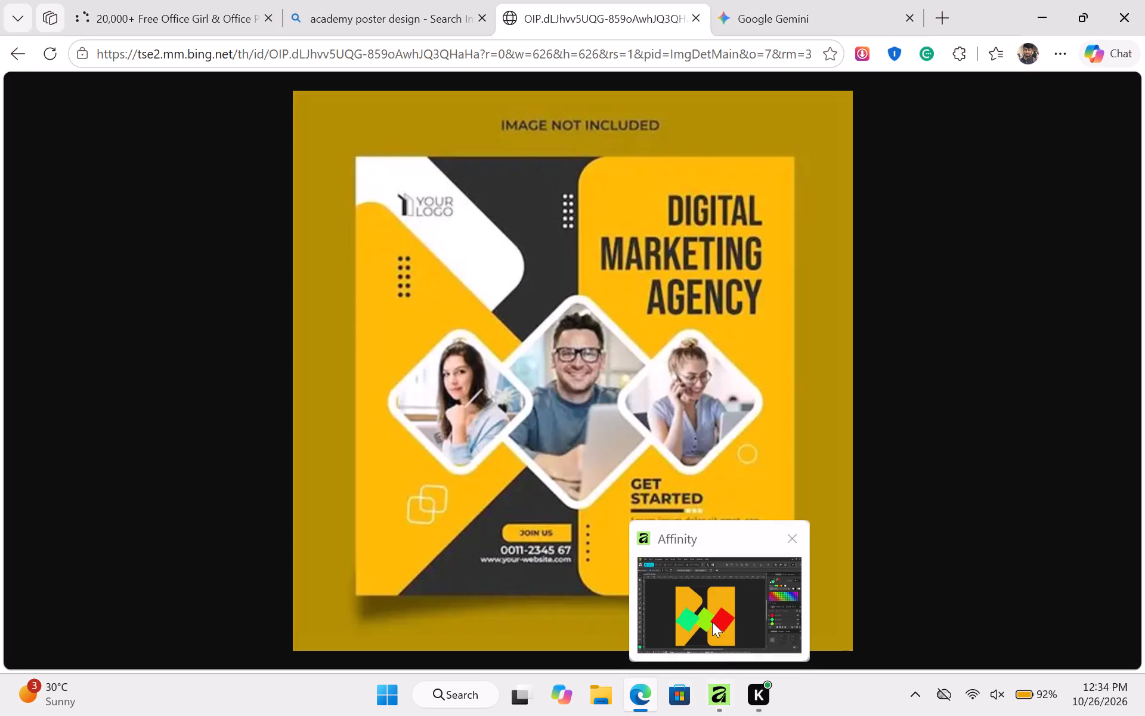
left_click(712, 622)
left_click(378, 434)
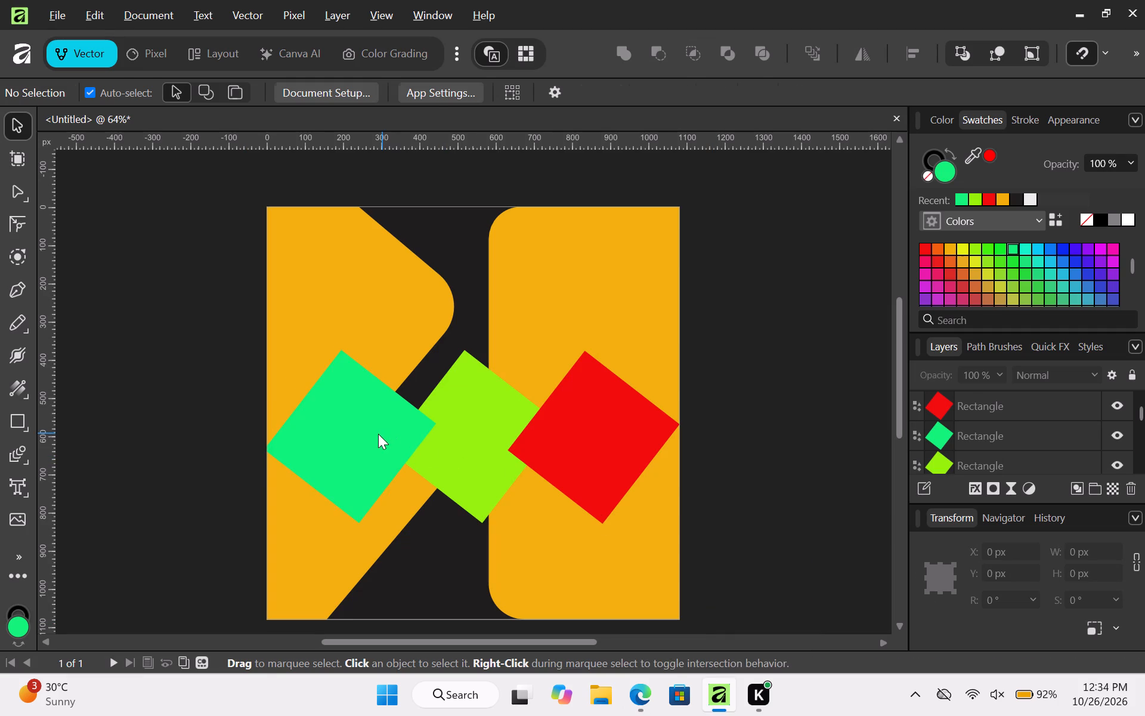
left_click_drag(360, 525, 343, 461)
key("ctrl+z")
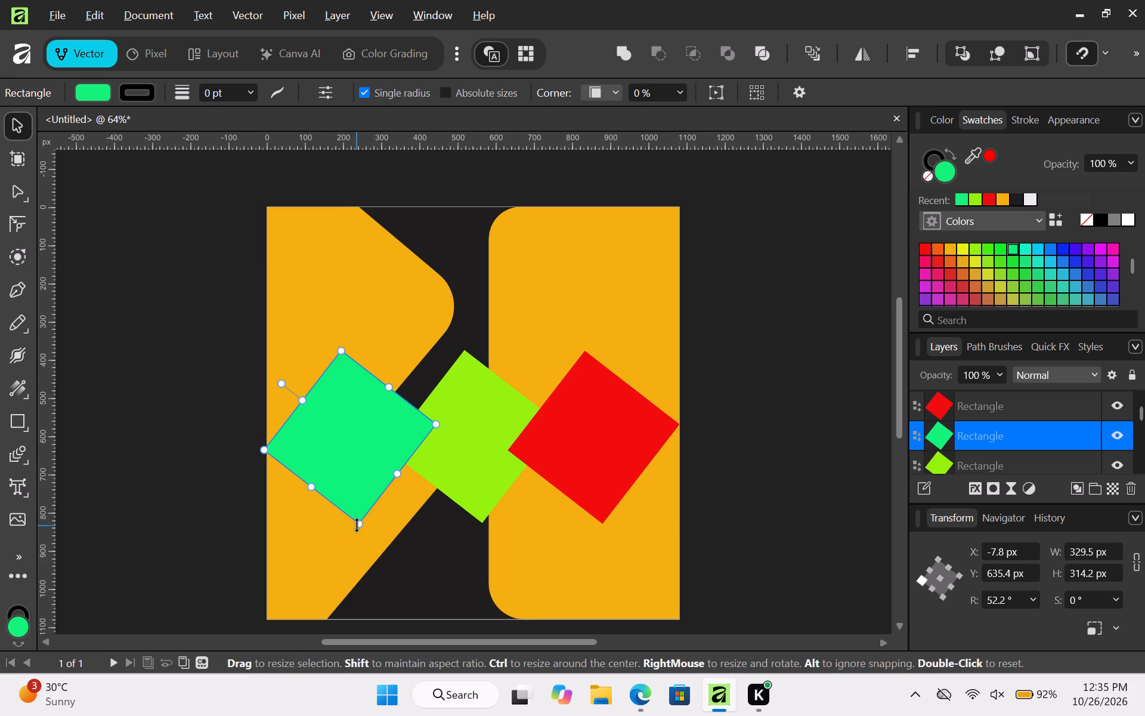
left_click_drag(358, 525, 352, 507, "ctrl")
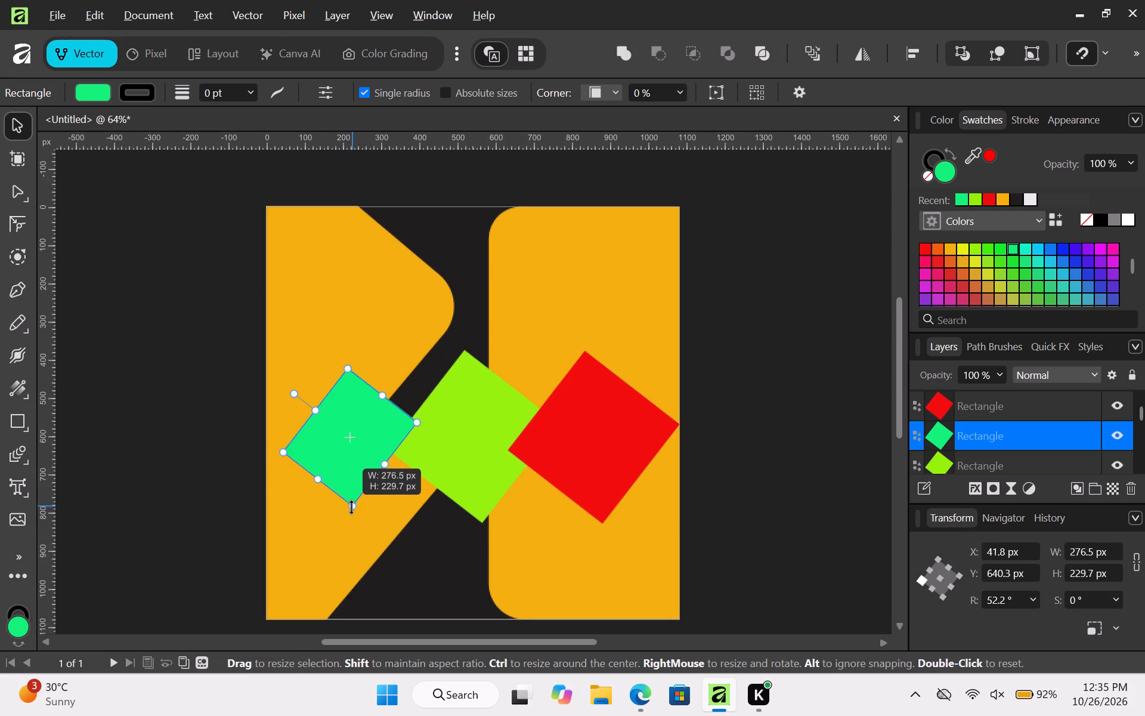
left_click_drag(352, 507, 352, 507, "ctrl")
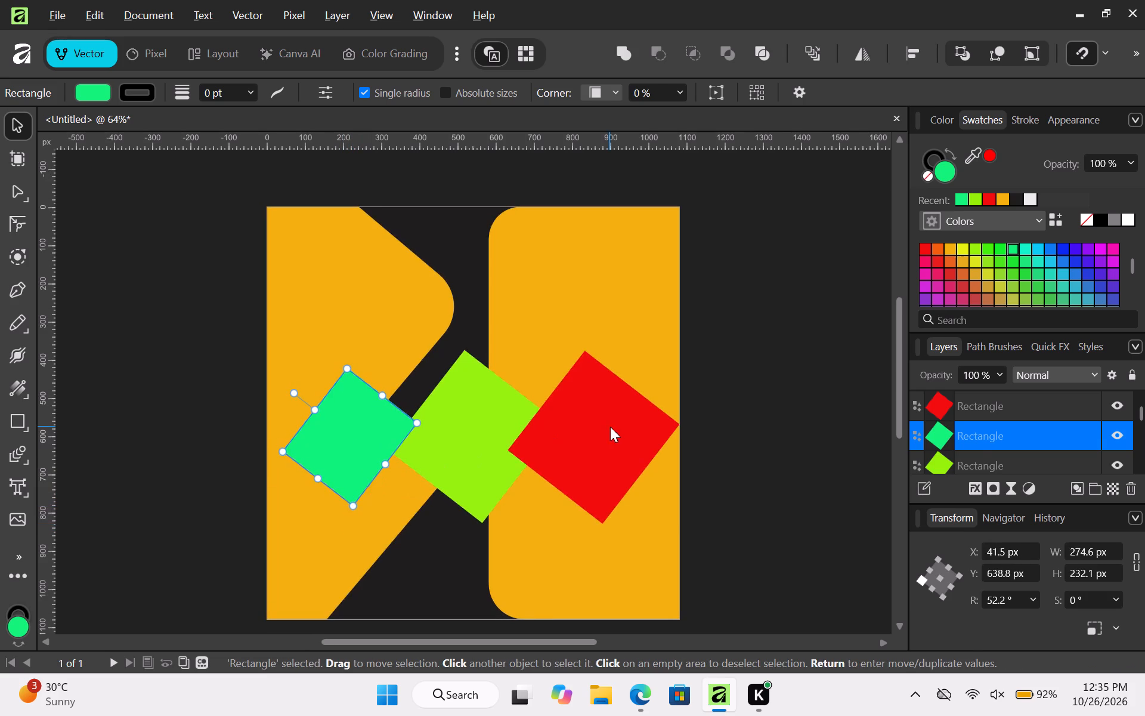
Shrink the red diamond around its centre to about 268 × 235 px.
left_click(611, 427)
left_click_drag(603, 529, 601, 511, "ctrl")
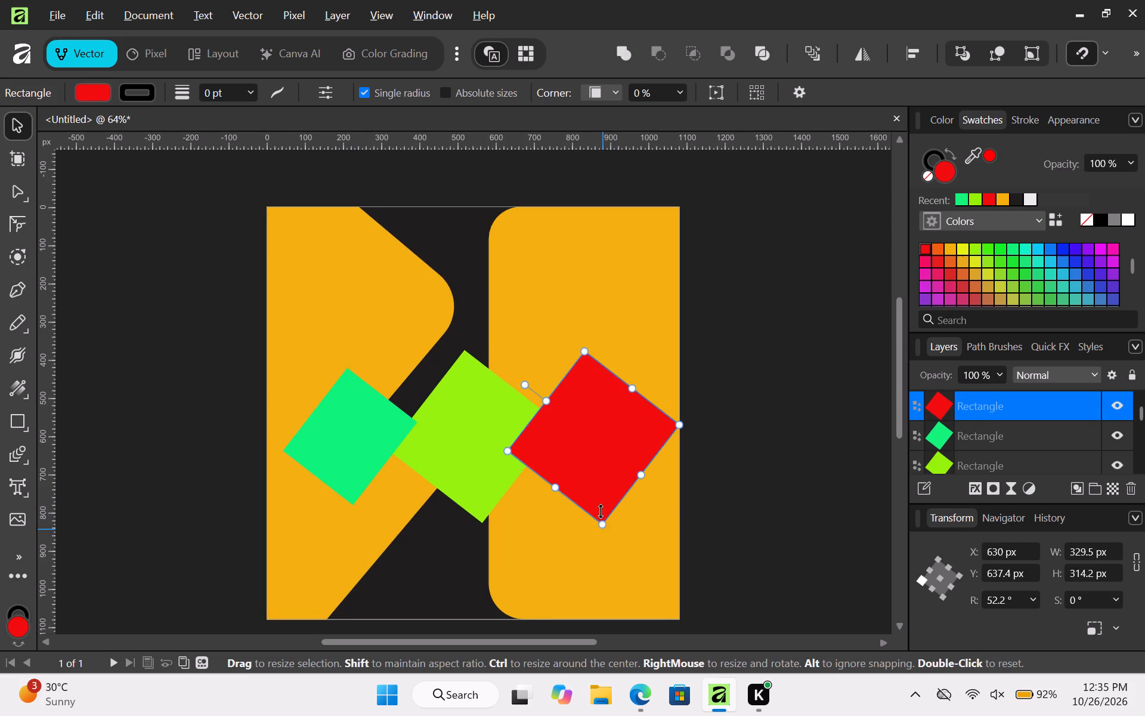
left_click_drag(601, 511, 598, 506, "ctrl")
Replace the red diamond with a copy of the mint green diamond, overlapping the lime diamond's right corner.
left_click(590, 473)
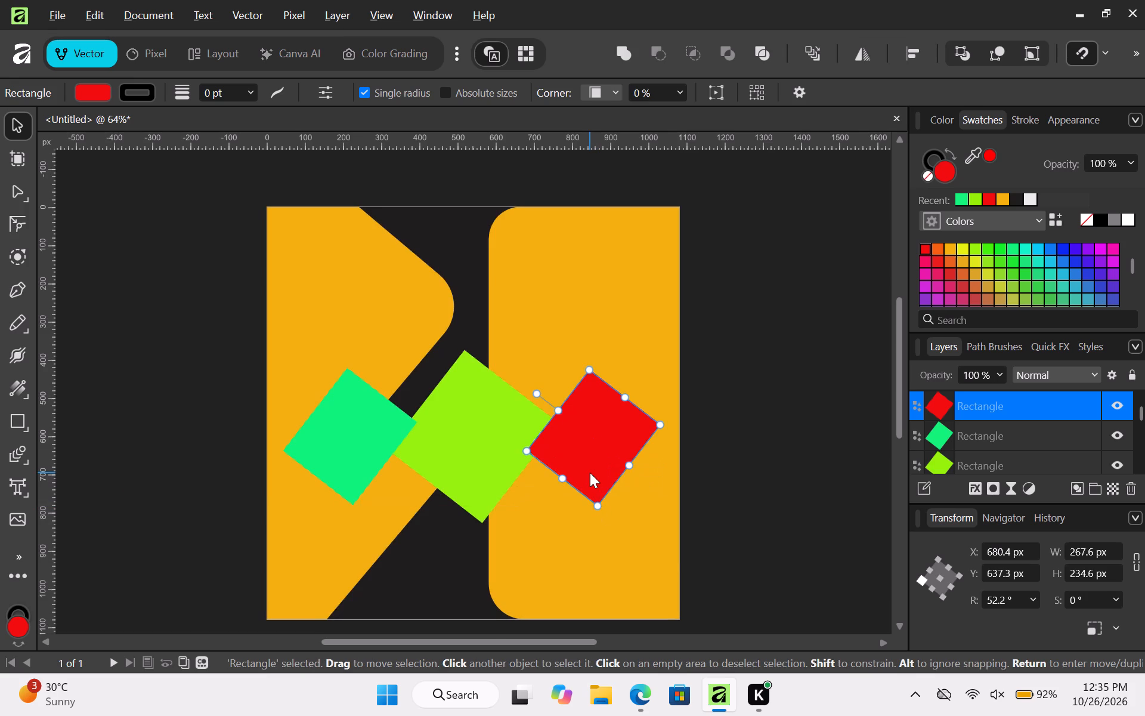
key("Delete")
left_click(338, 450)
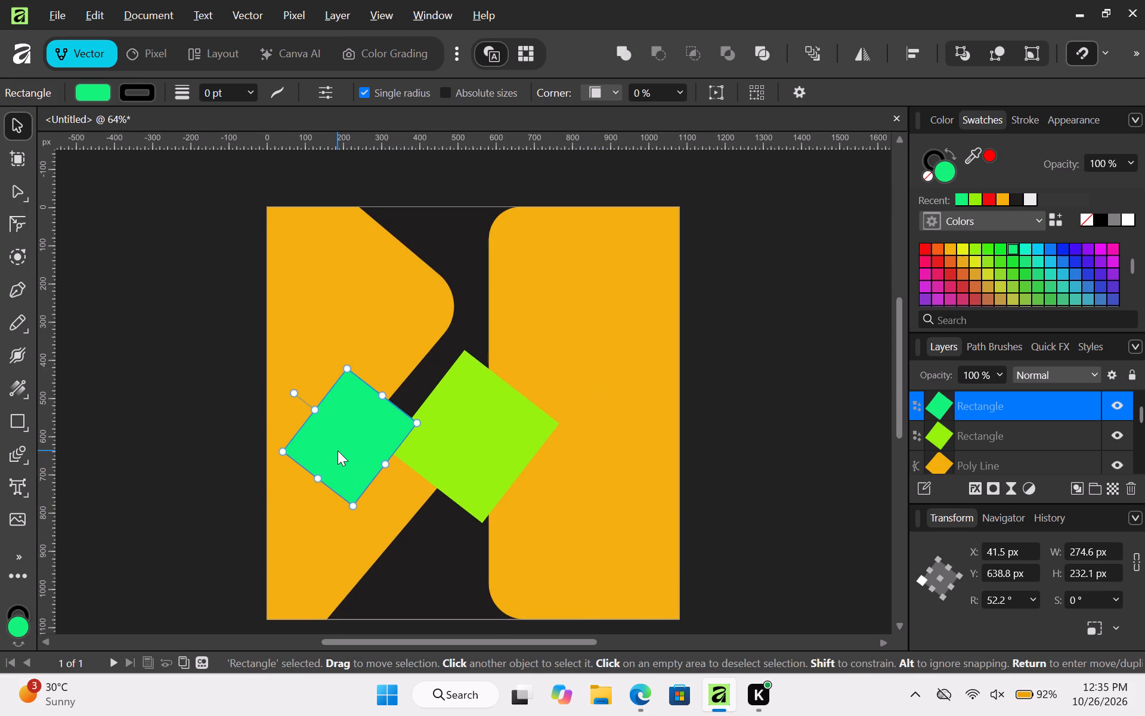
left_click_drag(338, 450, 577, 451, "alt")
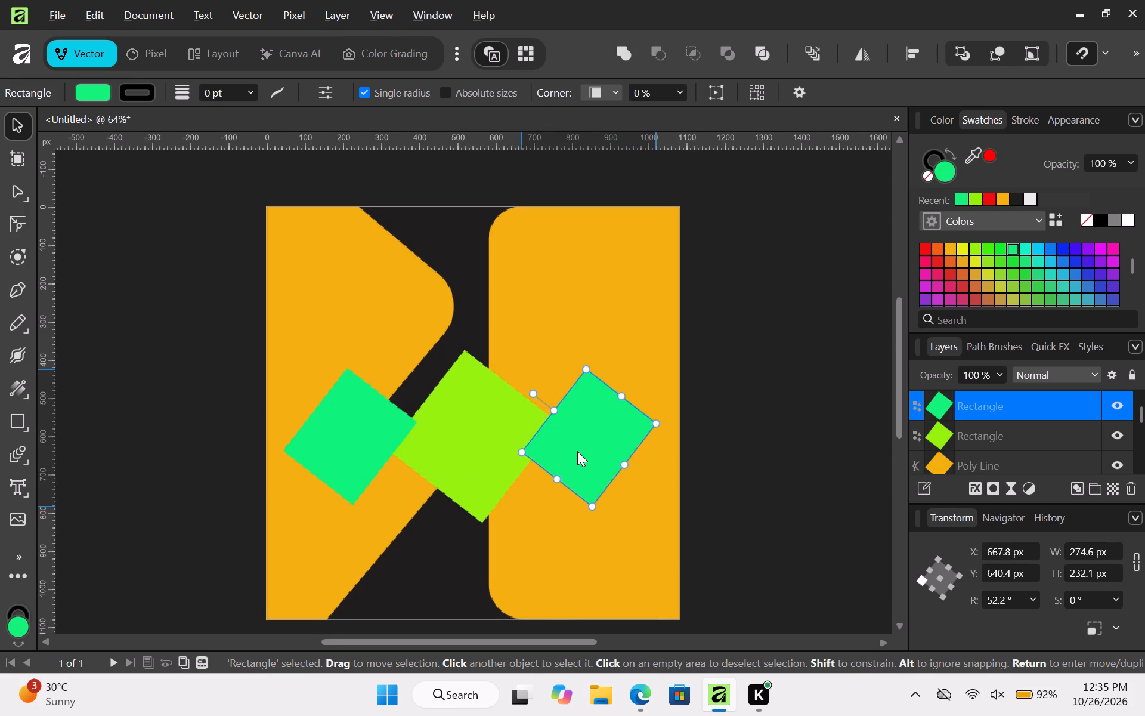
left_click_drag(577, 451, 585, 450, "alt")
Set the left mint green diamond's Y position to 500 px.
left_click(341, 445)
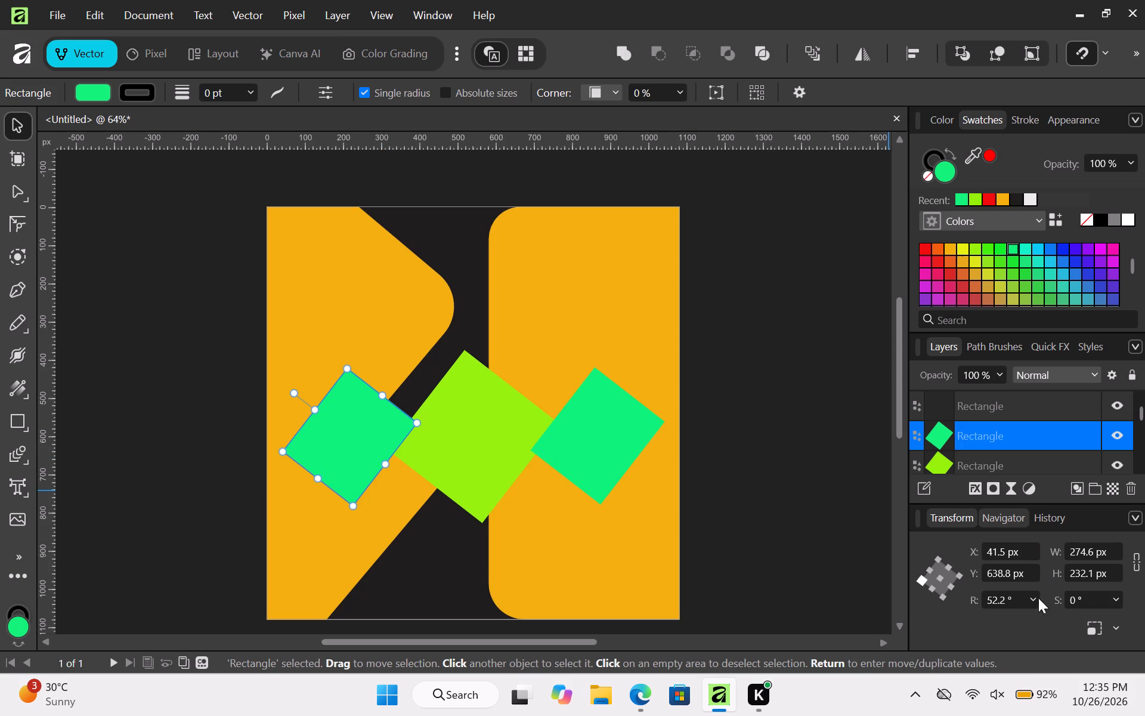
left_click(1020, 575)
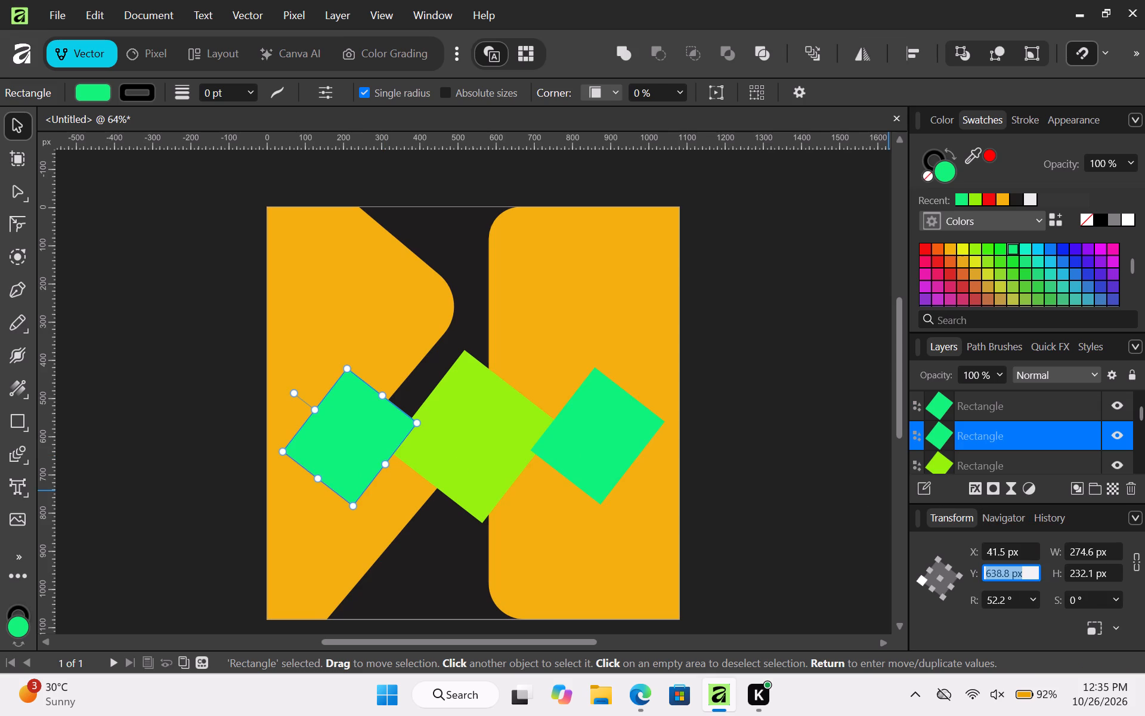
type("500")
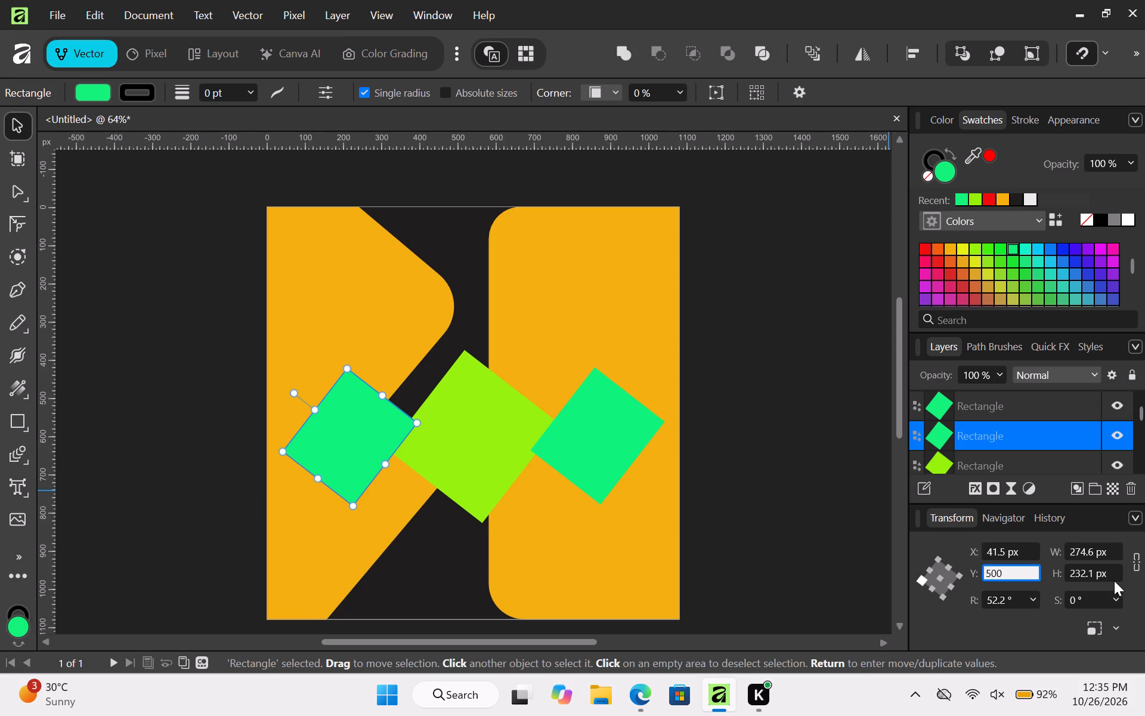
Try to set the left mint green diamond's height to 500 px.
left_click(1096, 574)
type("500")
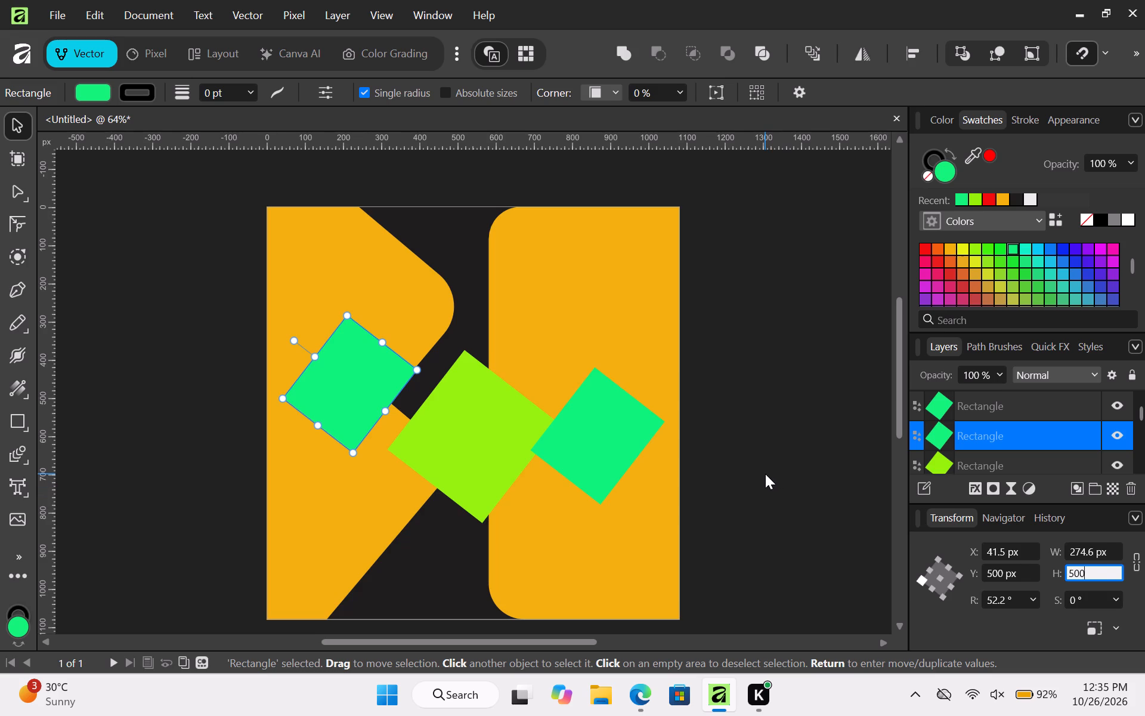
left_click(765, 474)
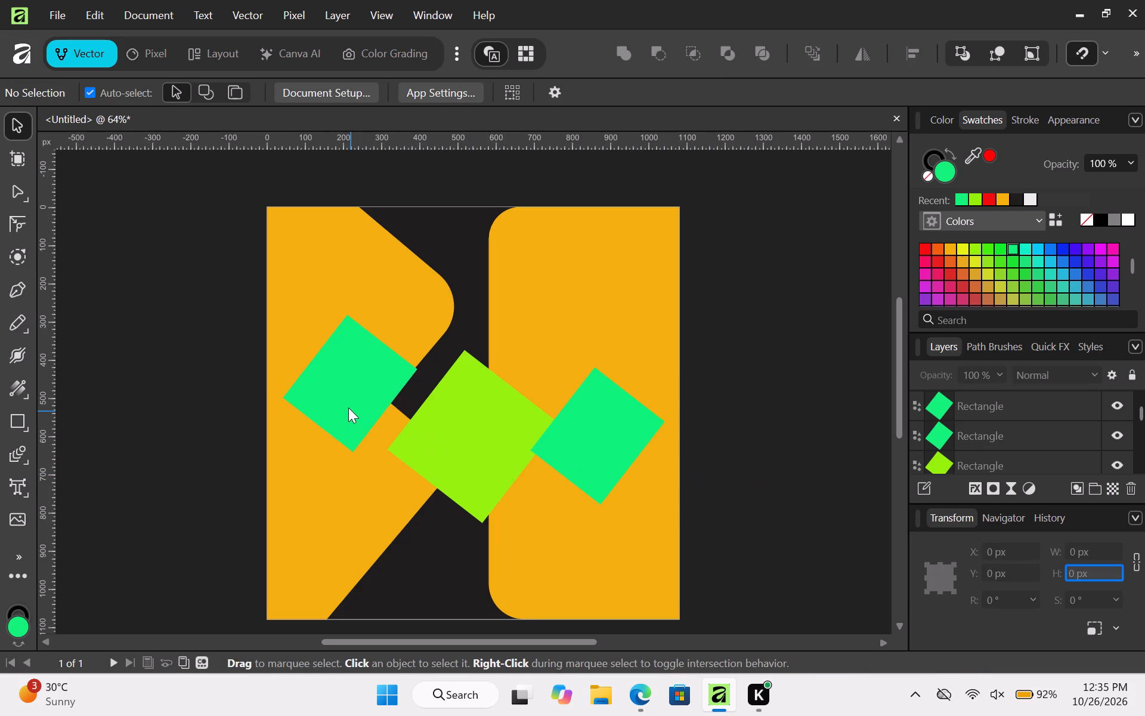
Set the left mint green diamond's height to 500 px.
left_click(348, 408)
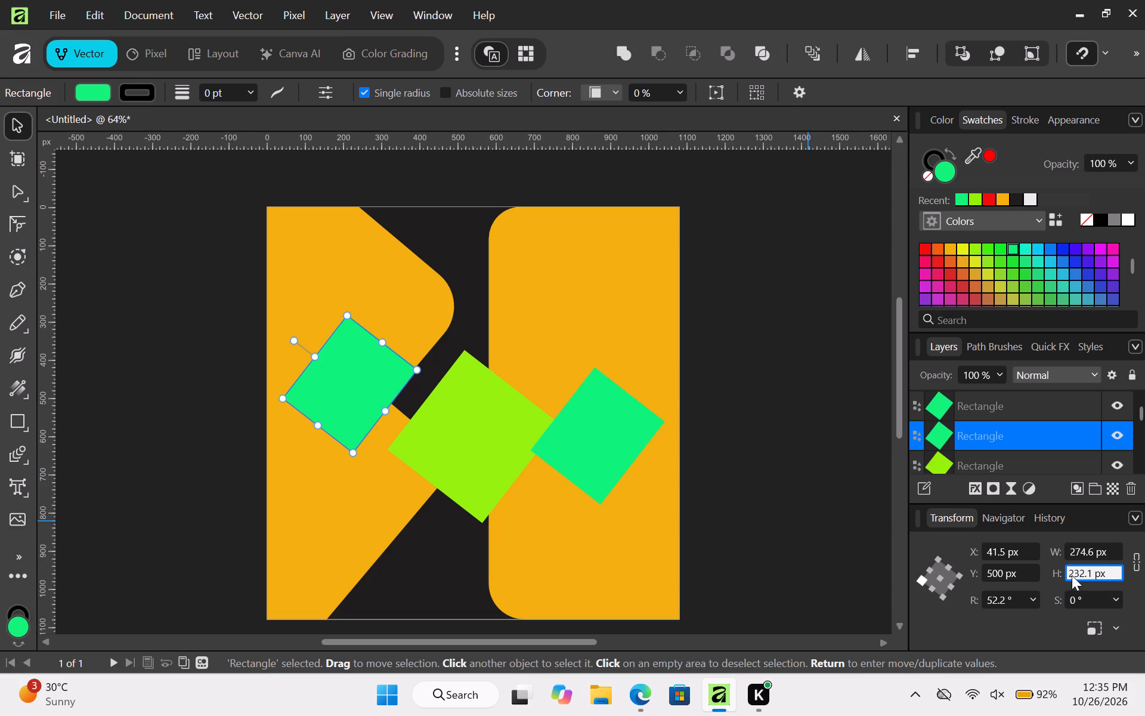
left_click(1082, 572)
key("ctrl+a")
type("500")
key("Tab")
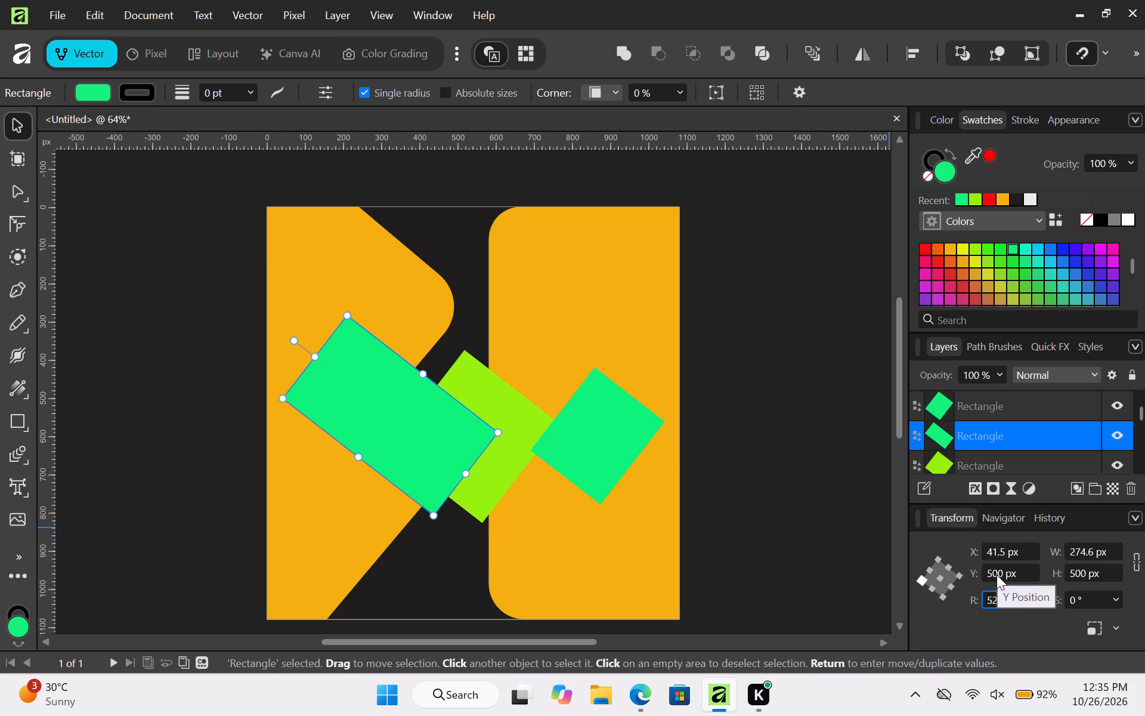
Set the left mint green diamond's transform anchor to its centre.
left_click(945, 578)
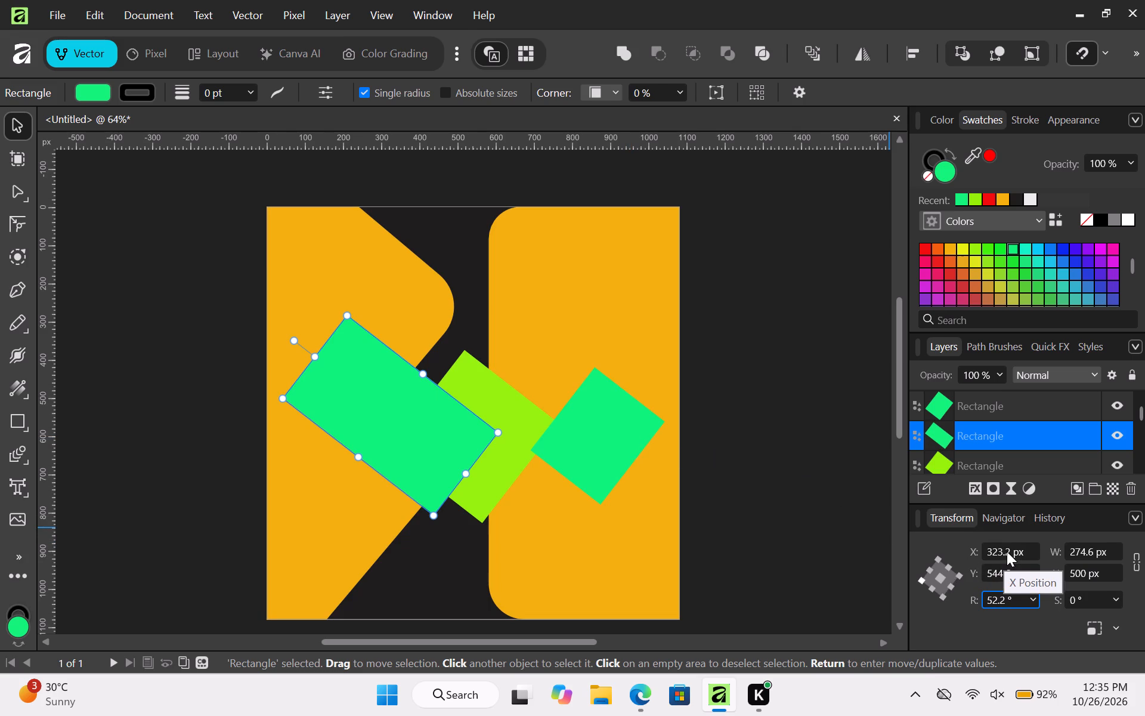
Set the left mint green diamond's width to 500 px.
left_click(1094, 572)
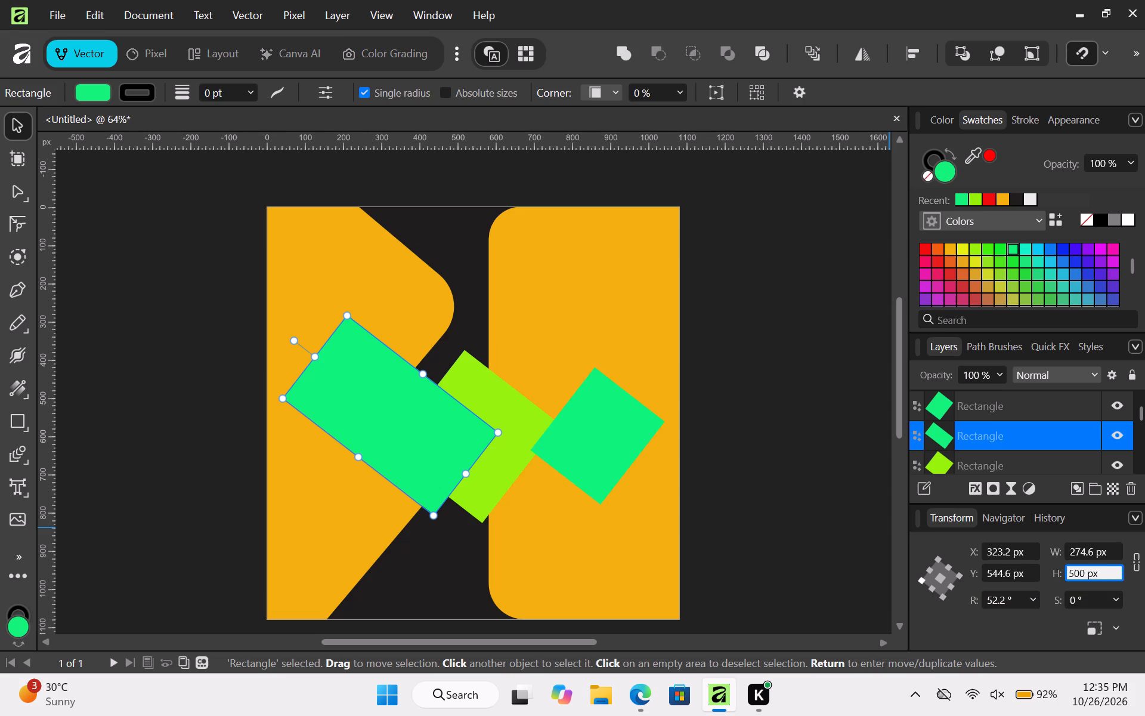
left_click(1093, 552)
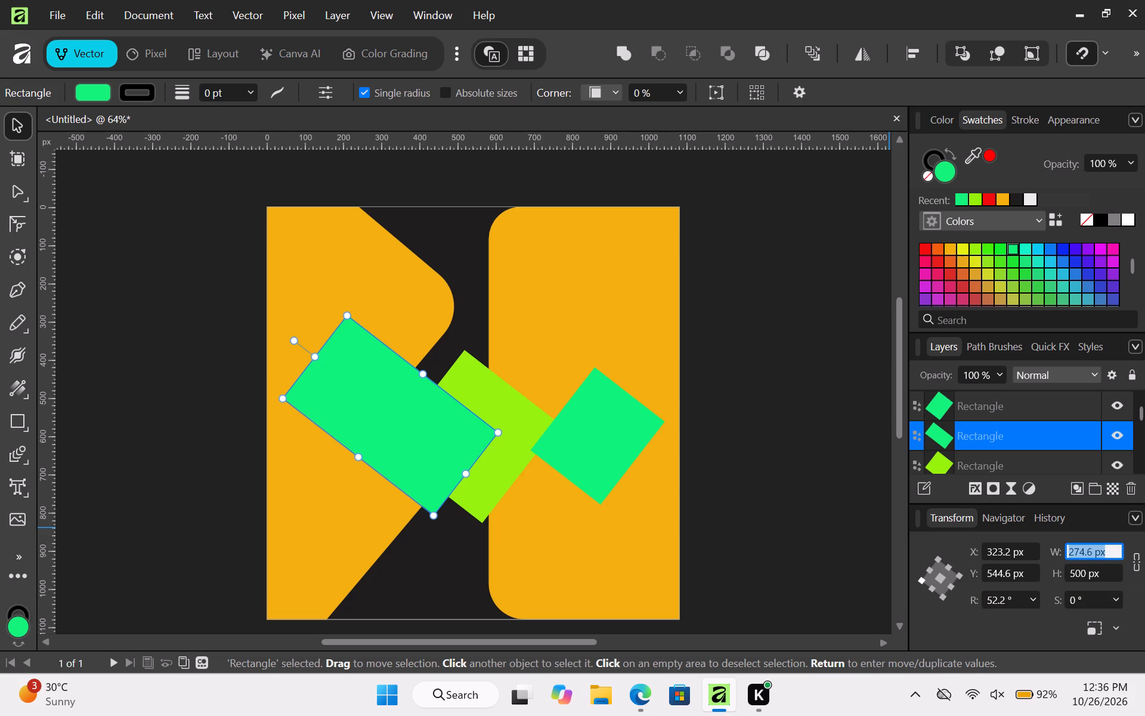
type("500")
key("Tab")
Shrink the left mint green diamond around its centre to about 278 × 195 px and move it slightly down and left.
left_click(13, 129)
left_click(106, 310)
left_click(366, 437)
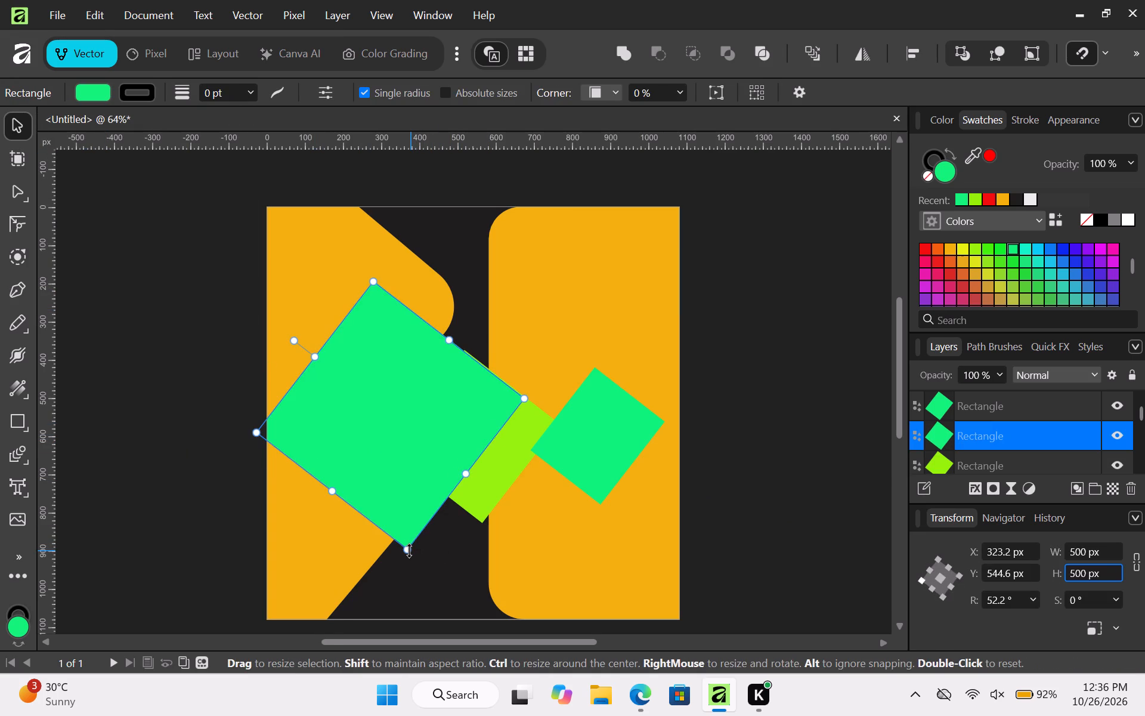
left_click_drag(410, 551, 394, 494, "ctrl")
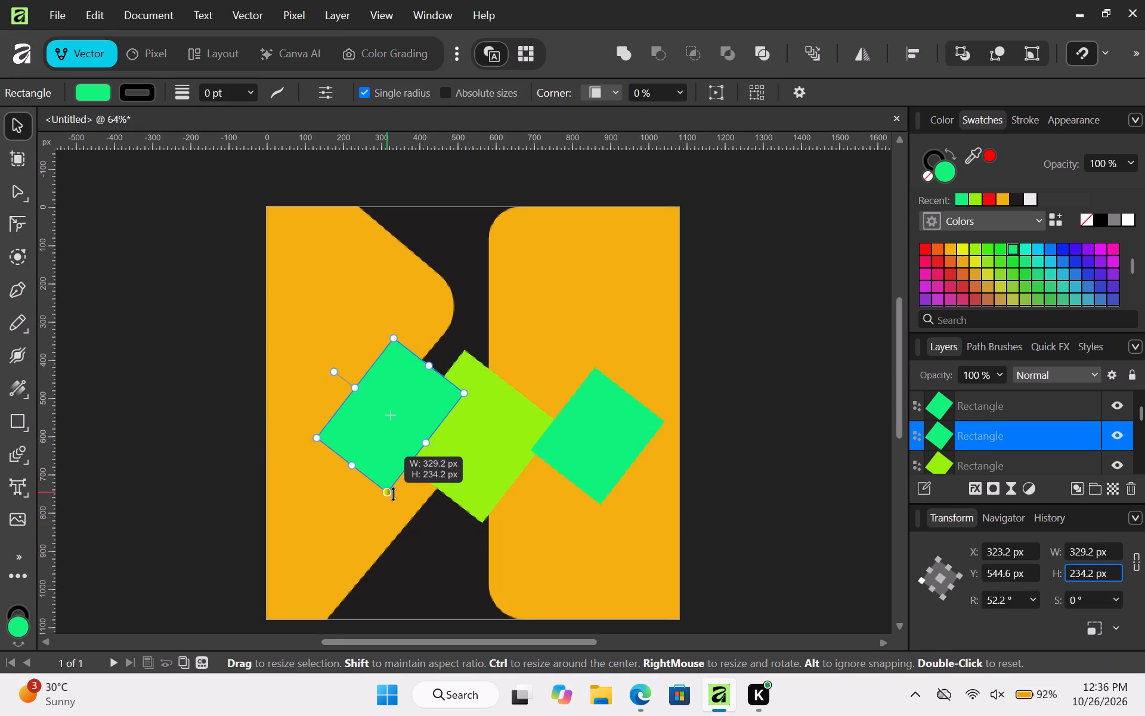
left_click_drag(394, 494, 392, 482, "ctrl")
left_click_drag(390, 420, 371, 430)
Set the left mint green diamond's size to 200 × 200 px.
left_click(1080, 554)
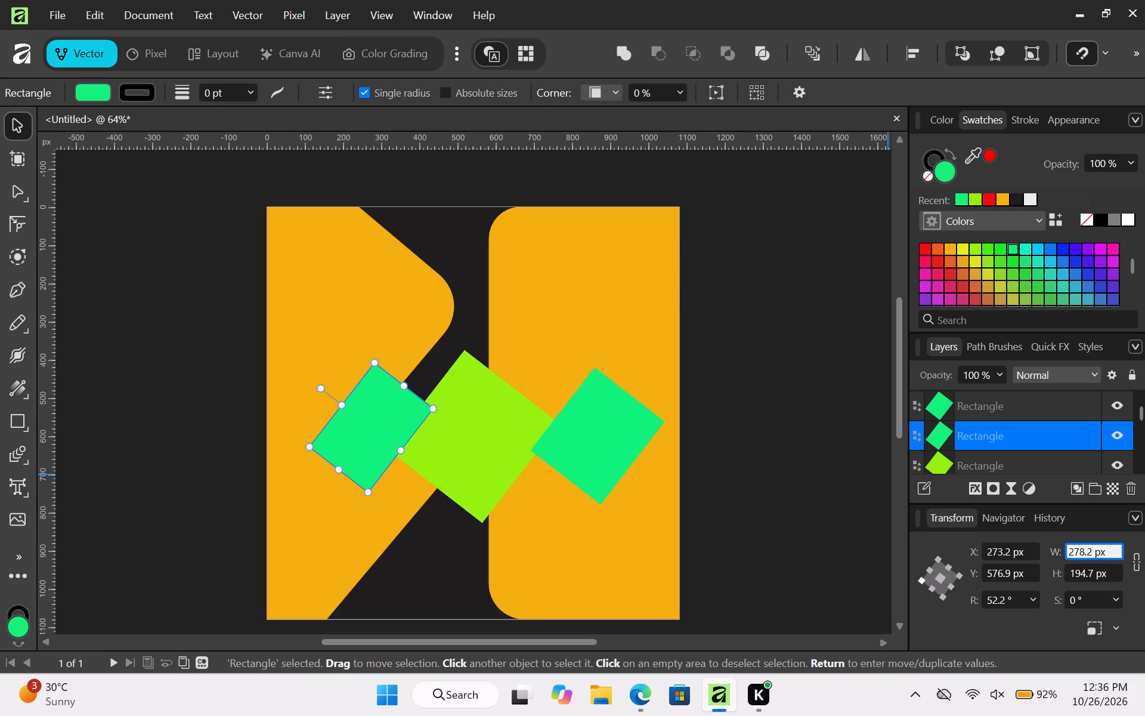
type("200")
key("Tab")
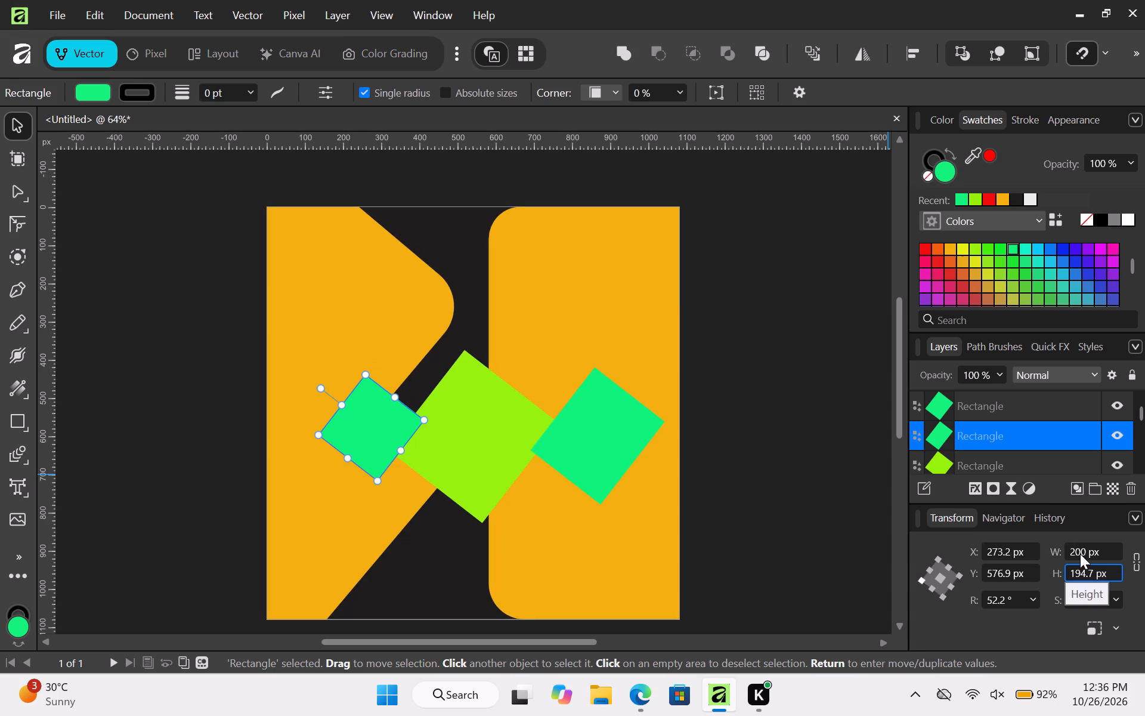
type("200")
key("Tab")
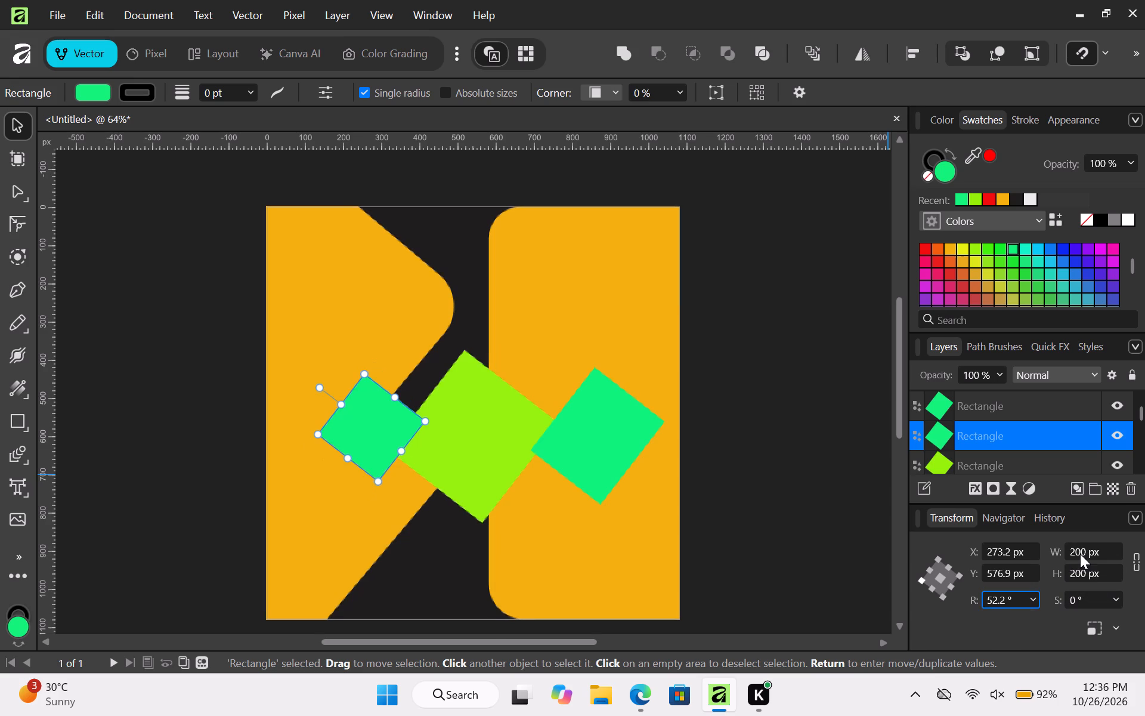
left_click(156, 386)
Set the left mint green diamond to 300 × 300 px and move it to about X 245, Y 585 px.
scroll(362, 433, "up", 1)
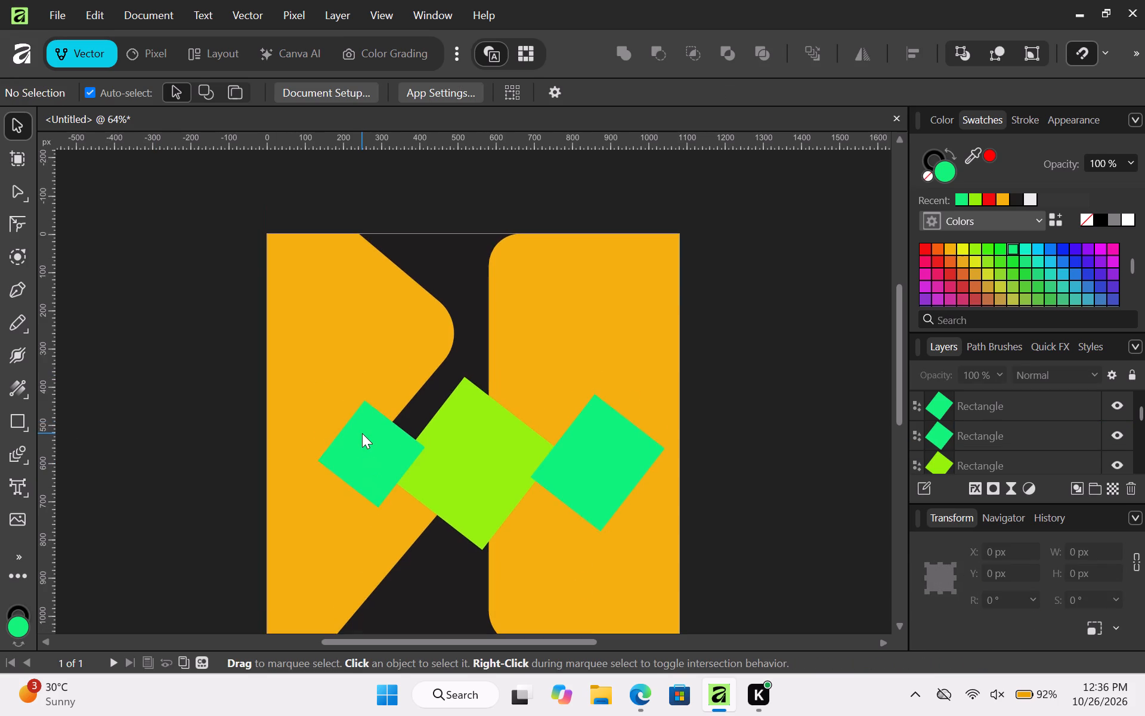
scroll(362, 433, "up", 2)
scroll(362, 433, "down", 2)
left_click(362, 433)
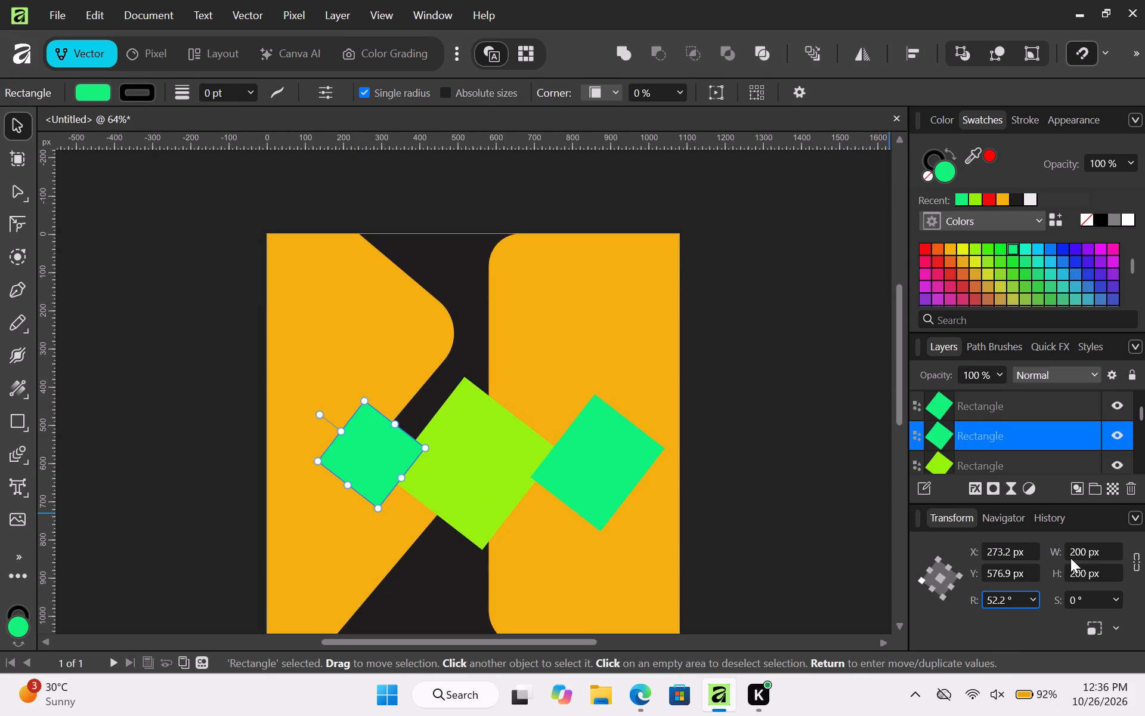
left_click(1075, 550)
type("300")
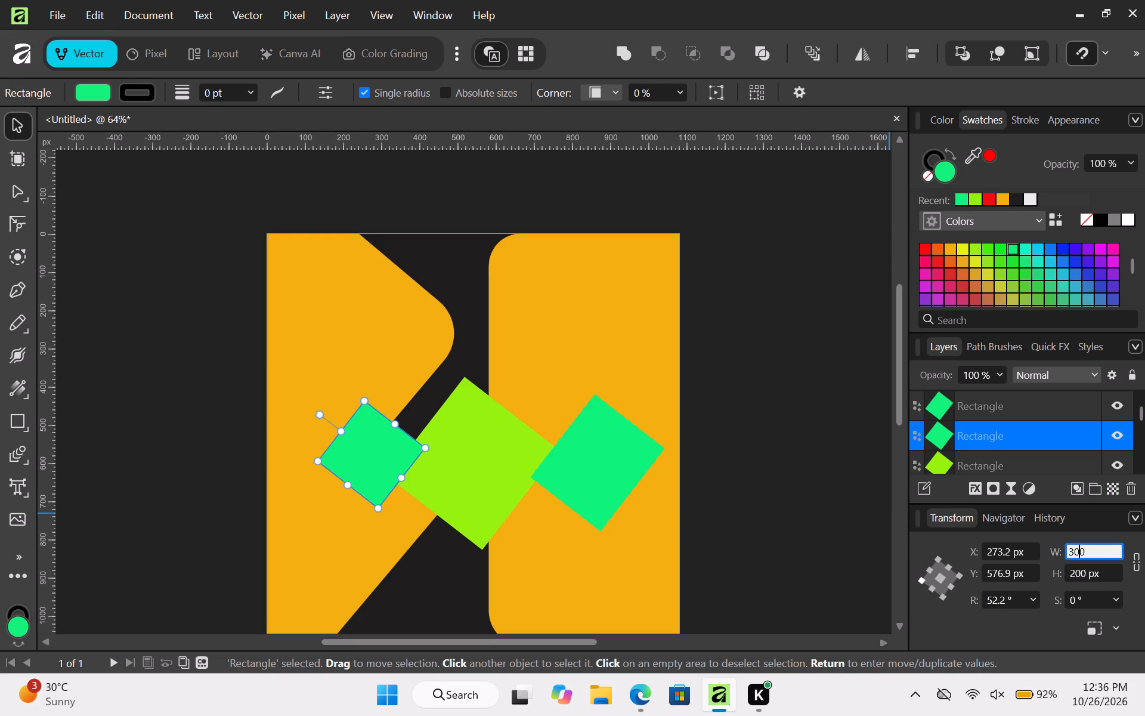
key("Tab")
type("300")
key("Tab")
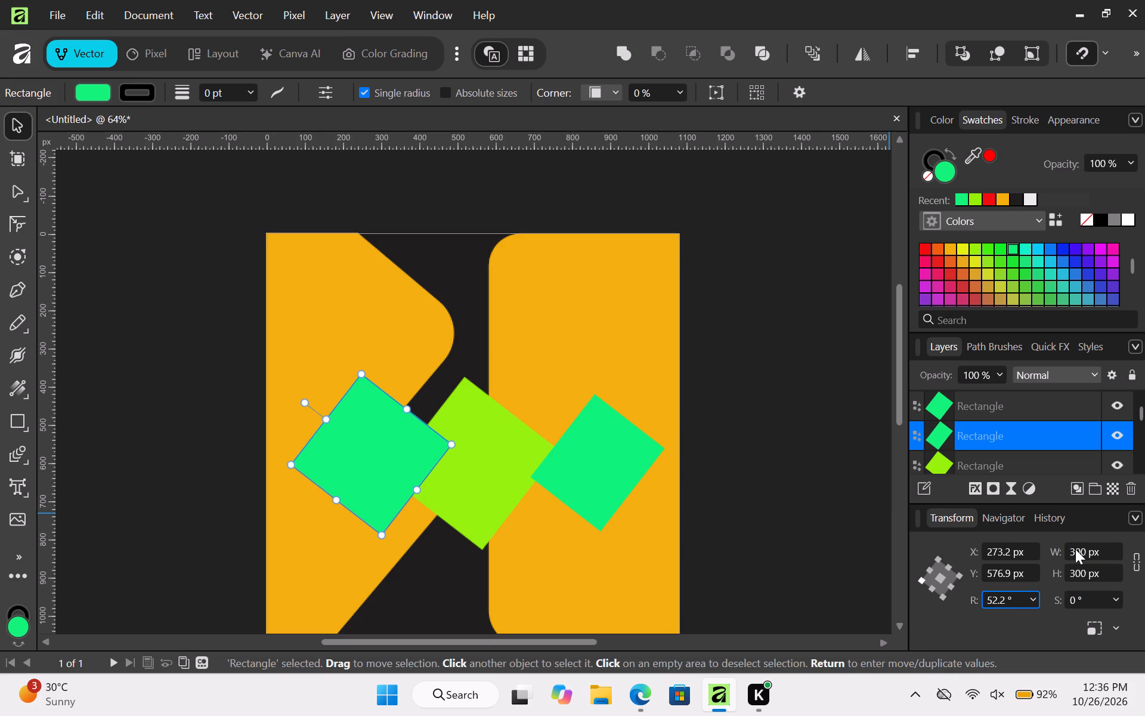
left_click_drag(384, 452, 373, 453)
Delete the right mint green diamond and the lime diamond in the middle.
left_click(584, 474)
key("Delete")
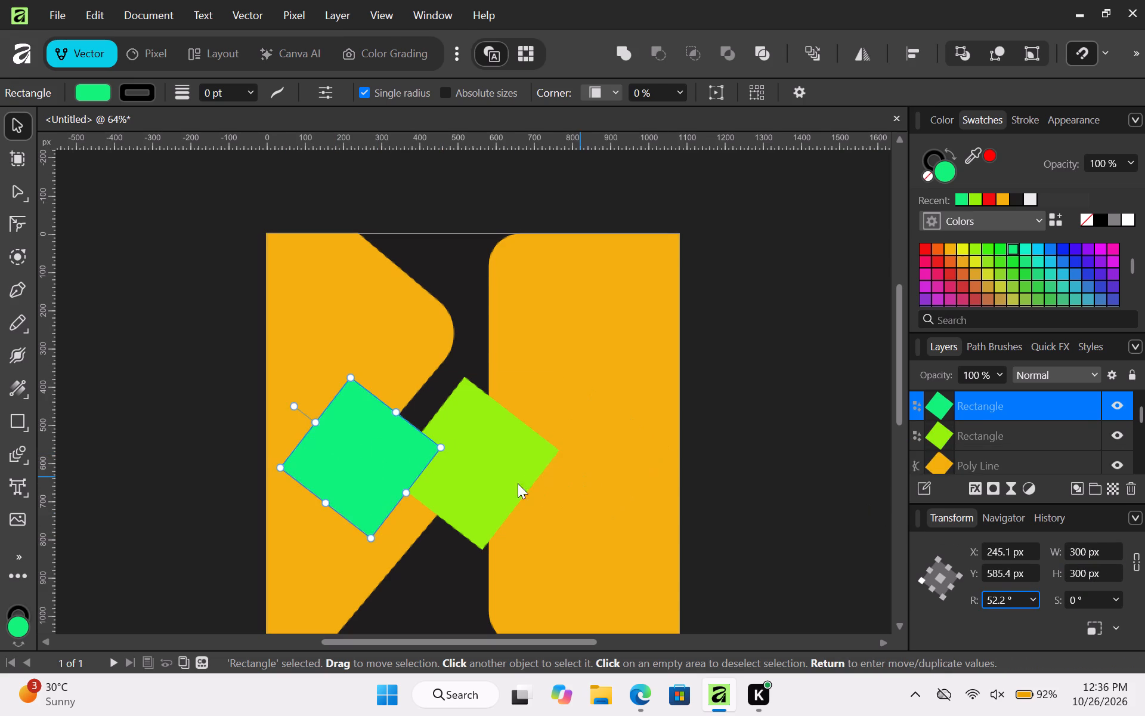
left_click(507, 483)
key("Delete")
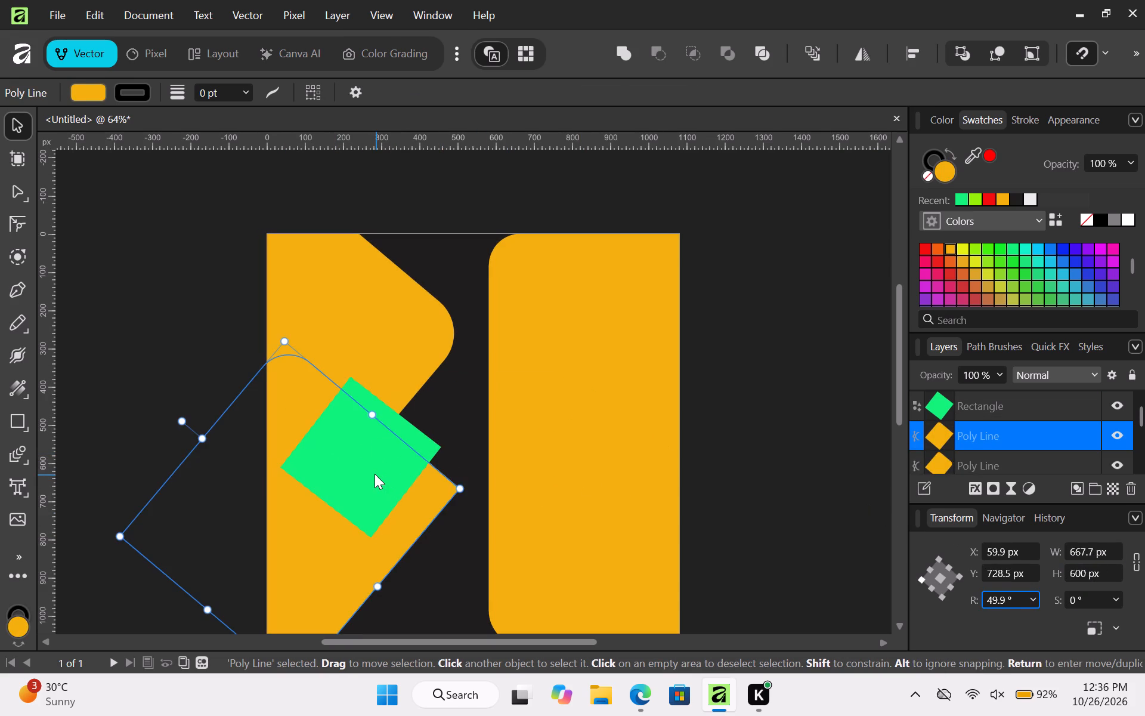
Duplicate the remaining mint green diamond and place the copy on the right yellow shape, near the page's right edge.
left_click(375, 474)
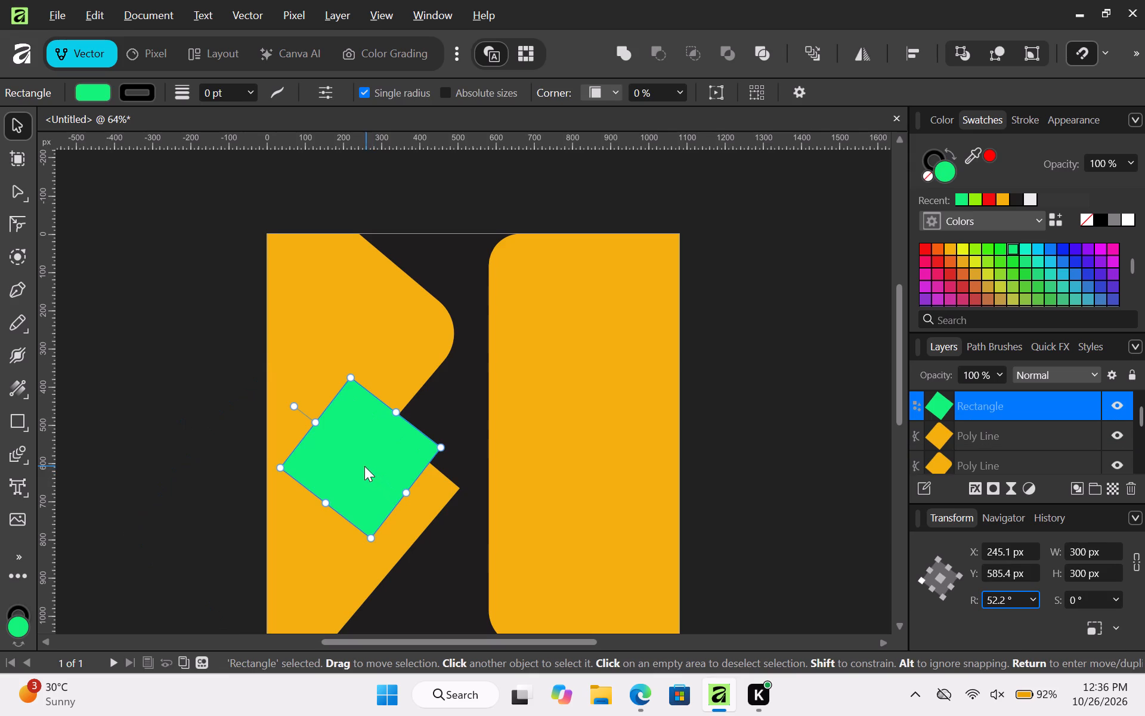
left_click_drag(362, 464, 485, 451, "alt")
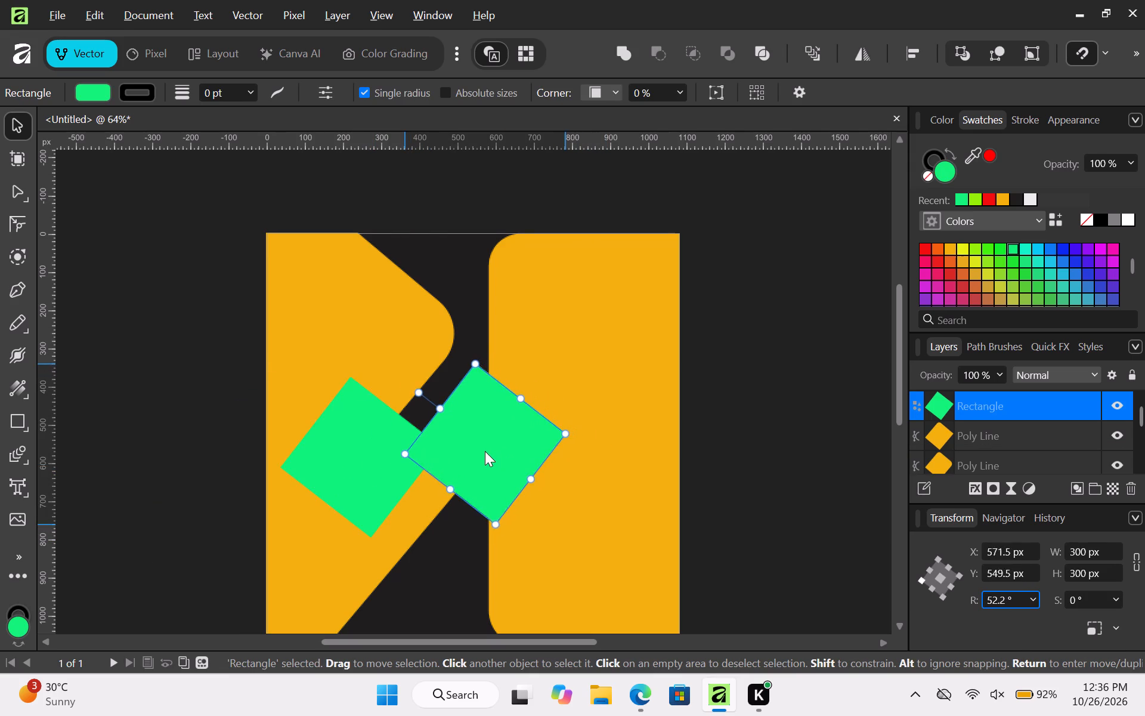
left_click_drag(485, 451, 593, 455, "alt")
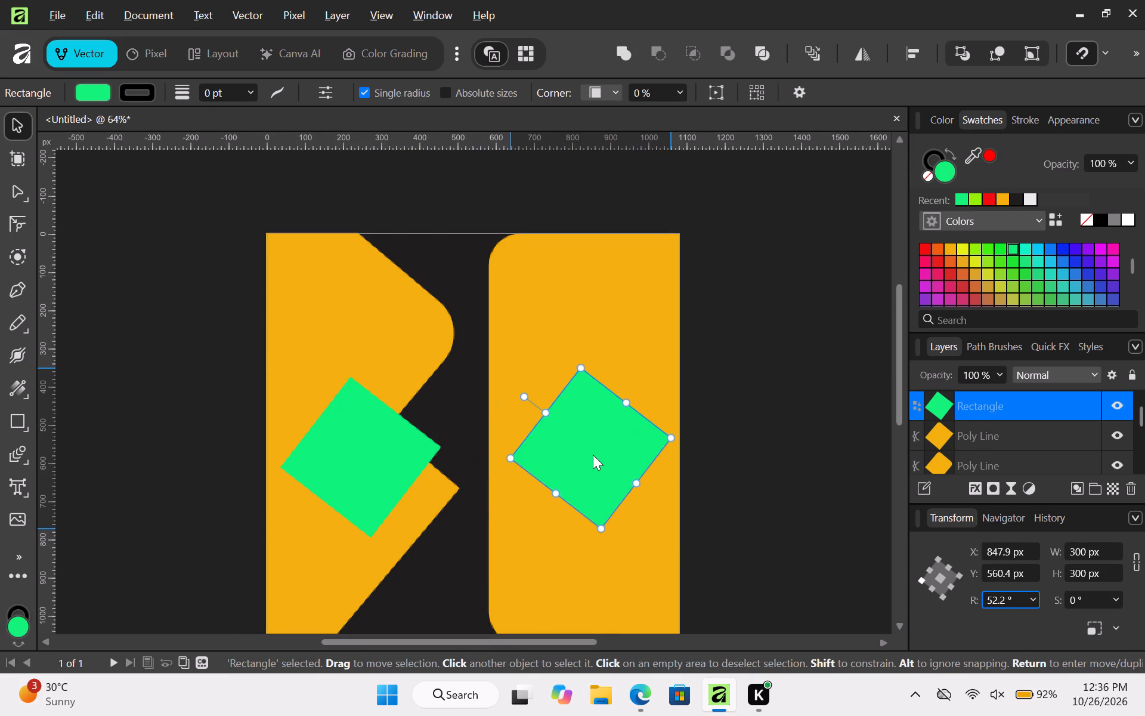
left_click_drag(593, 455, 598, 458, "alt")
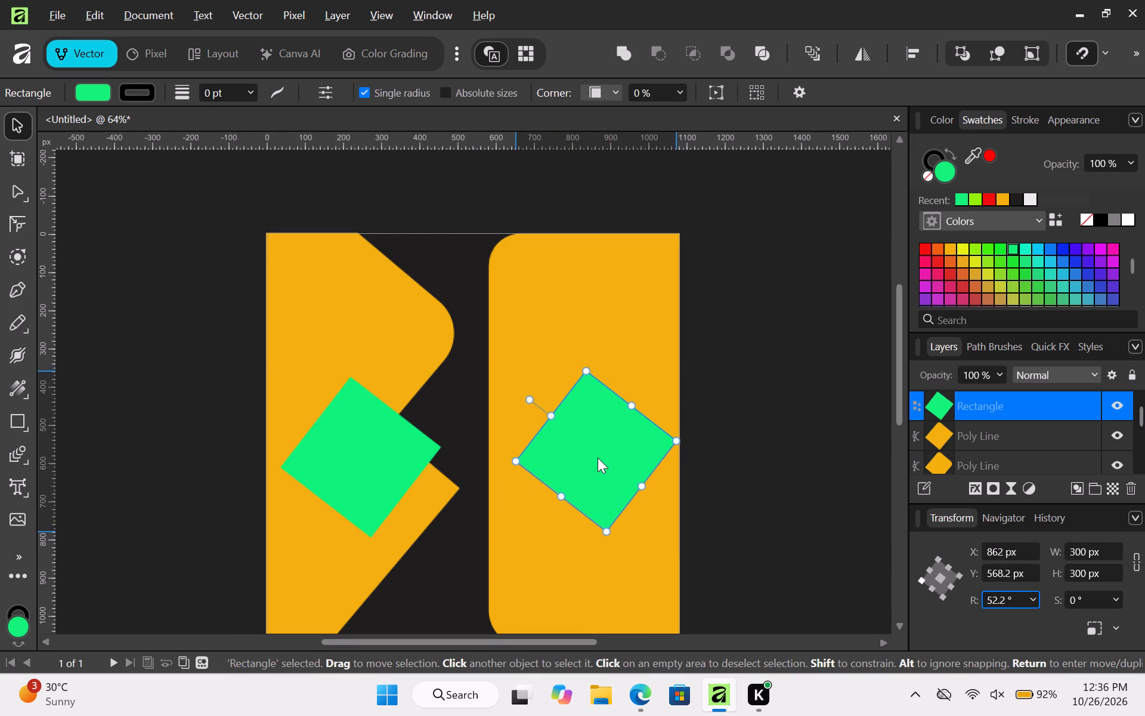
left_click_drag(598, 458, 589, 455, "alt")
Duplicate the right mint green diamond and place the copy between the two others at about X 540, Y 560 px.
left_click(379, 461)
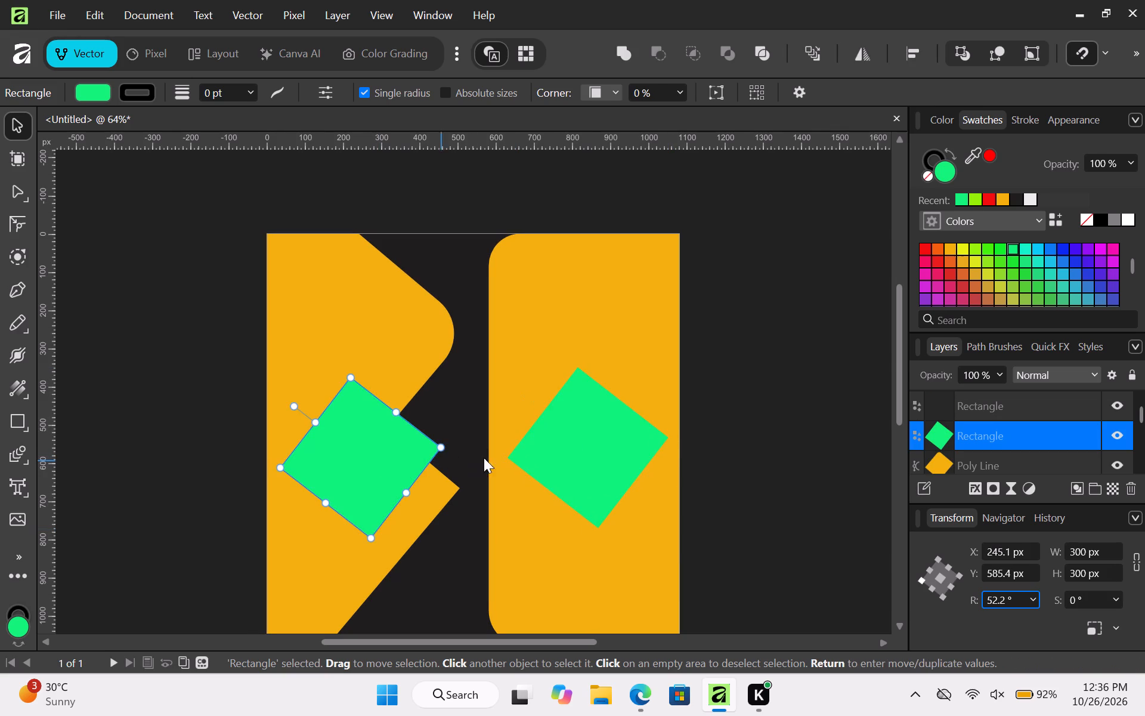
left_click(569, 457)
left_click_drag(580, 452, 479, 462, "alt")
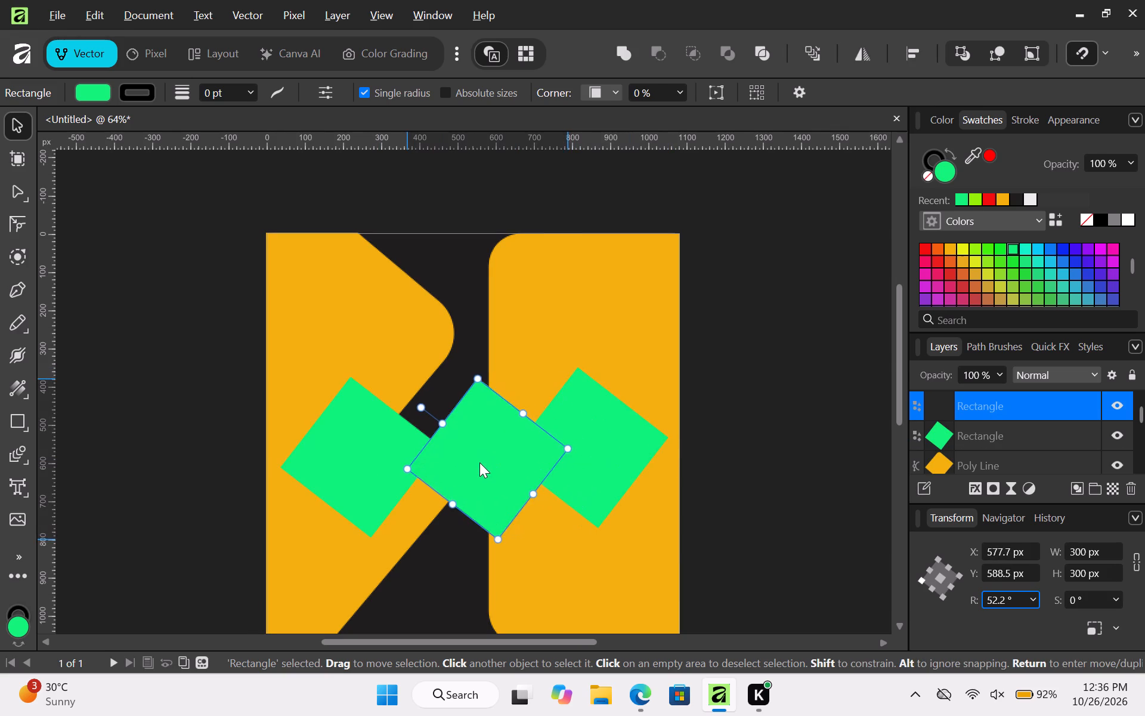
left_click_drag(479, 462, 467, 451, "alt")
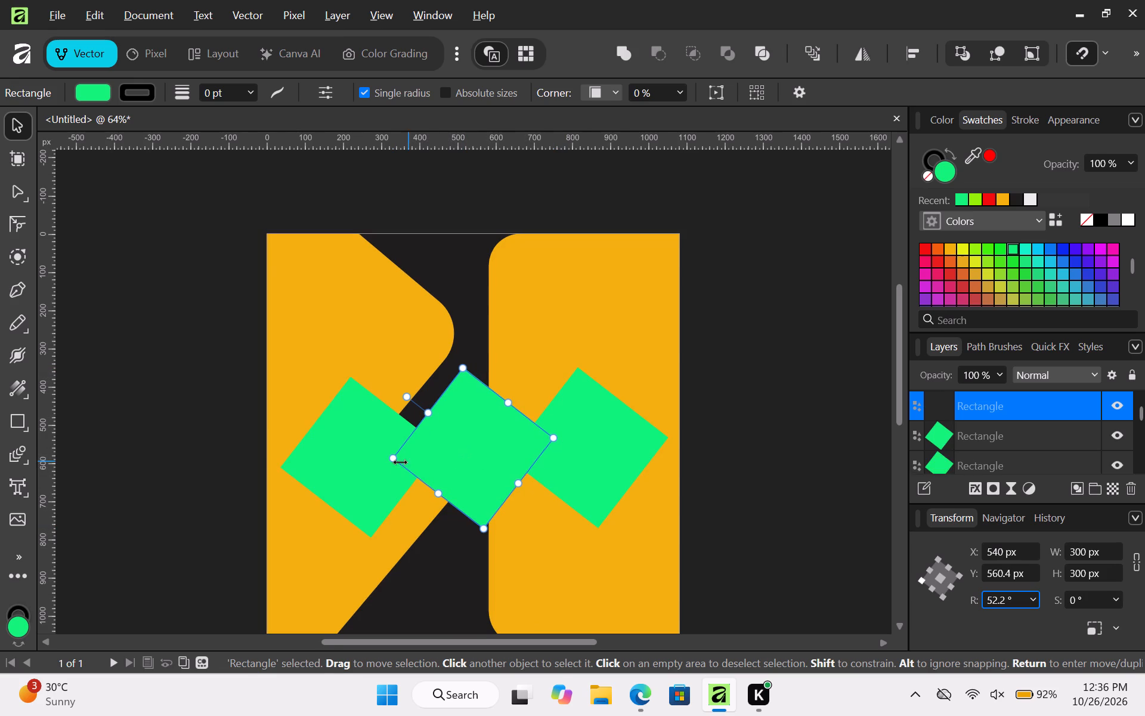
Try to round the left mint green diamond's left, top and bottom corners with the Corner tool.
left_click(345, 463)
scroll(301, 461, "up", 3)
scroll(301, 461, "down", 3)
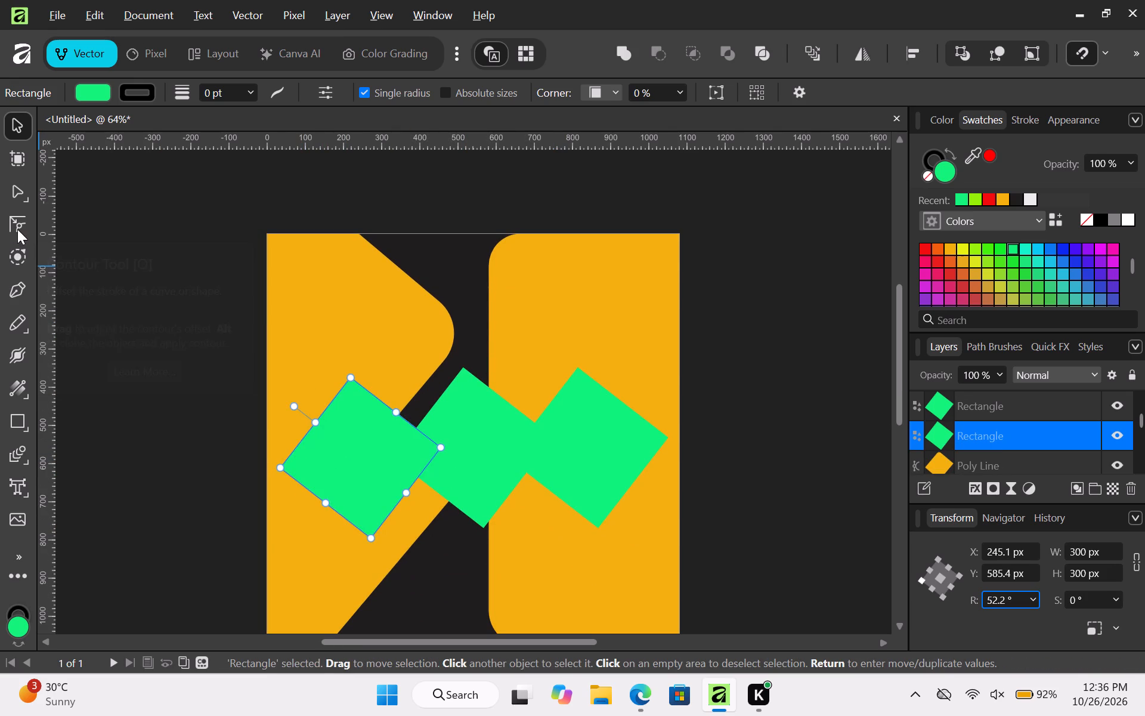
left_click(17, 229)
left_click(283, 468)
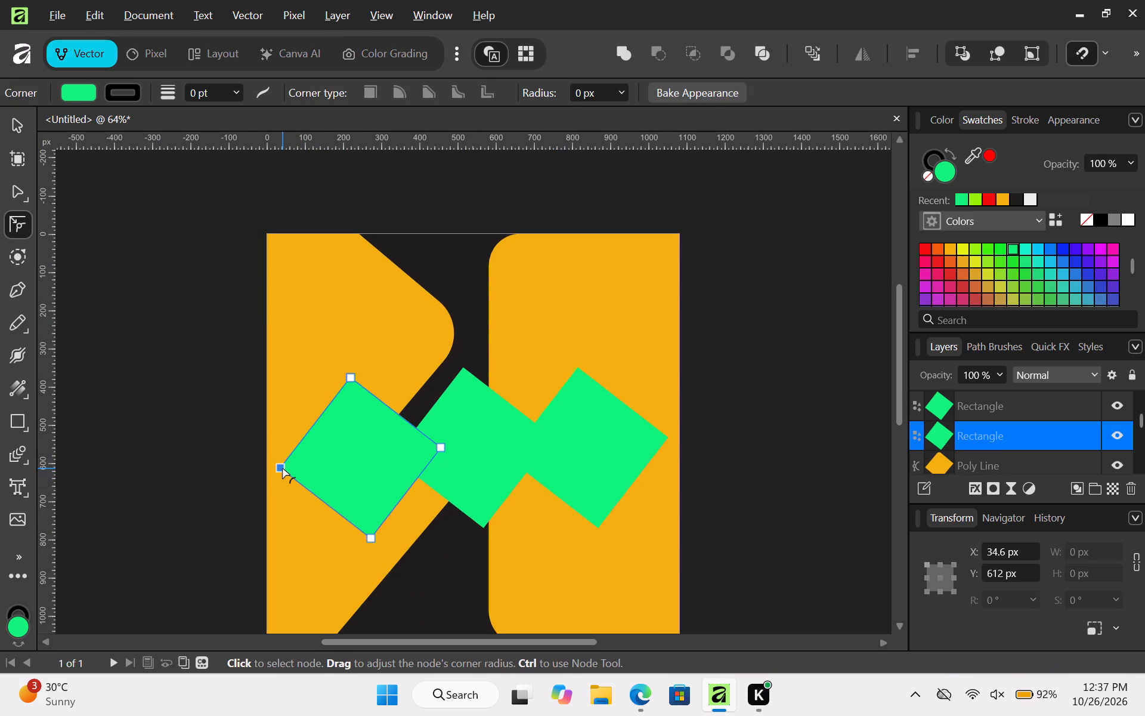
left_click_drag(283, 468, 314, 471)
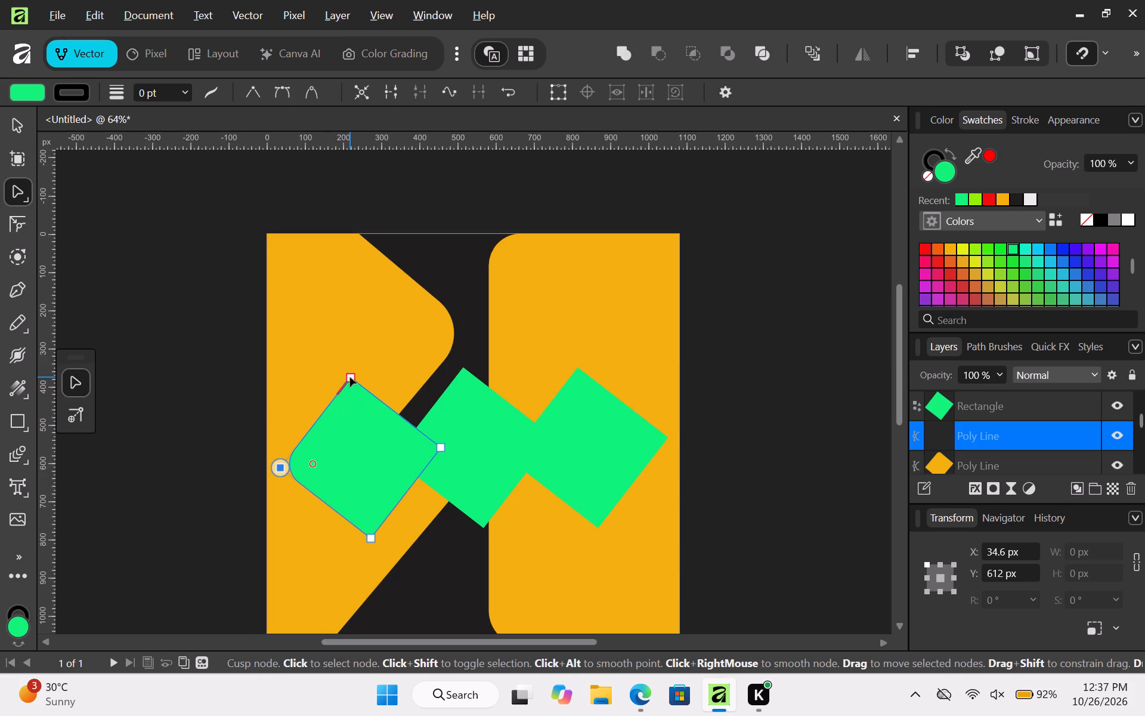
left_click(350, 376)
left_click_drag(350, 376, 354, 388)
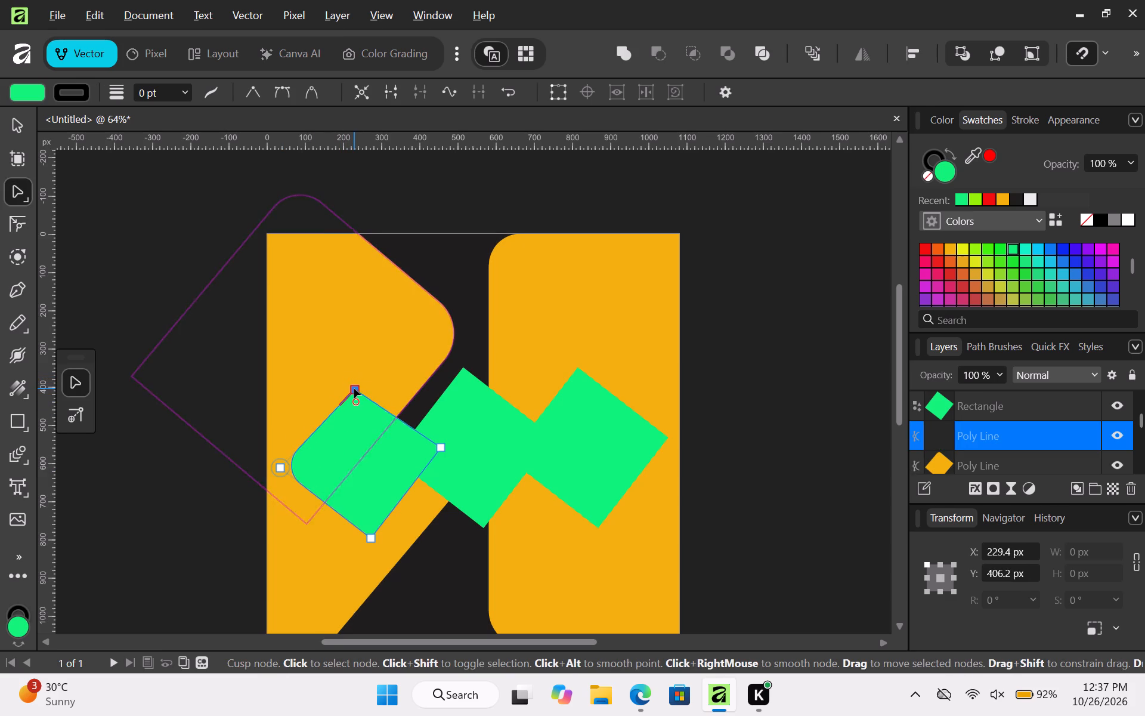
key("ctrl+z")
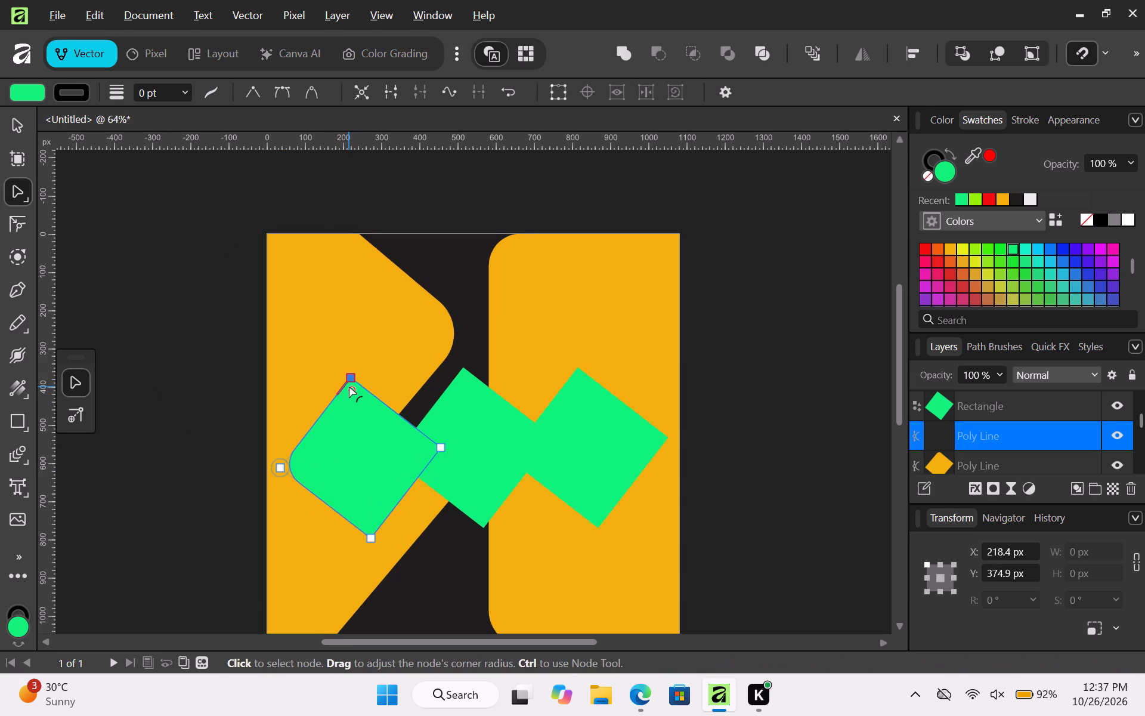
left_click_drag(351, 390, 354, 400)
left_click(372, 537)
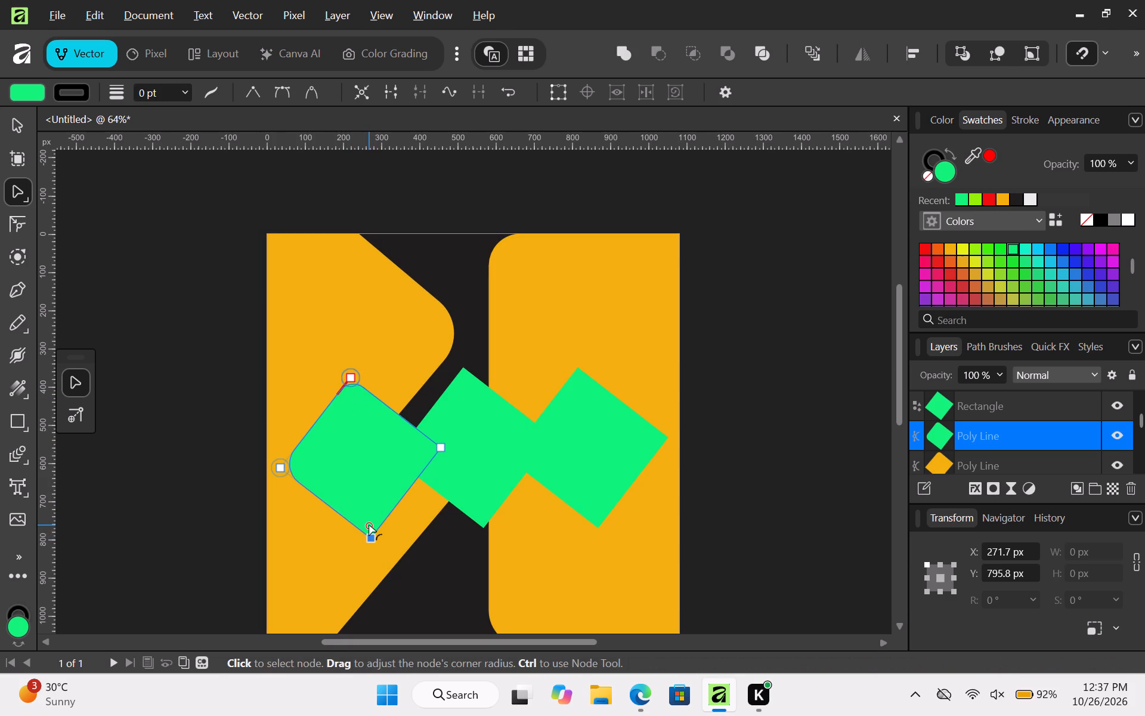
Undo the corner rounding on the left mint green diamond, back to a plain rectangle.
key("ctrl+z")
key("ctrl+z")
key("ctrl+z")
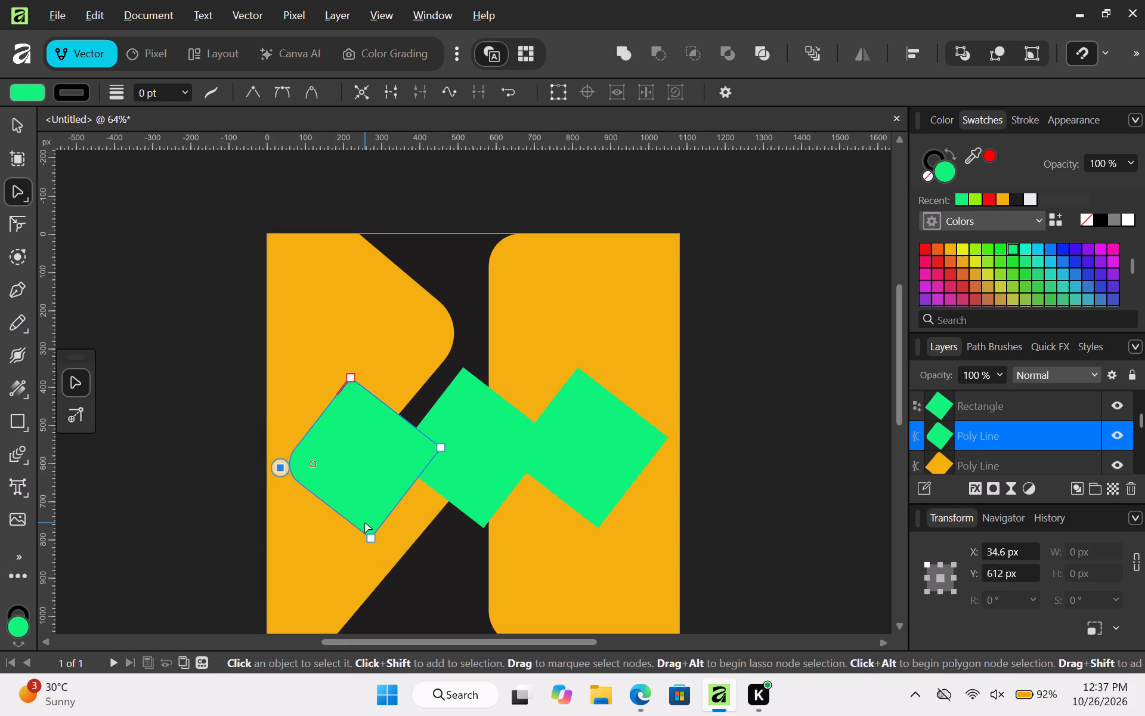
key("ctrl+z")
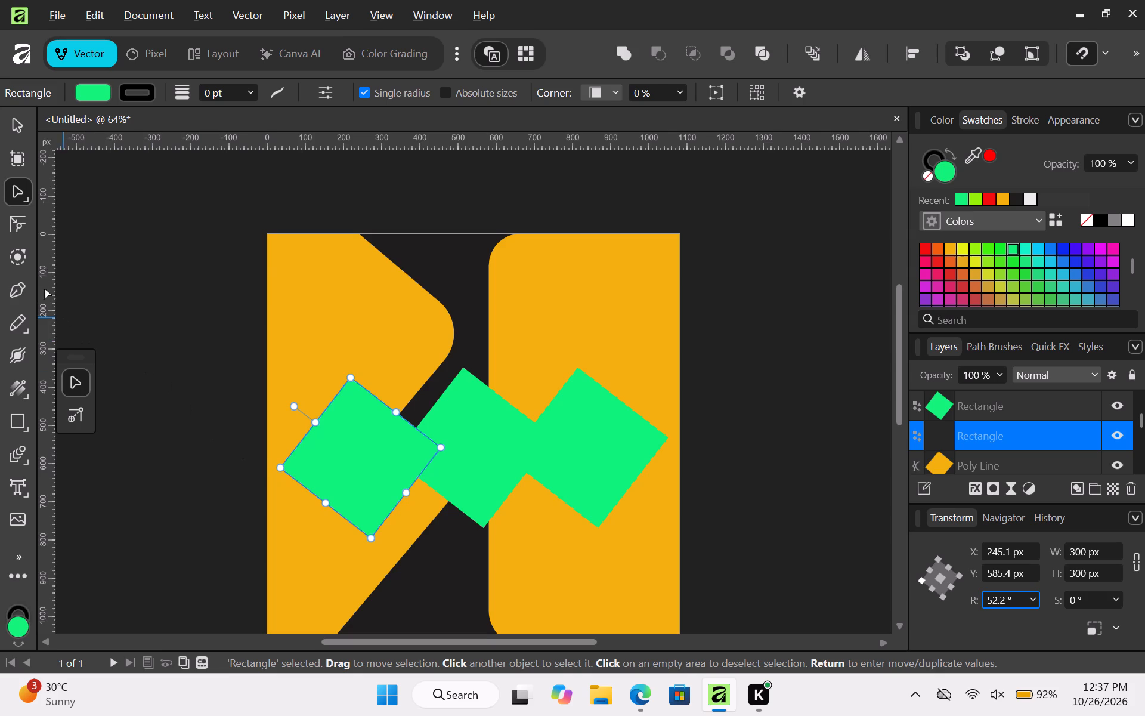
Round all four corners of the left mint green diamond together, slightly and by the same radius, with the Corner tool.
left_click(13, 223)
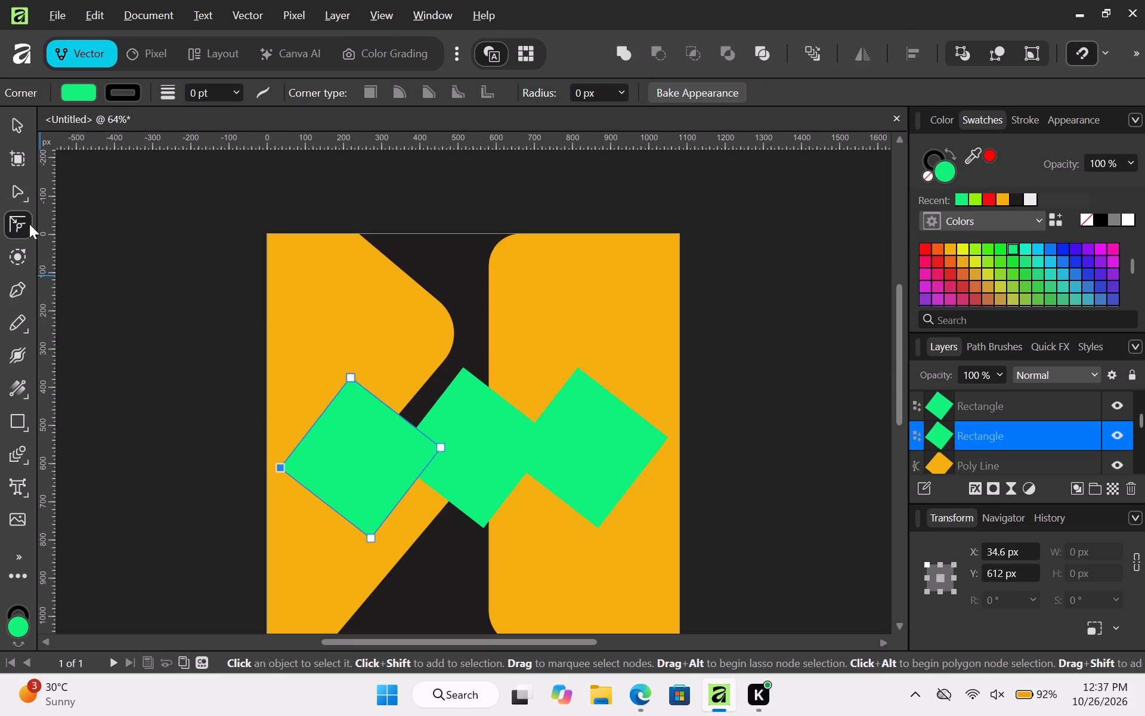
left_click(20, 195)
left_click(17, 217)
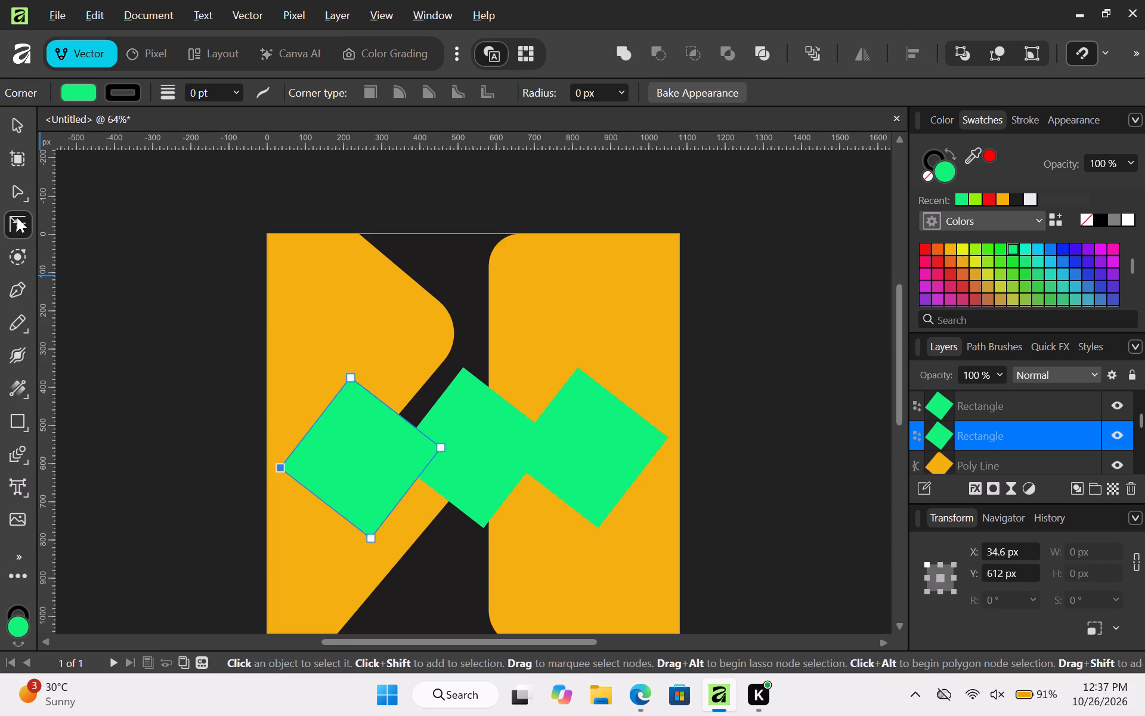
left_click(23, 206)
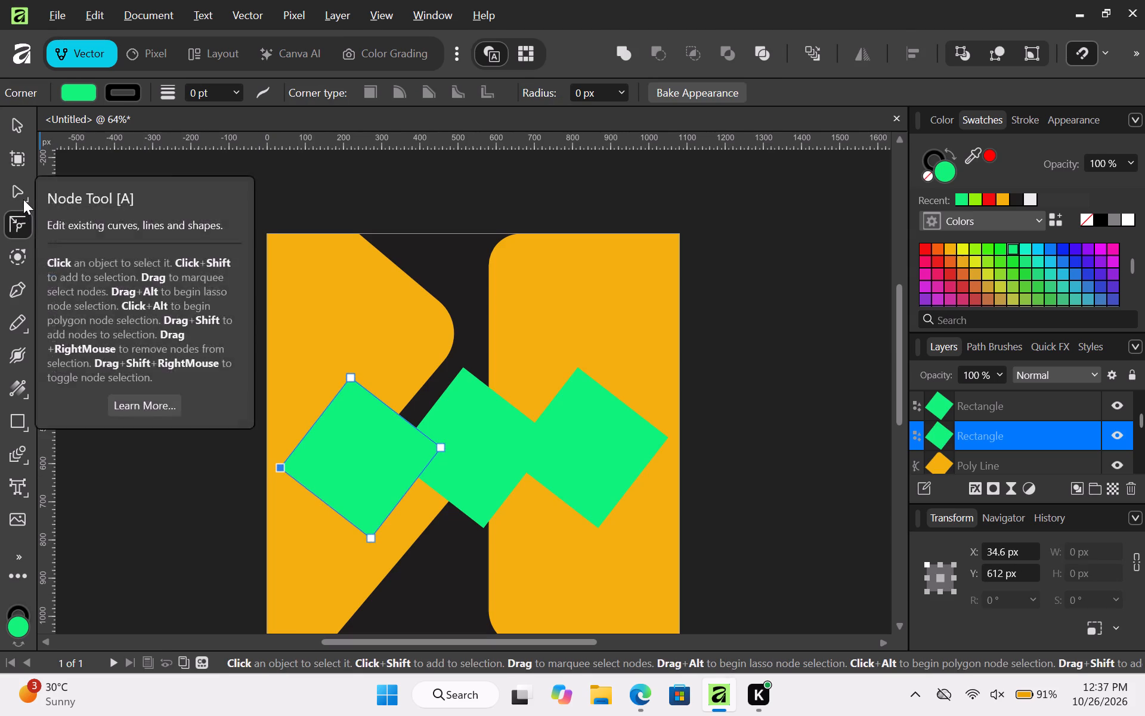
left_click(23, 199)
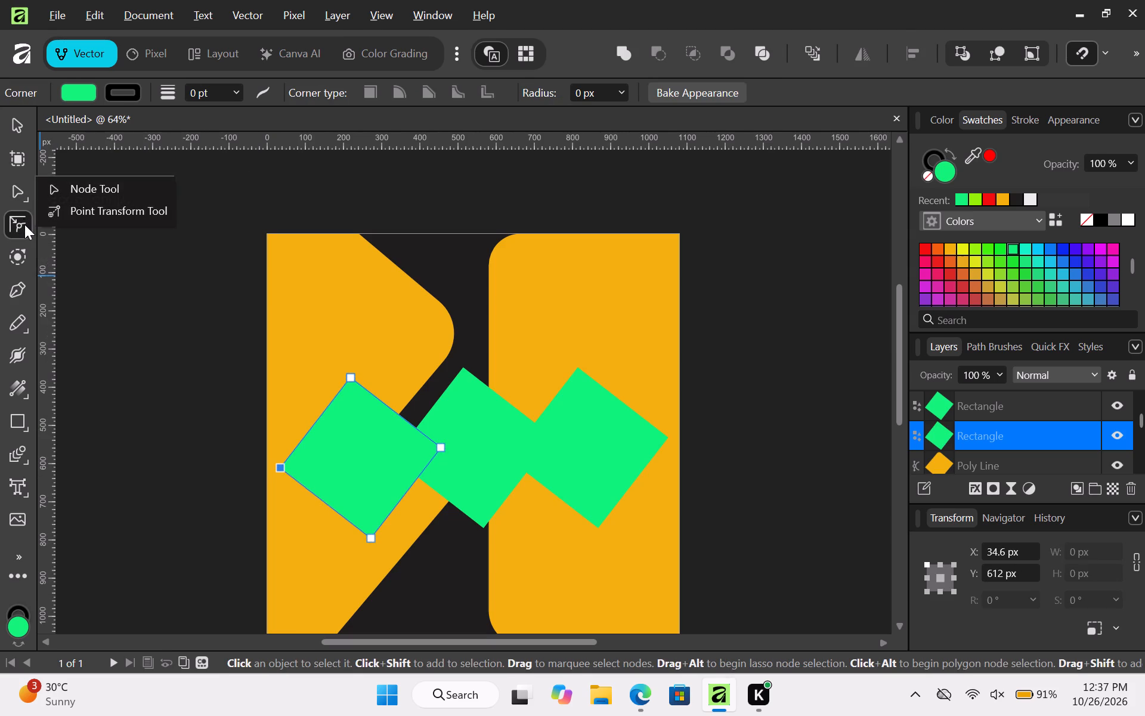
left_click(24, 224)
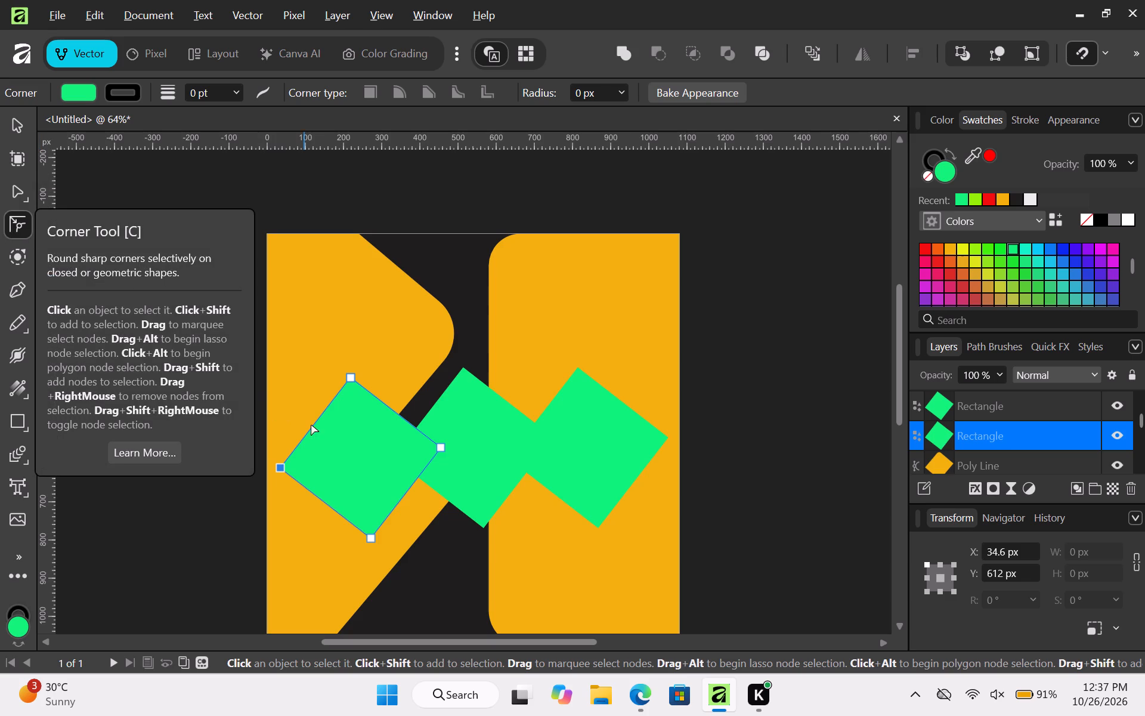
left_click(351, 379)
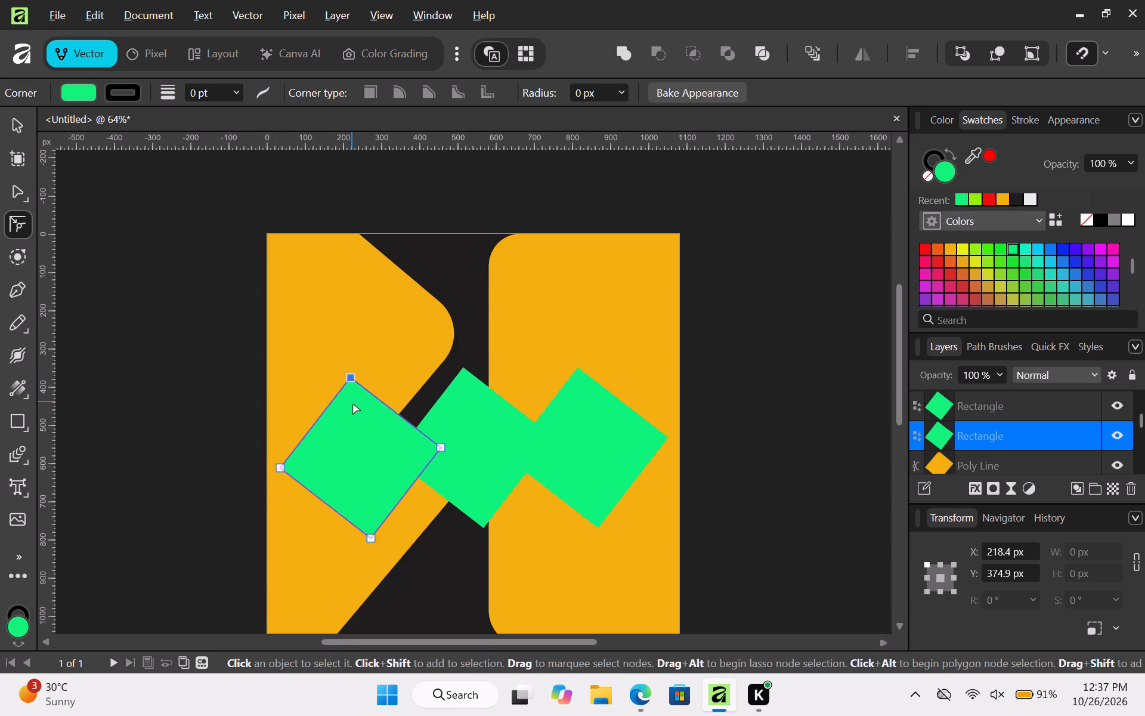
left_click(442, 449, "shift")
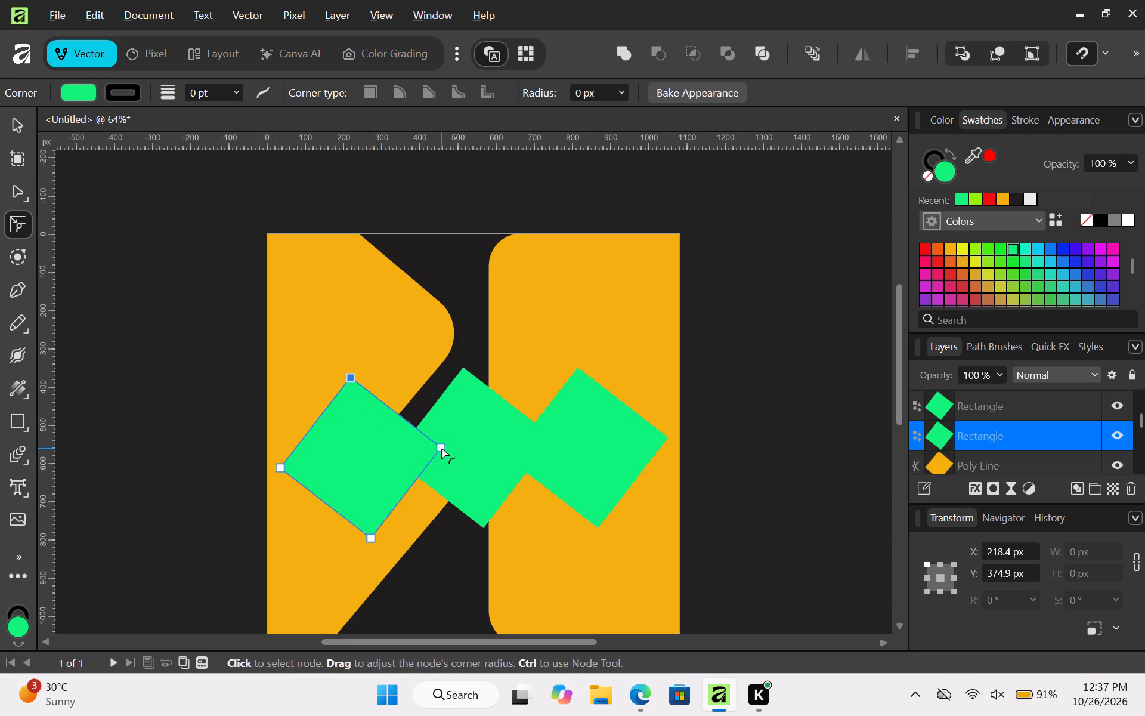
left_click(371, 539, "shift")
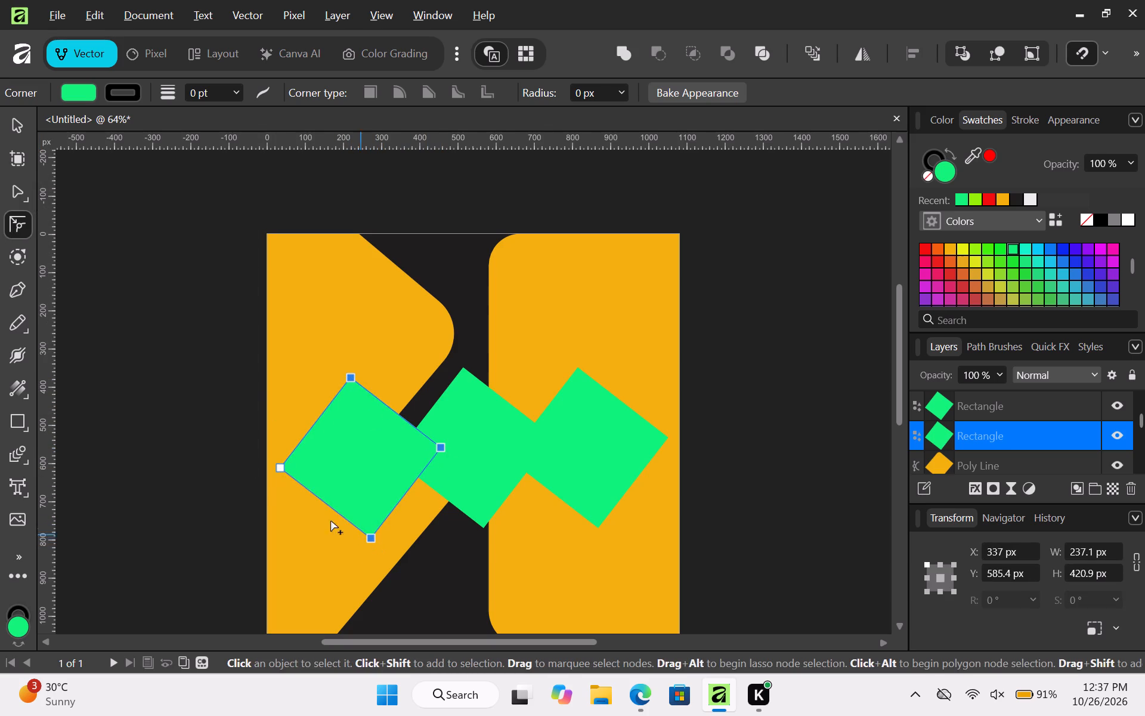
left_click(280, 470, "shift")
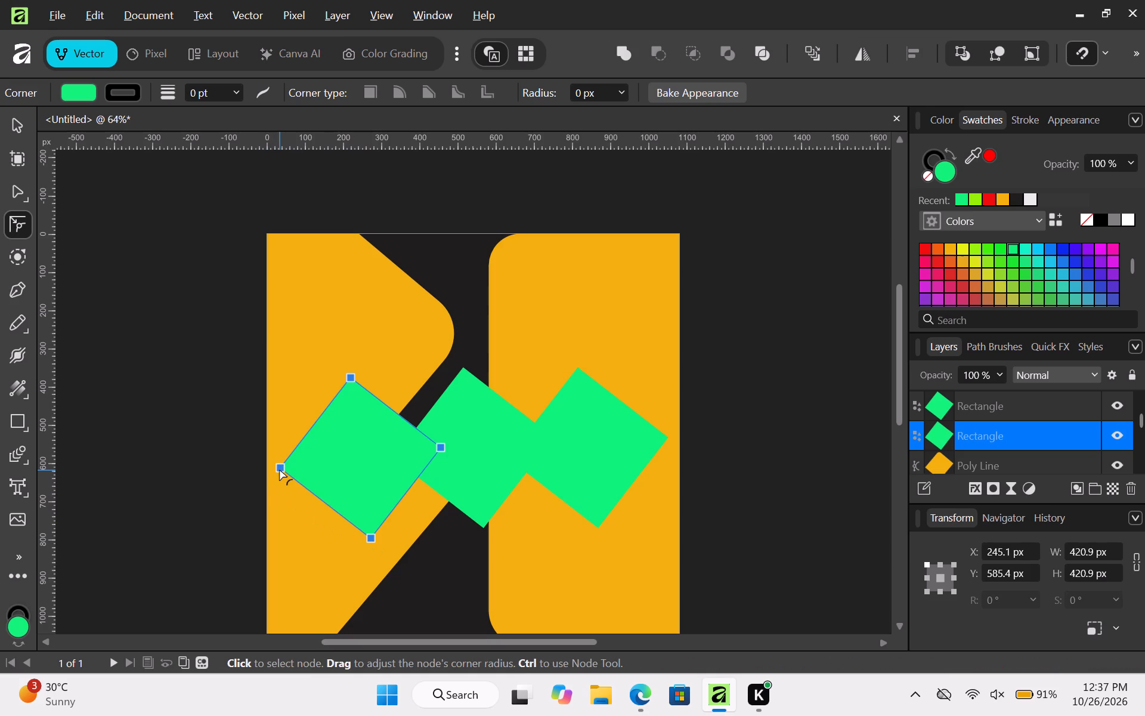
left_click_drag(281, 470, 298, 470, "shift")
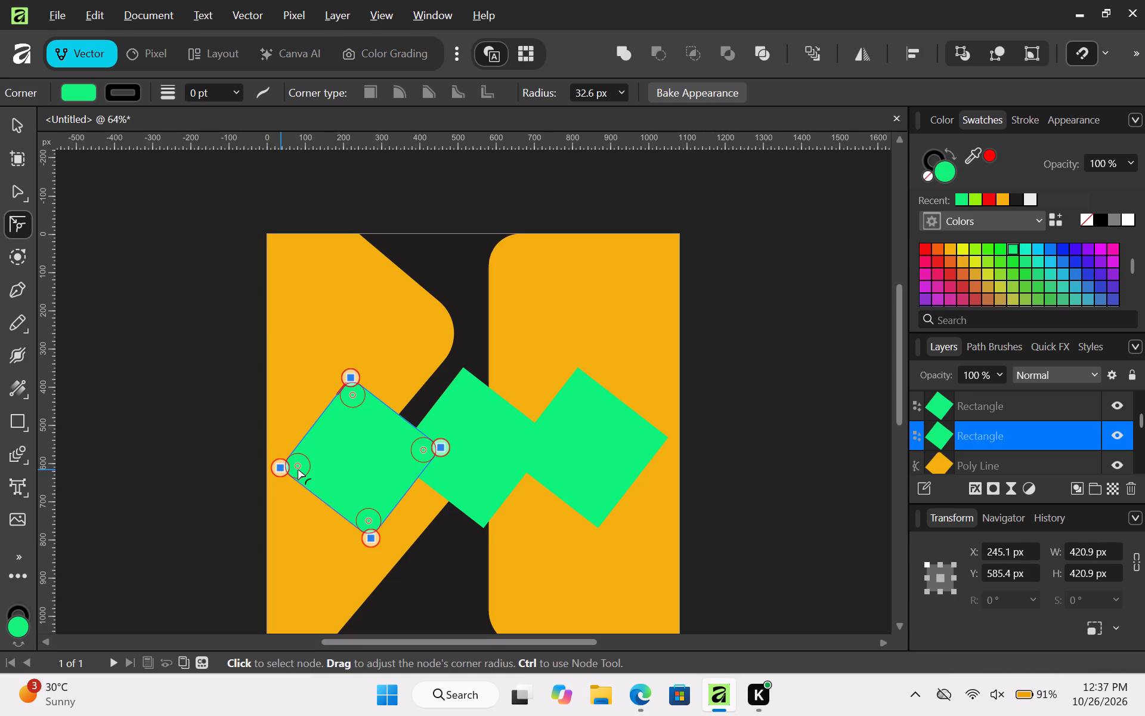
left_click_drag(298, 470, 303, 470, "shift")
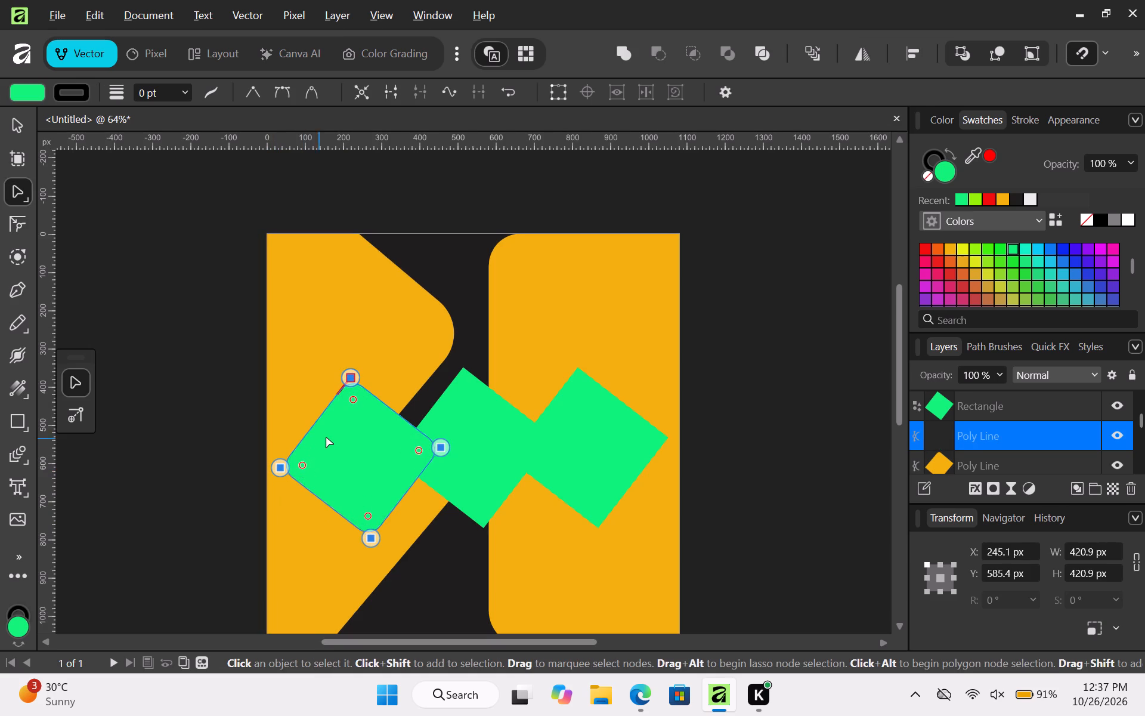
Round all four corners of the right mint green diamond together with the Corner tool, similar to the left diamond.
left_click(592, 441)
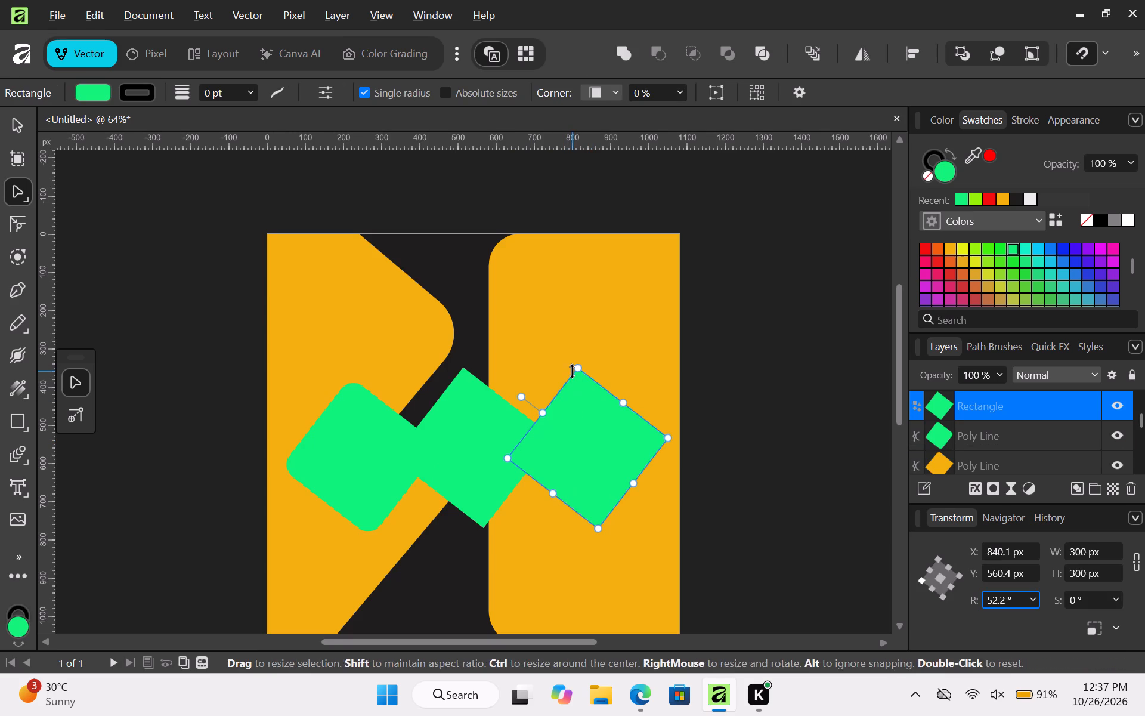
left_click(16, 218)
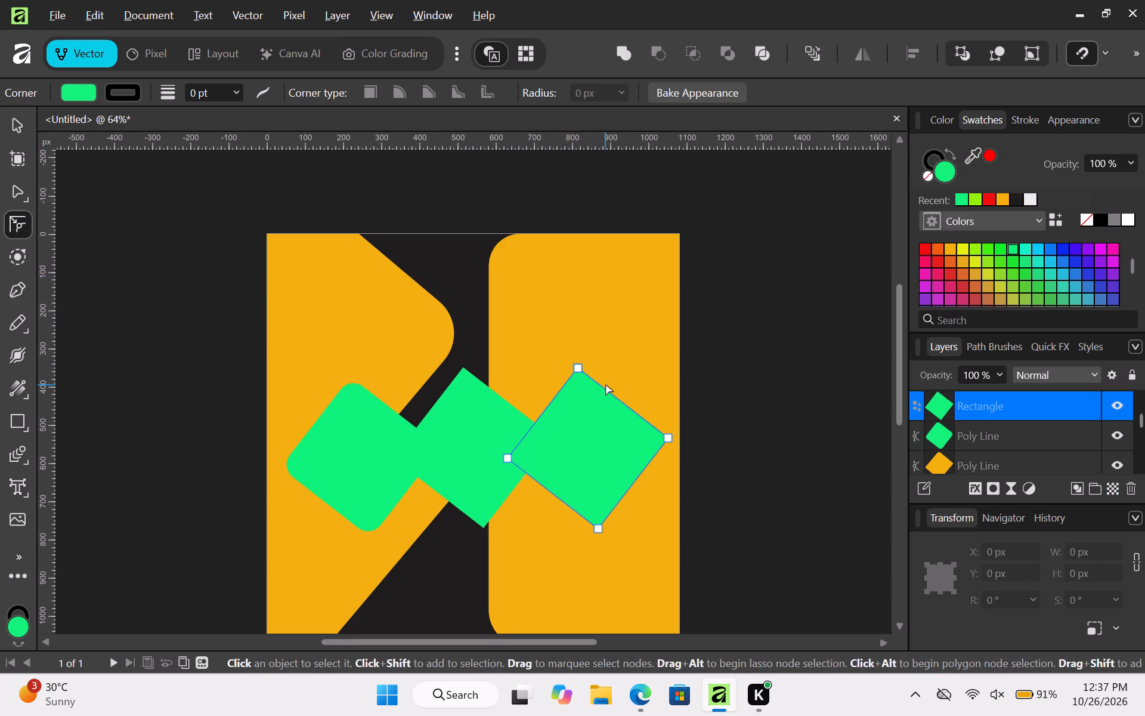
left_click(578, 365)
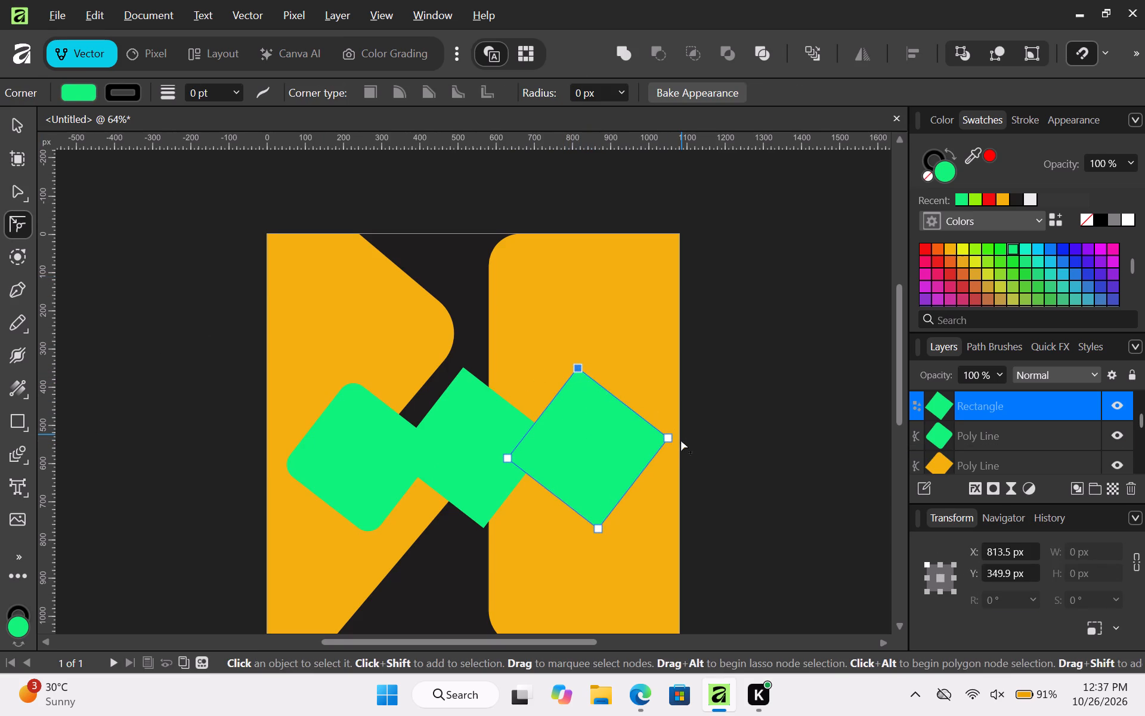
left_click(669, 439, "shift")
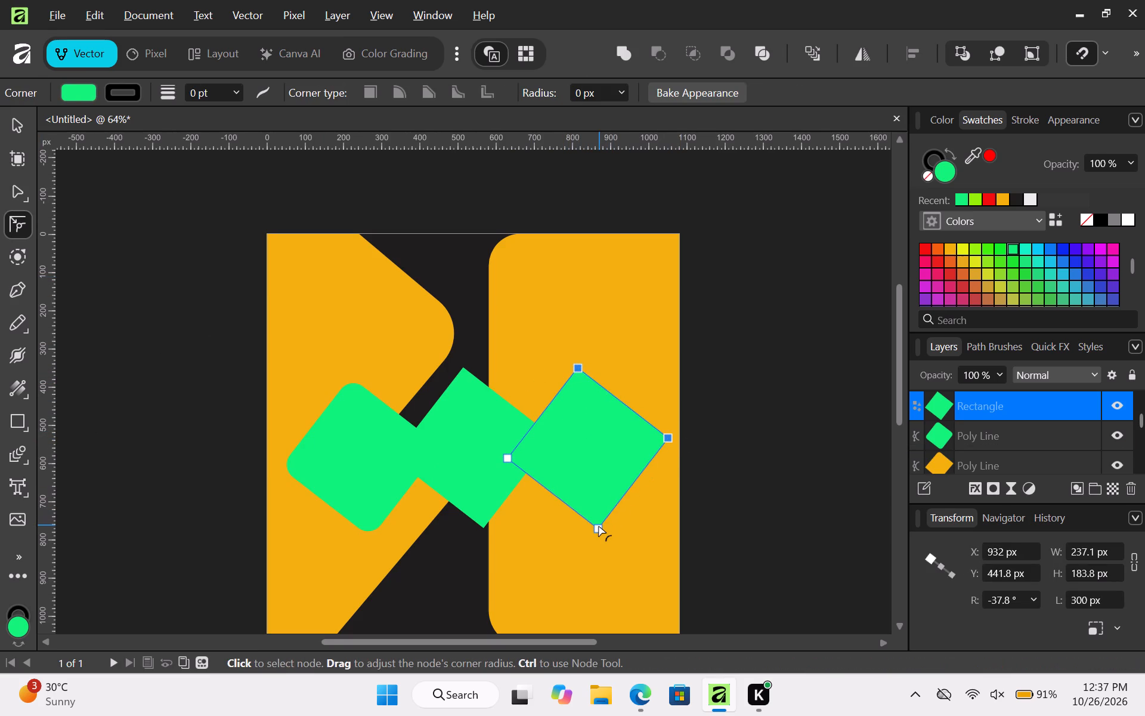
left_click(599, 528, "shift")
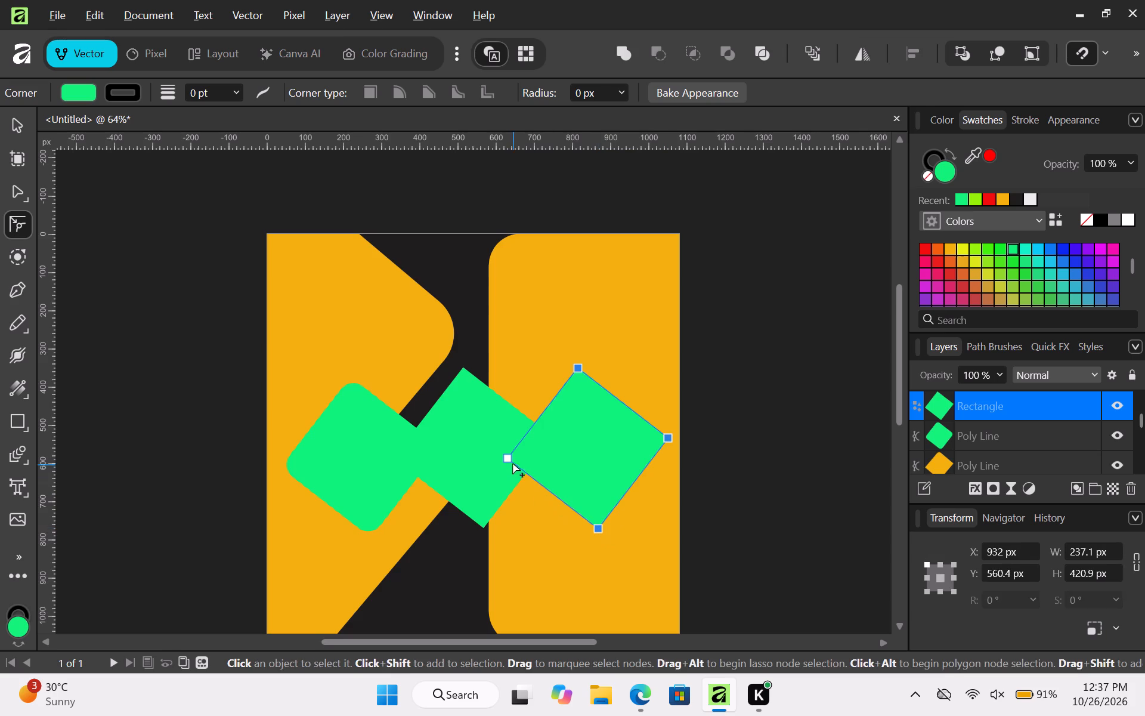
left_click(509, 458, "shift")
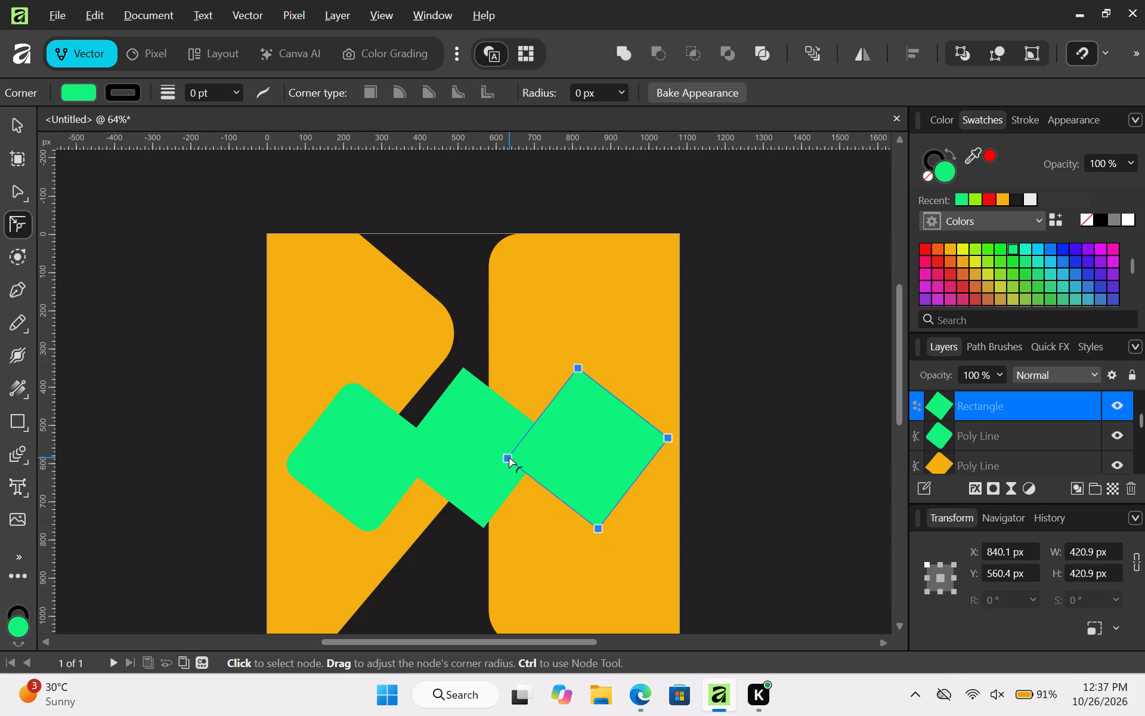
left_click_drag(509, 458, 522, 455)
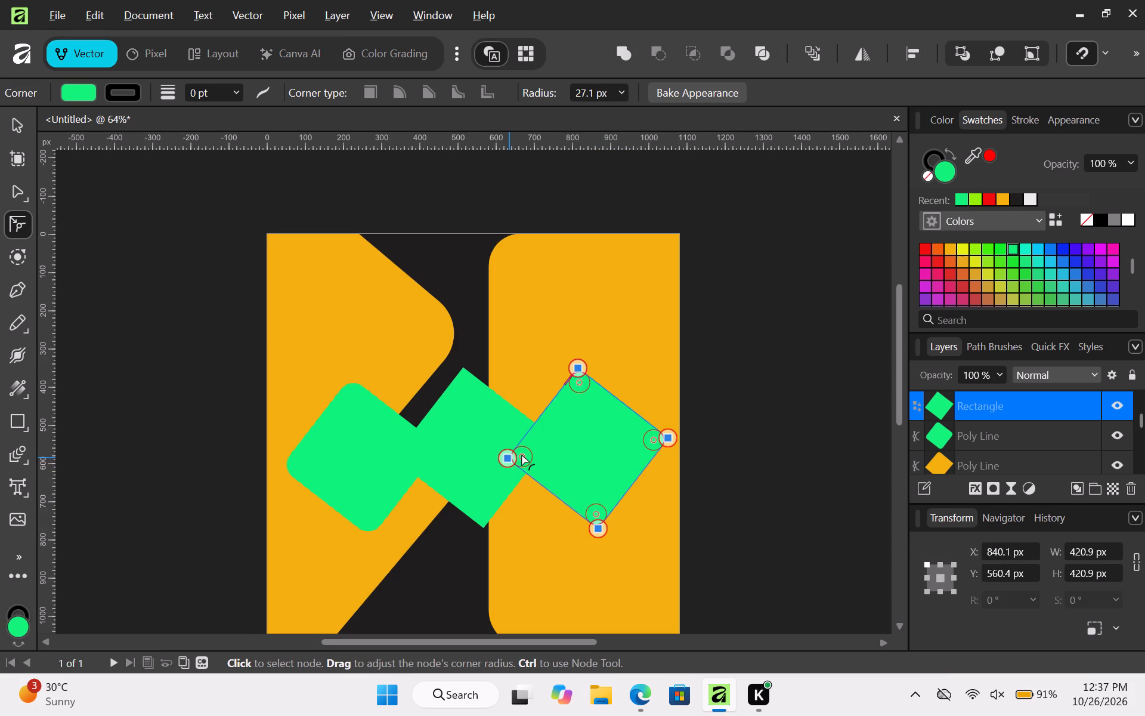
left_click_drag(522, 455, 526, 455)
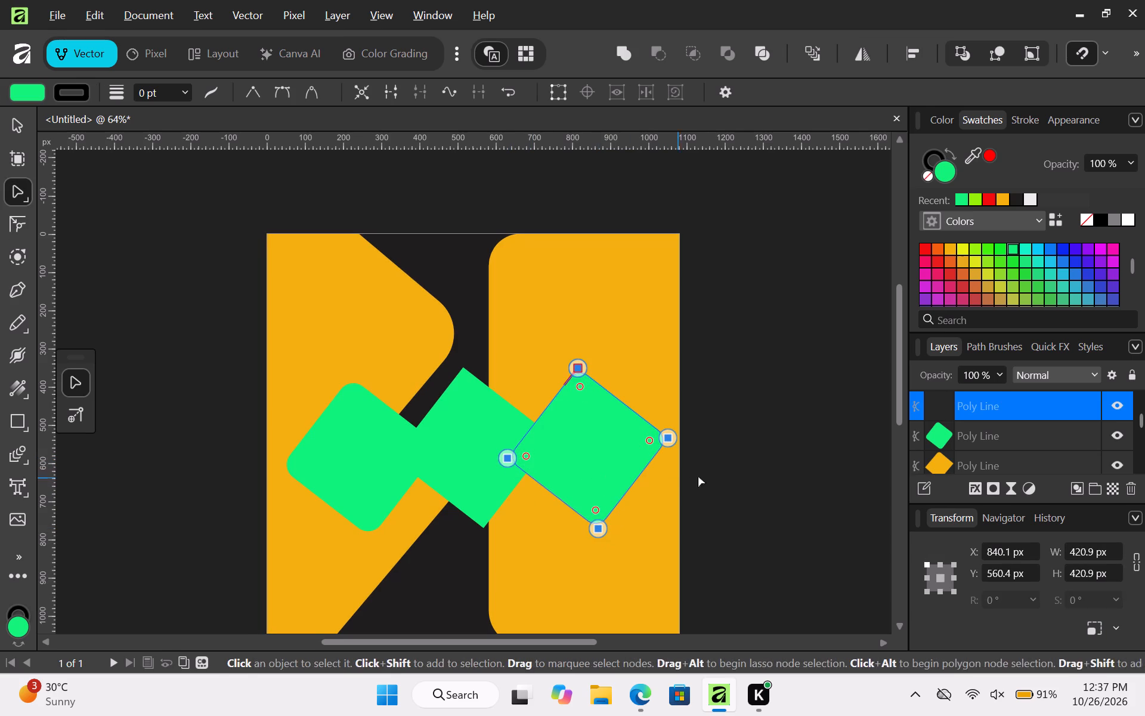
left_click(726, 472)
Round all four corners of the middle mint green diamond together with the Corner tool, similar to the other two.
left_click(460, 453)
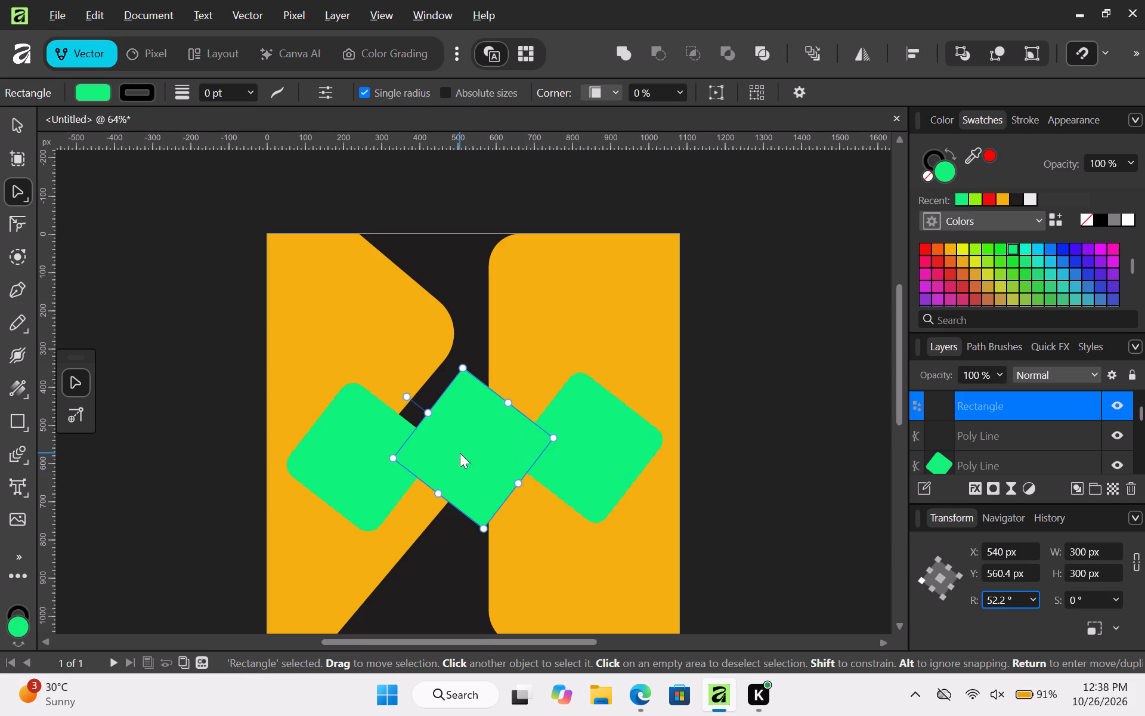
left_click(17, 226)
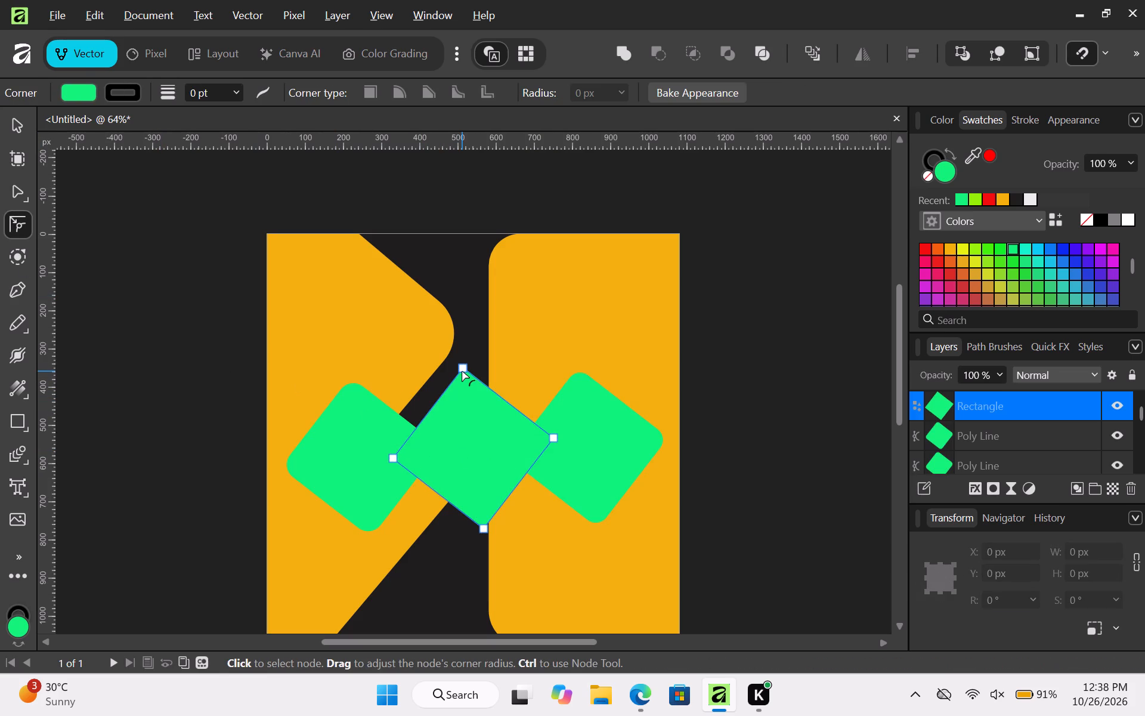
left_click(462, 371)
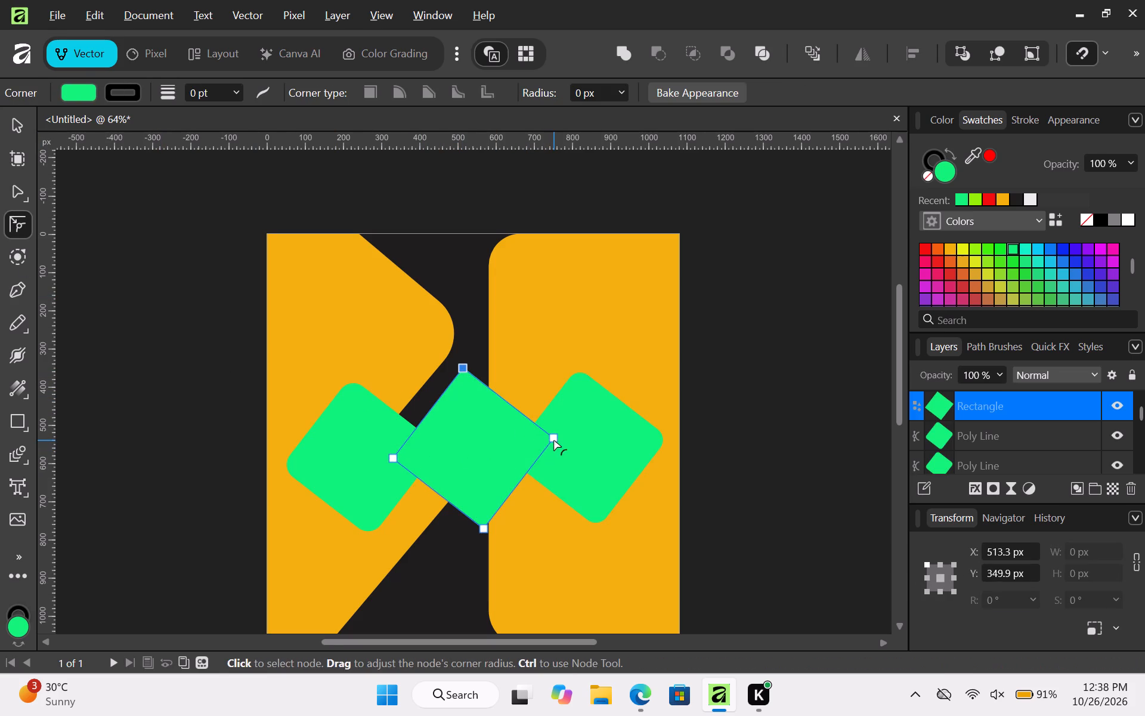
left_click(554, 440, "shift")
left_click(483, 528, "shift")
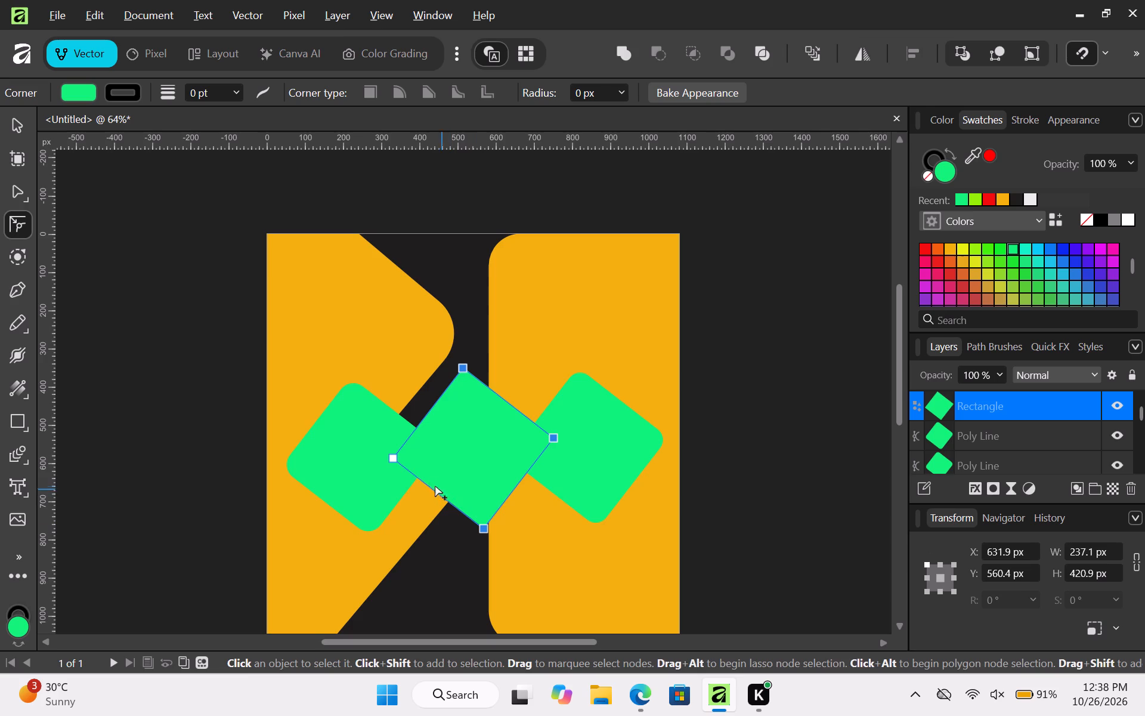
left_click(392, 459, "shift")
left_click_drag(393, 458, 409, 458, "shift")
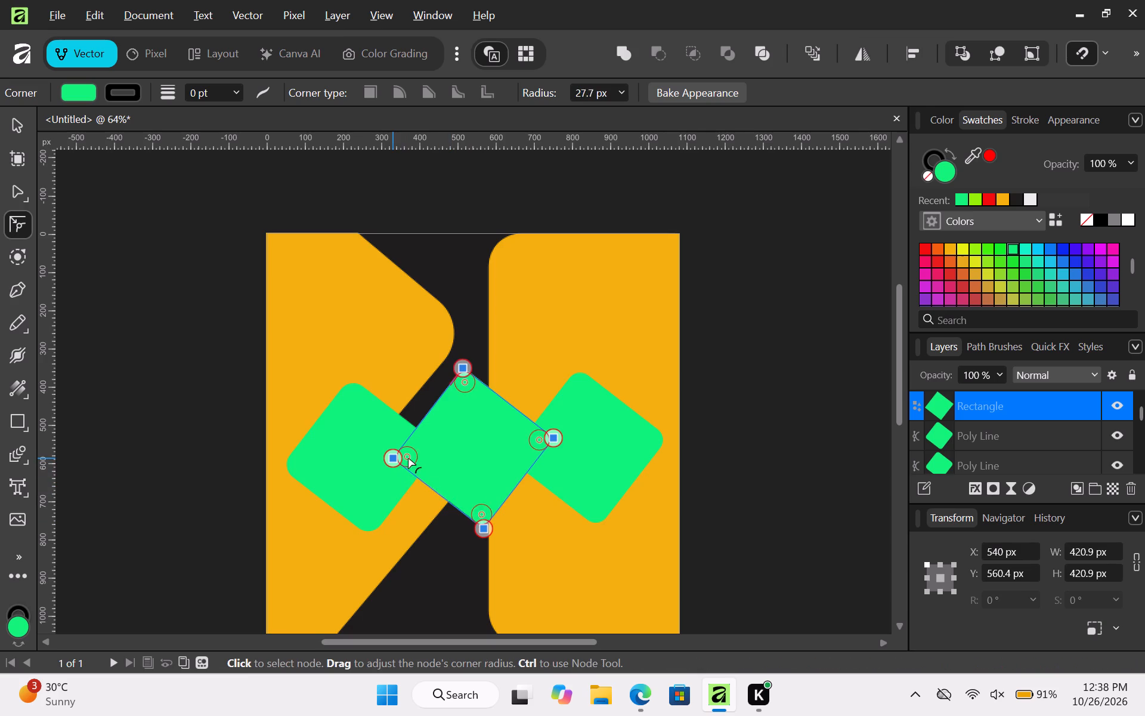
left_click_drag(409, 458, 418, 458, "shift")
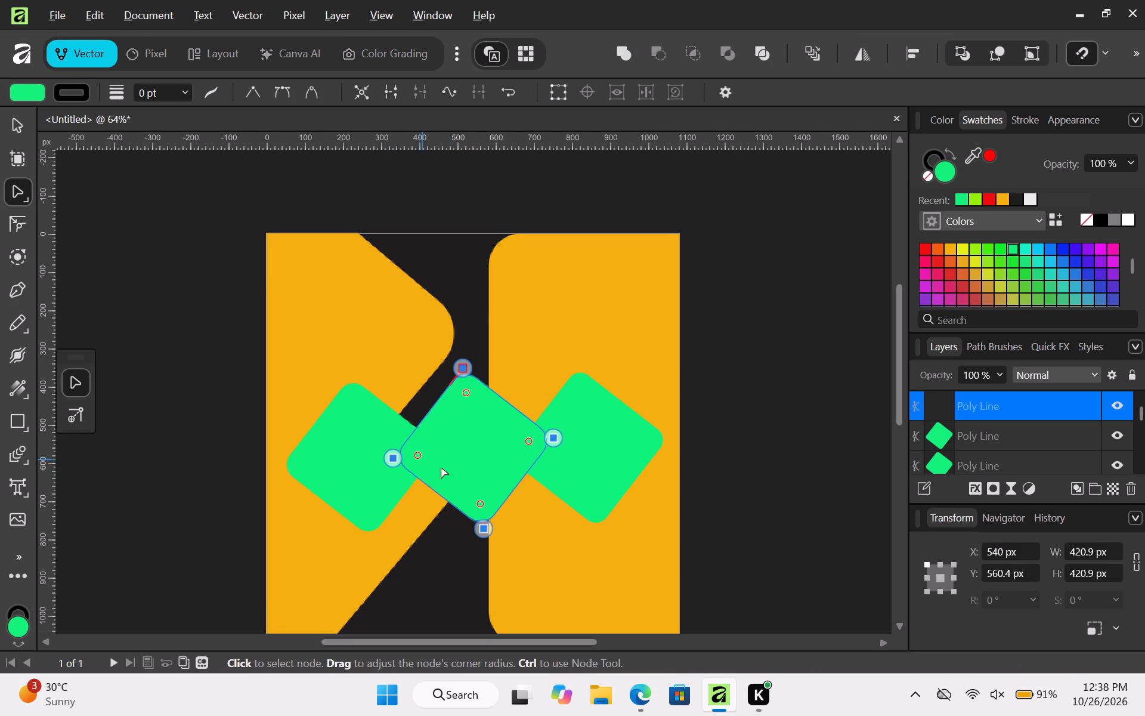
left_click(738, 423)
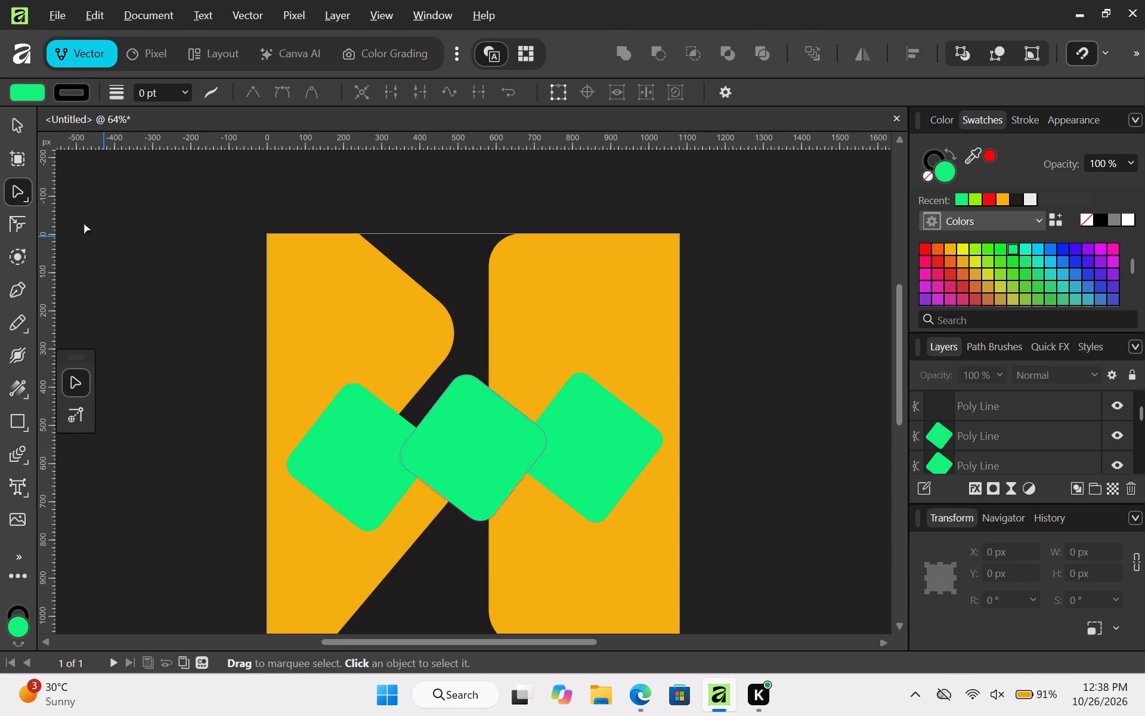
Give the left mint green diamond's outline the off-white colour from the recent swatches.
left_click(21, 119)
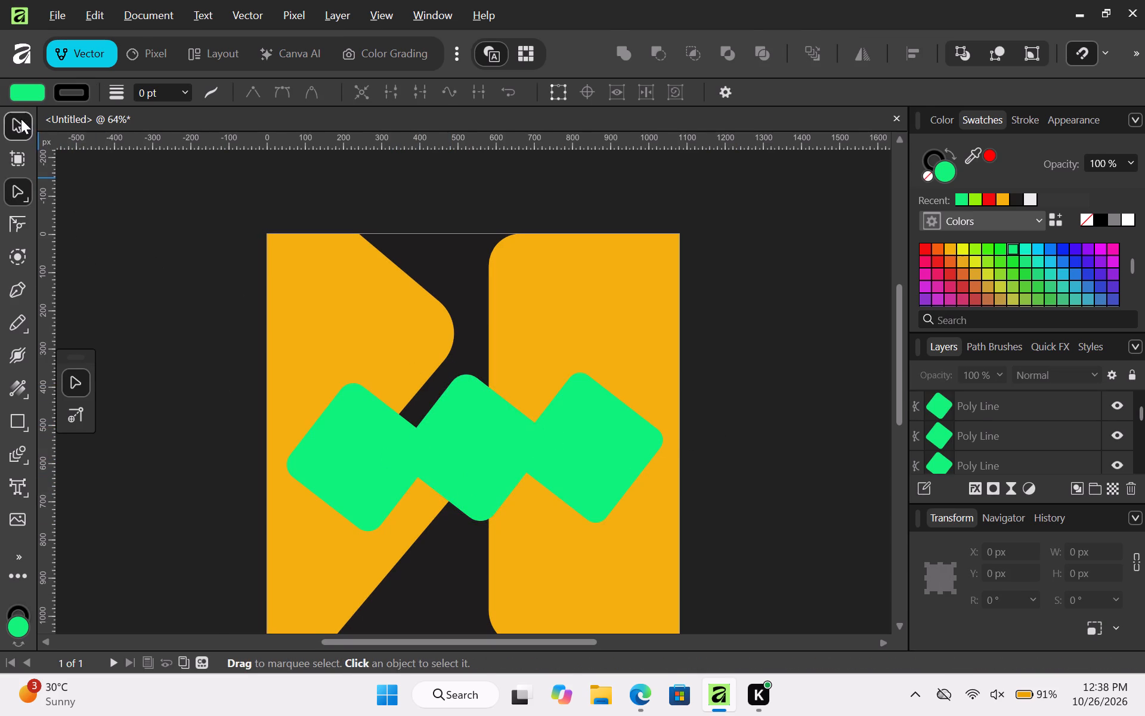
left_click(353, 462)
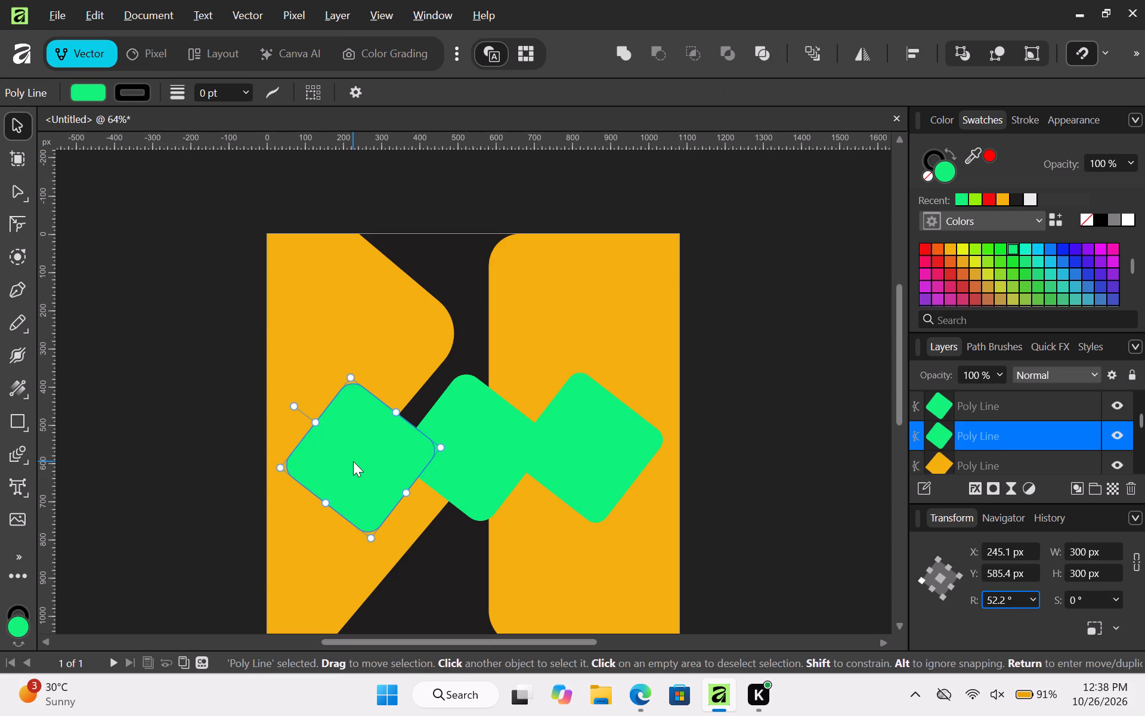
left_click(136, 100)
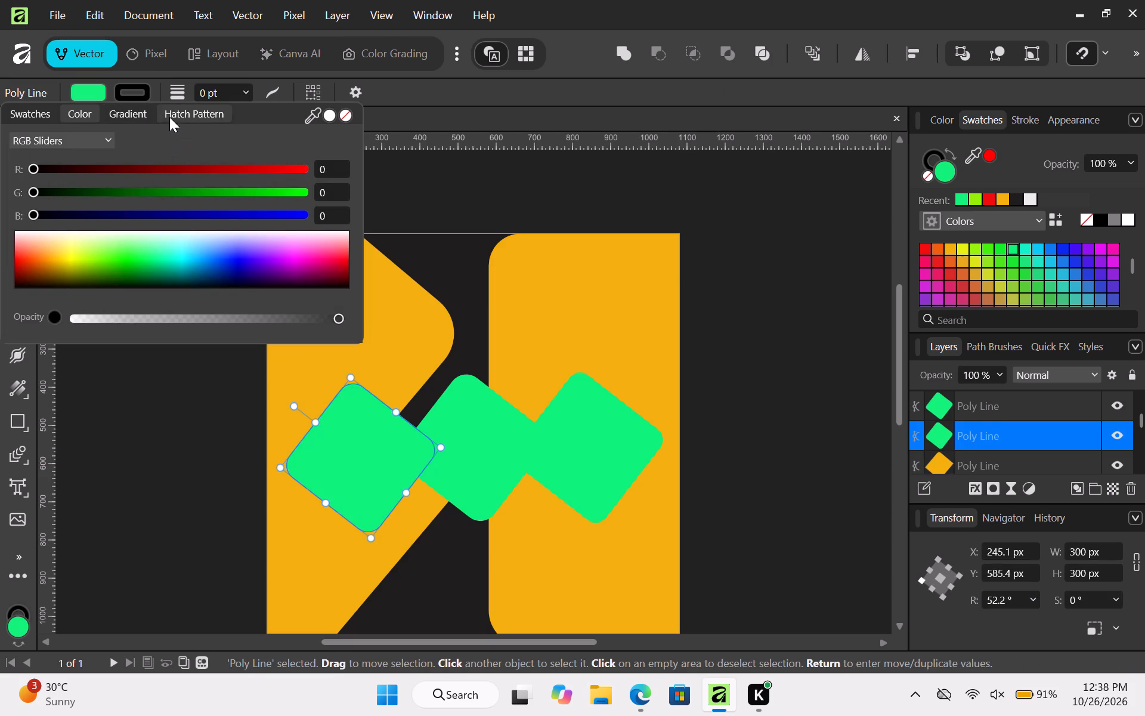
left_click(131, 115)
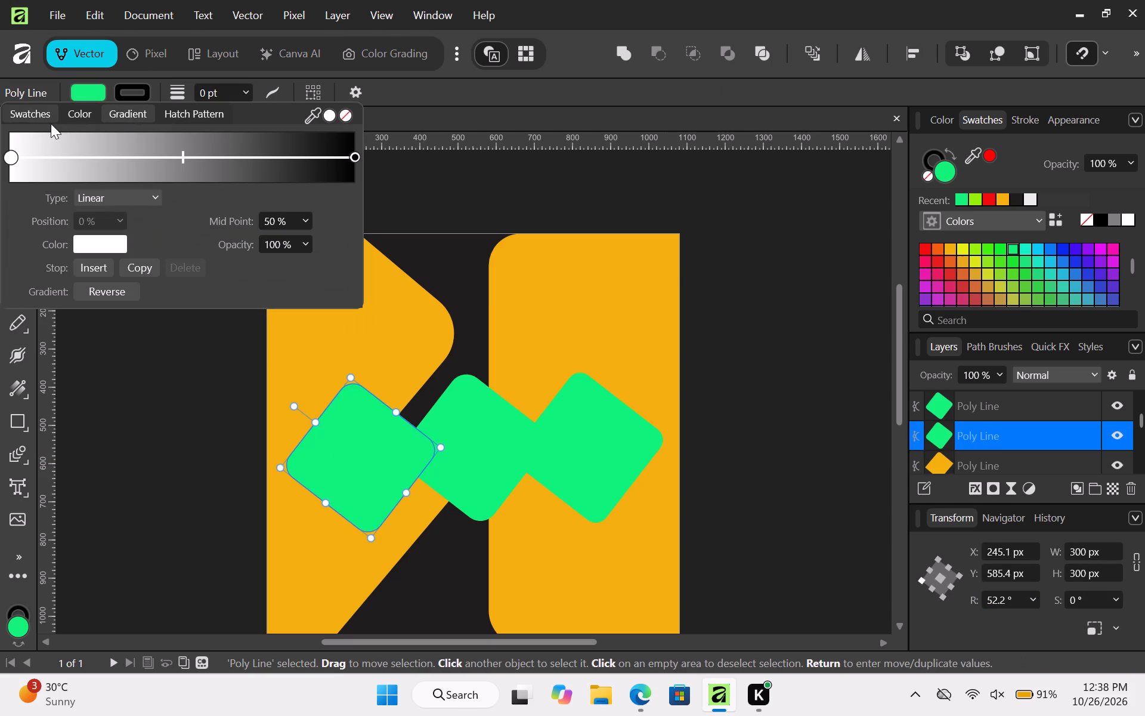
left_click(49, 123)
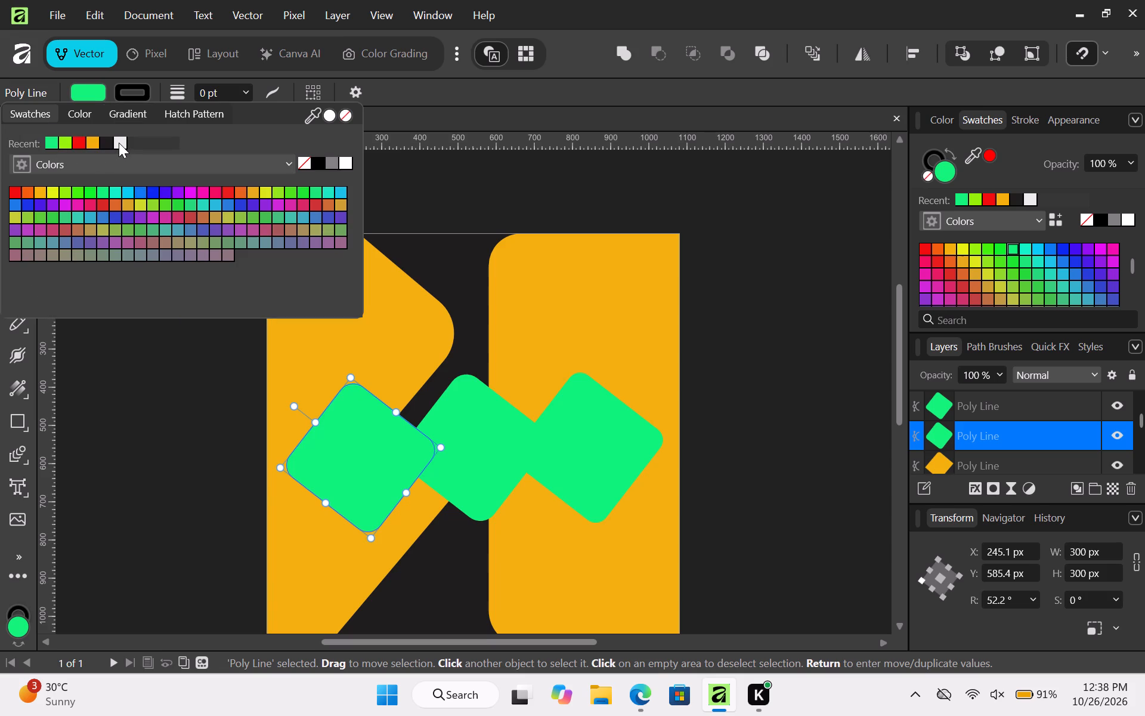
left_click(119, 143)
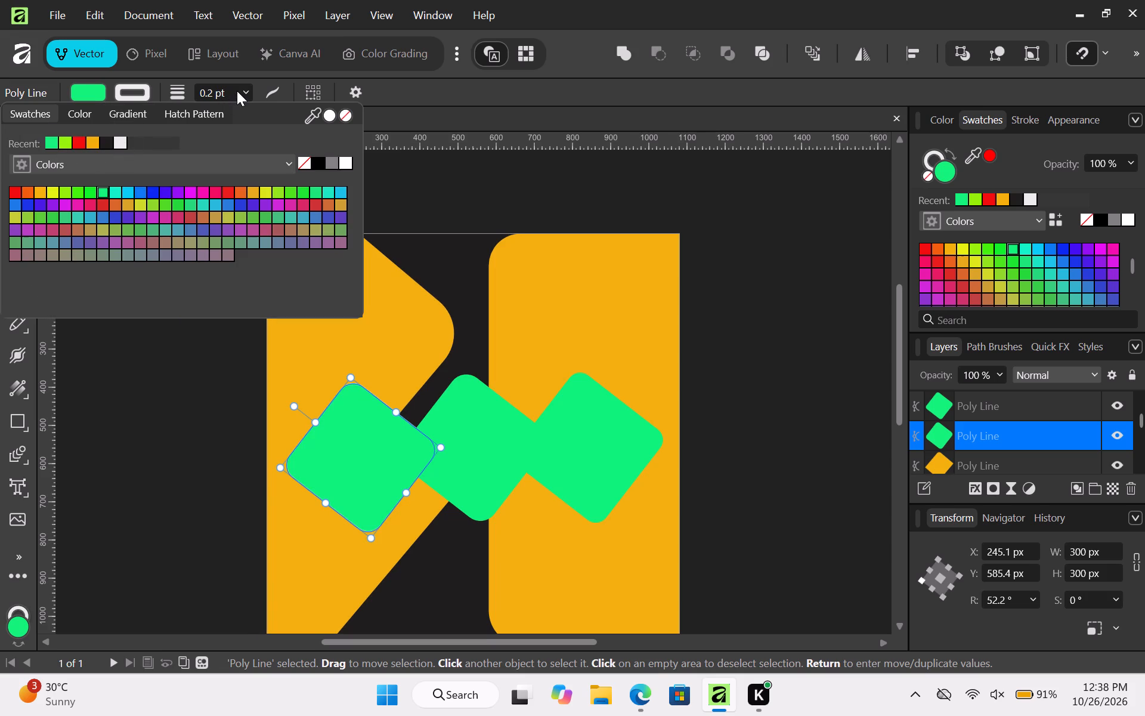
Set the left mint green diamond's outline width to 4 pt.
left_click(242, 93)
left_click(243, 91)
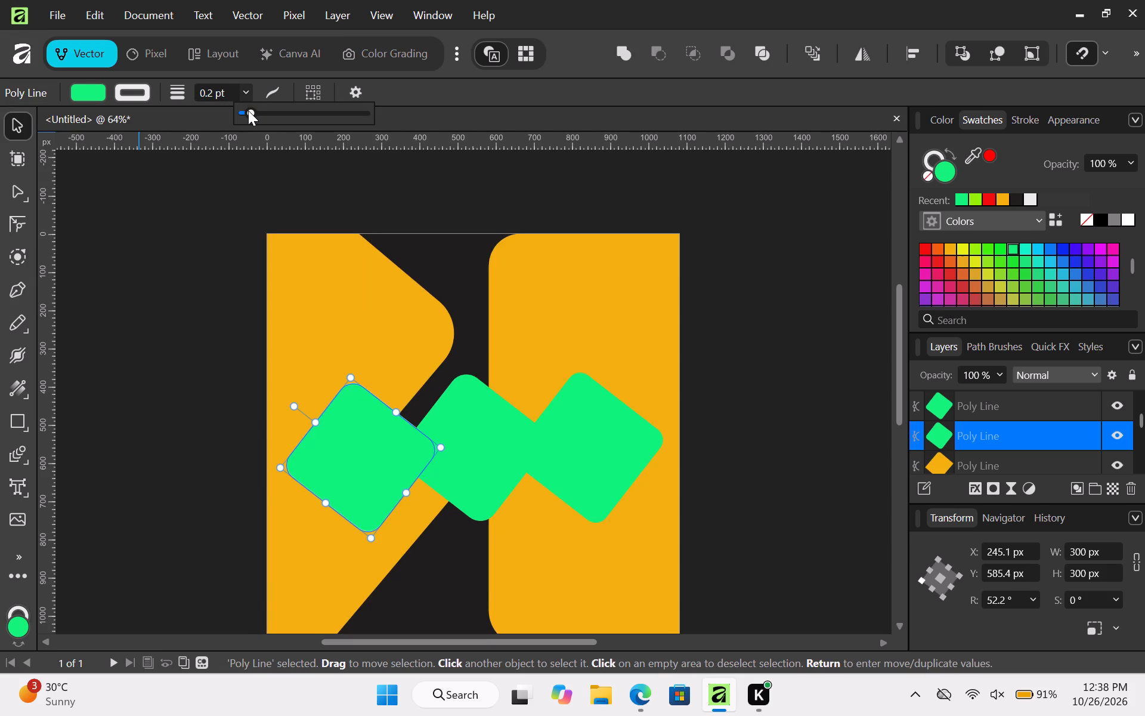
left_click_drag(248, 110, 280, 115)
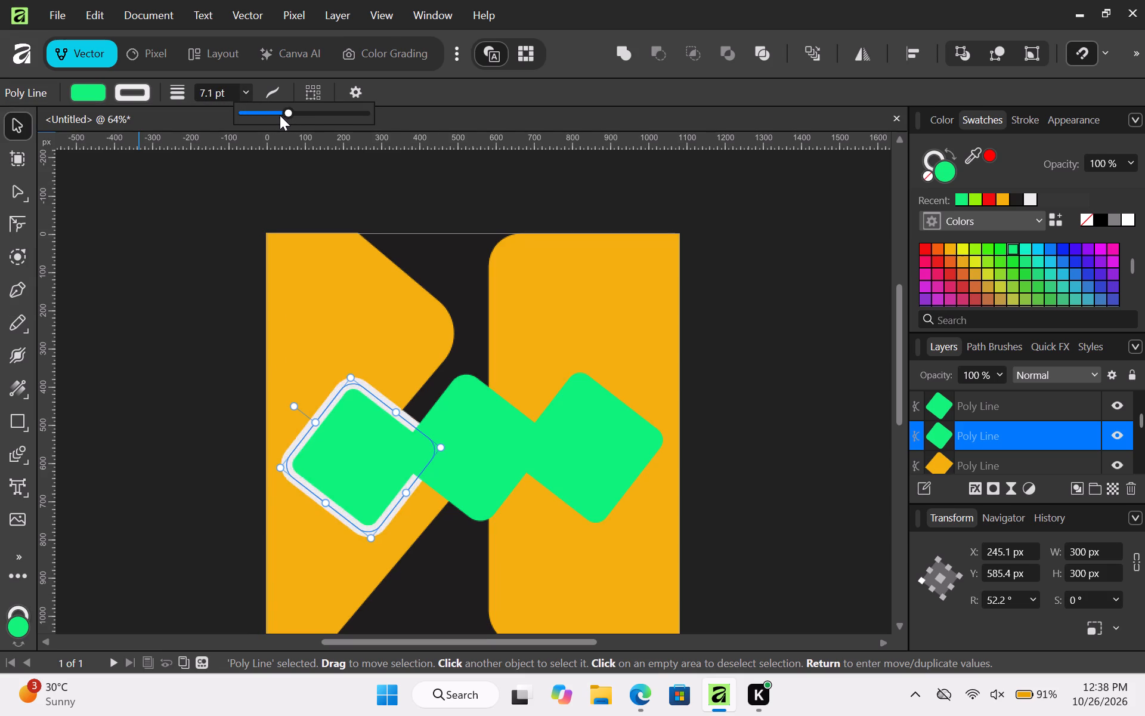
left_click_drag(280, 115, 281, 115)
left_click(215, 92)
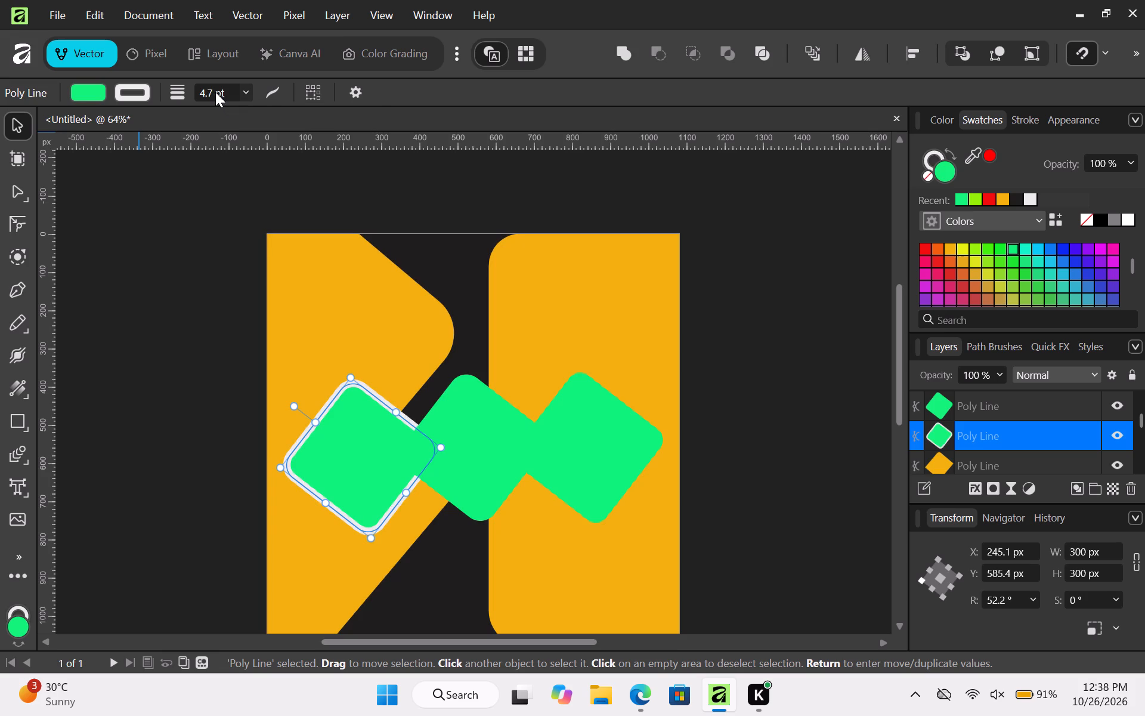
double_click(215, 92)
key("4")
scroll(215, 92, "up", 1)
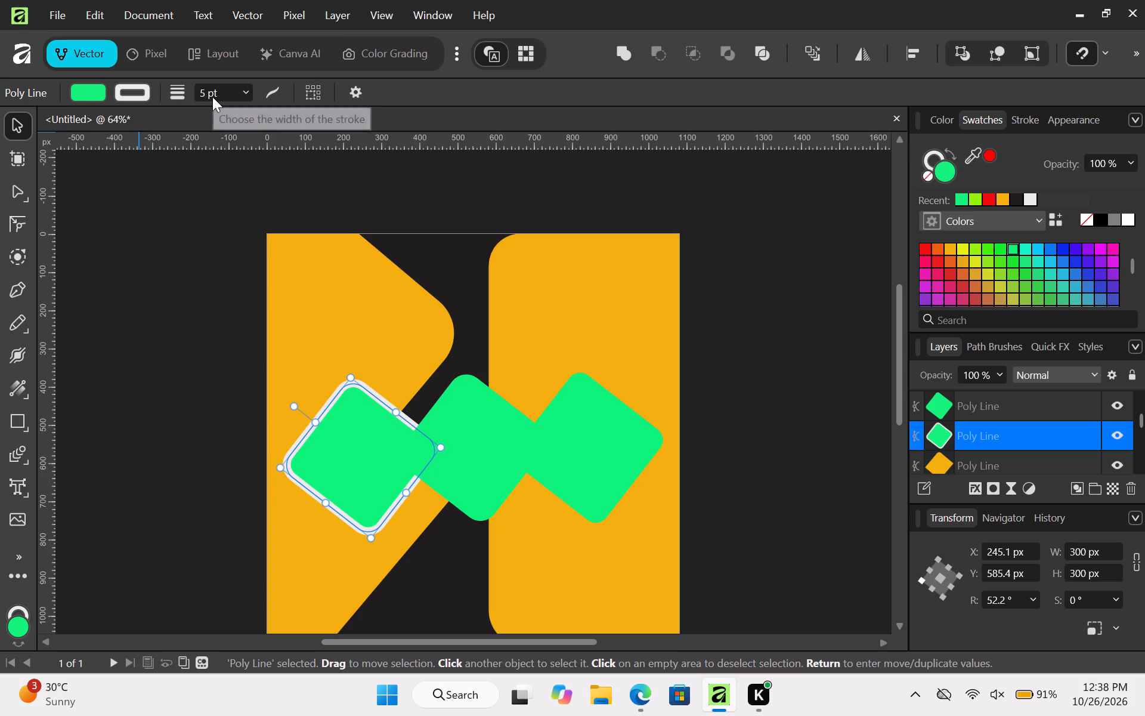
left_click(212, 97)
key("4")
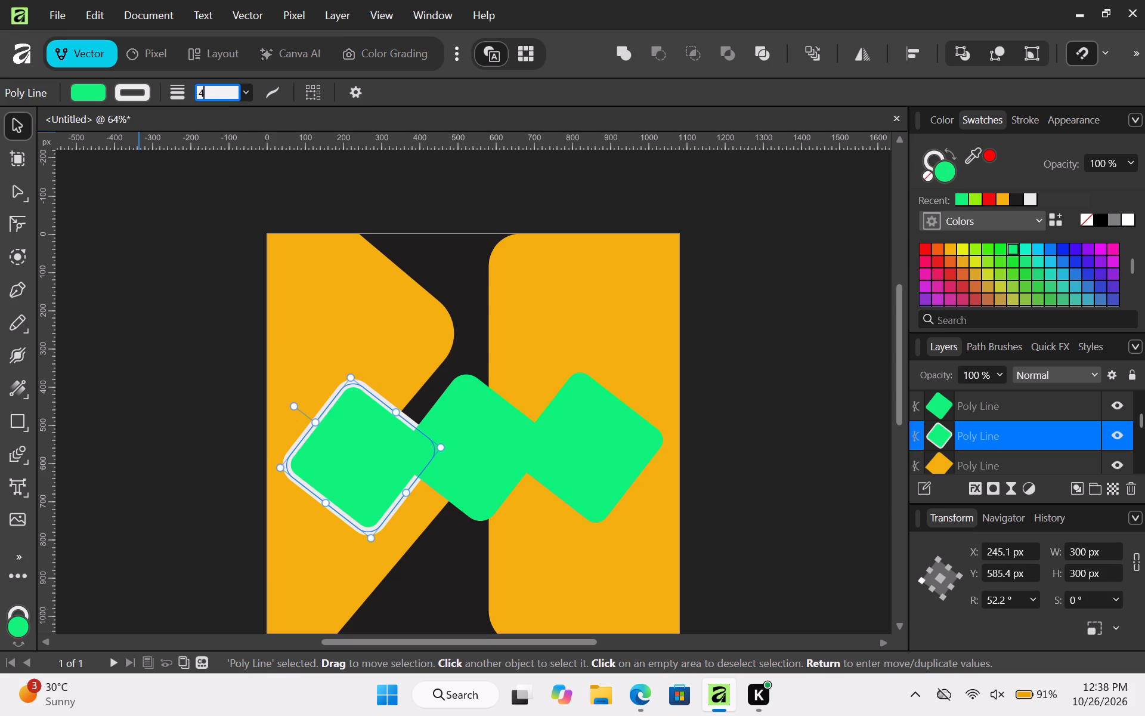
key("Tab")
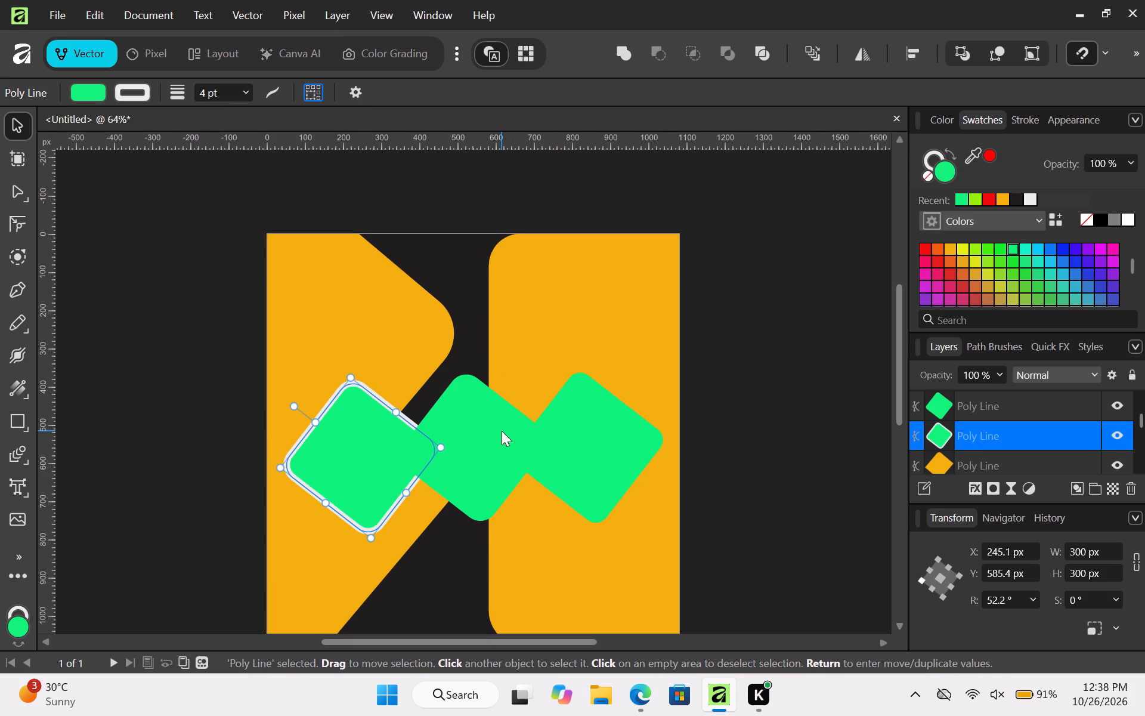
Give the middle mint green diamond a 4 pt outline in the off-white colour from the recent swatches.
left_click(502, 431)
left_click(147, 92)
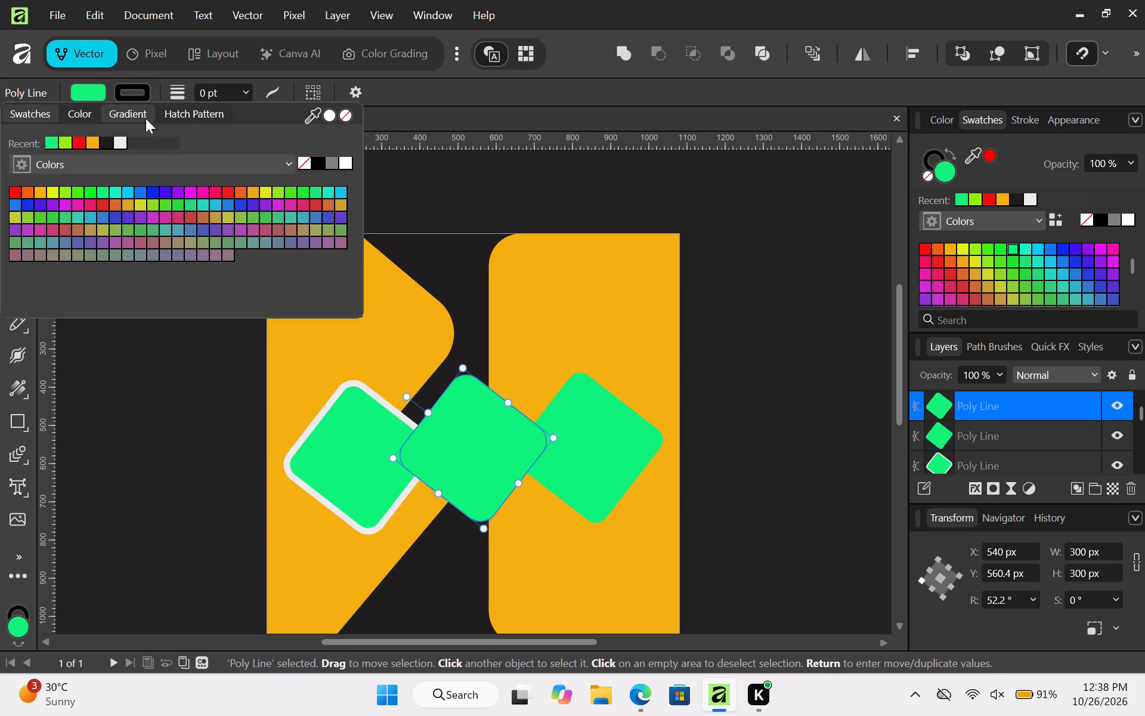
left_click(123, 141)
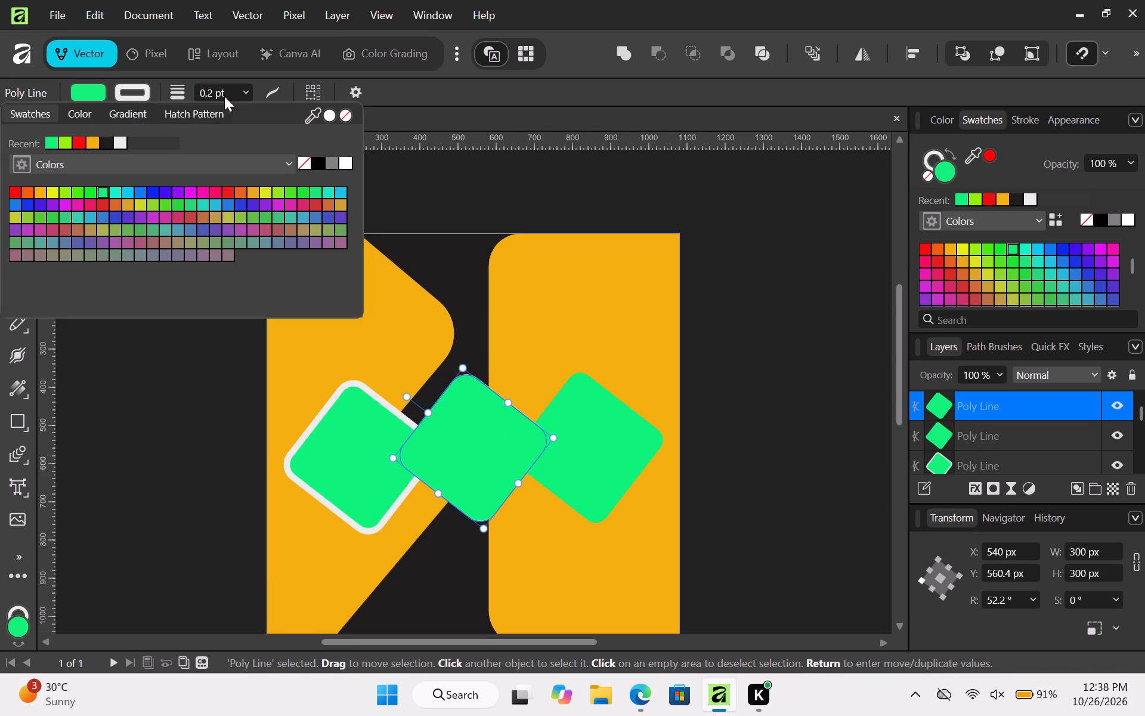
left_click(216, 84)
left_click(217, 93)
key("4")
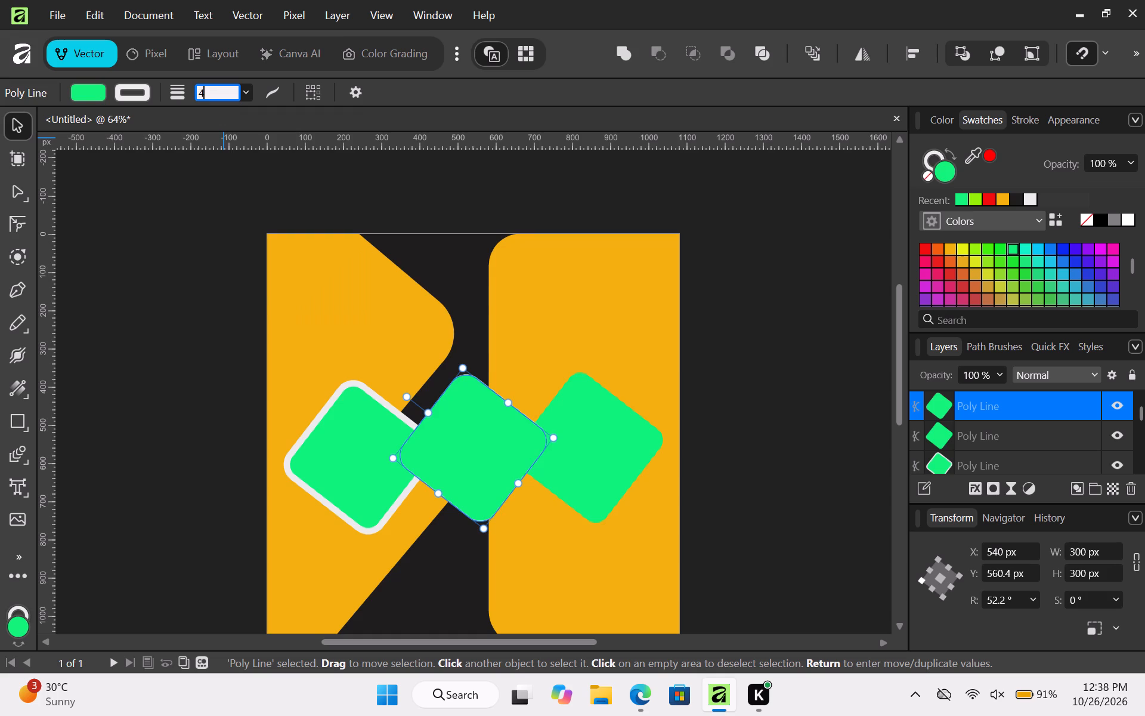
key("Tab")
Give the right mint green diamond a 4 pt outline in the recent off-white colour, and deselect it.
left_click(582, 431)
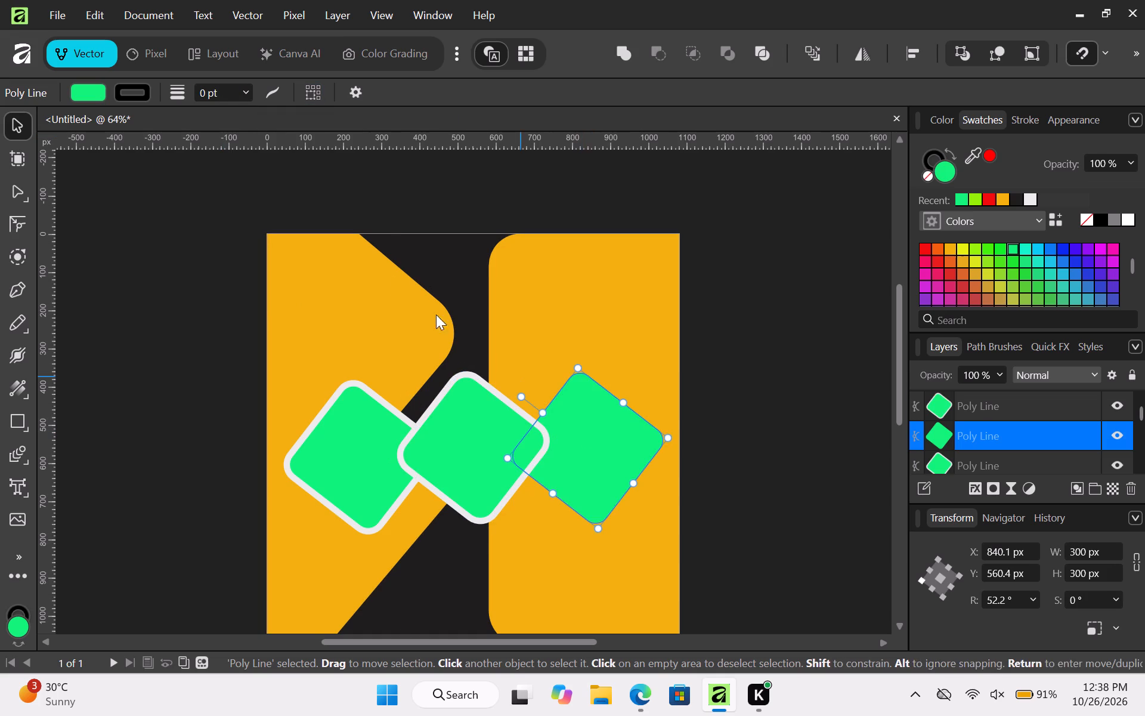
left_click(201, 94)
key("4")
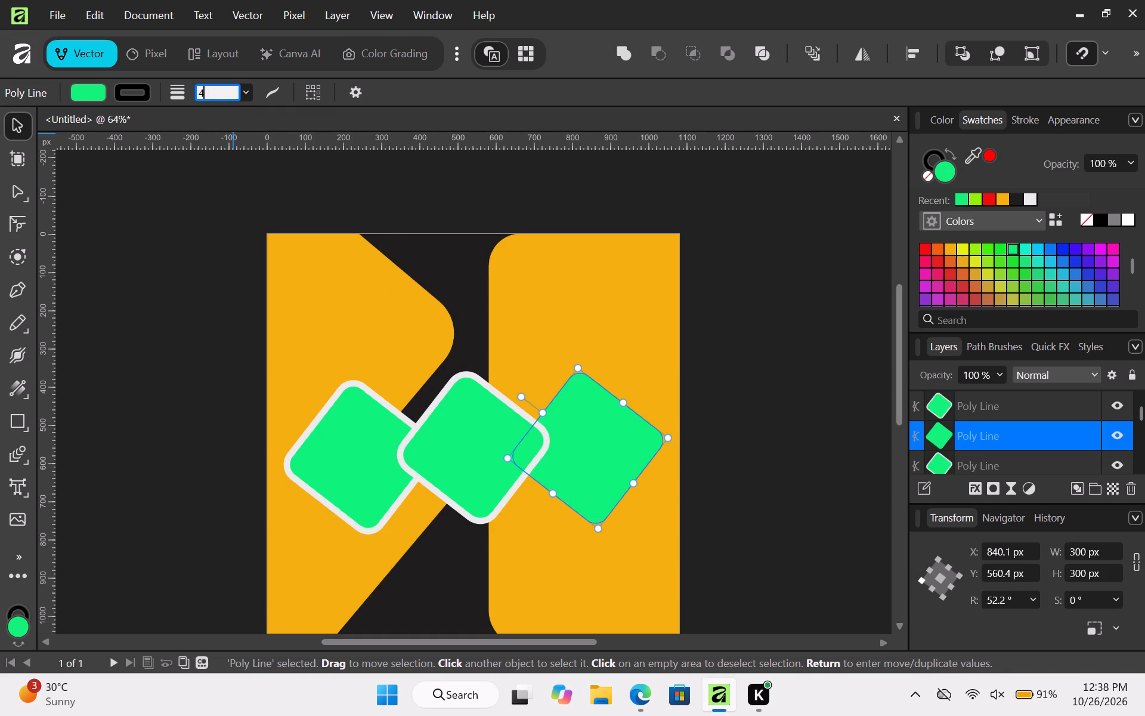
left_click(148, 87)
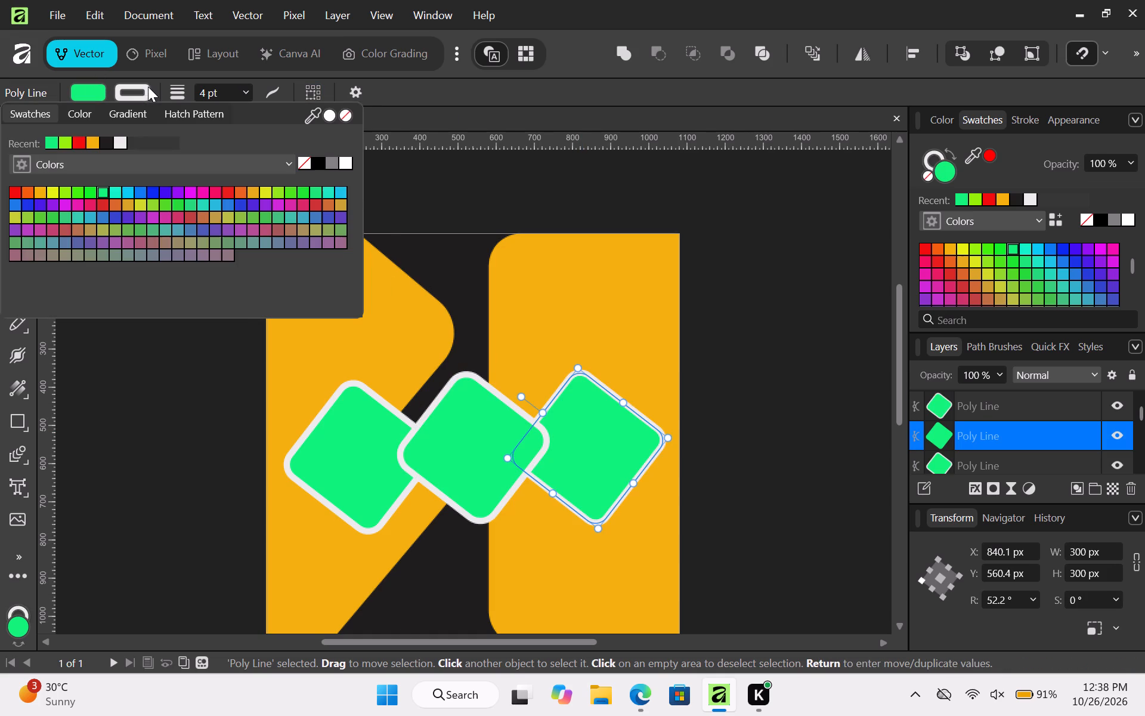
left_click(122, 144)
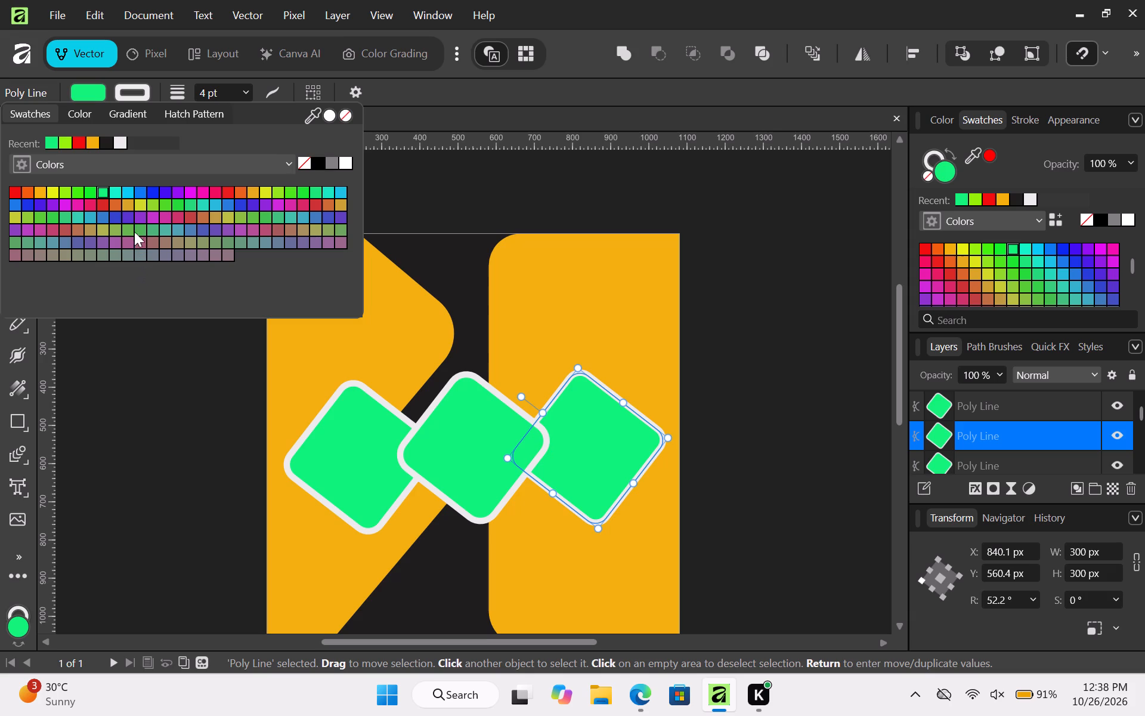
left_click(118, 144)
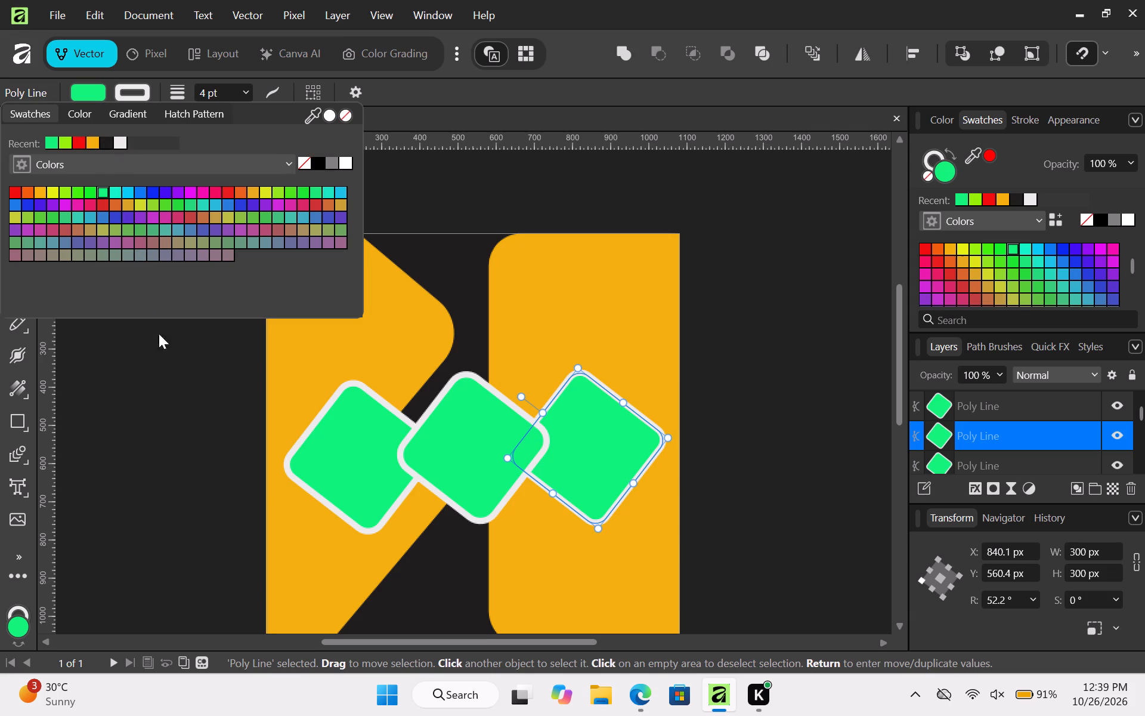
left_click(163, 356)
left_click(172, 366)
left_click(99, 301)
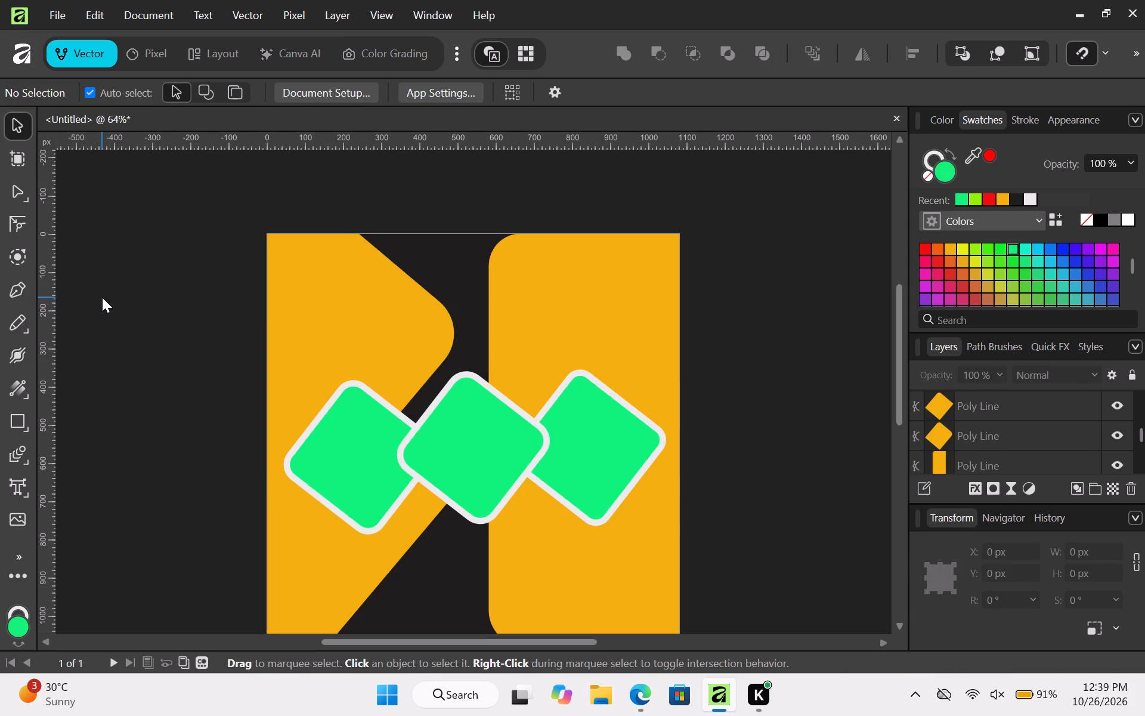
Following the reference poster, fill the large rounded yellow shape in the poster's upper-left corner with the recent off-white colour.
left_click(649, 703)
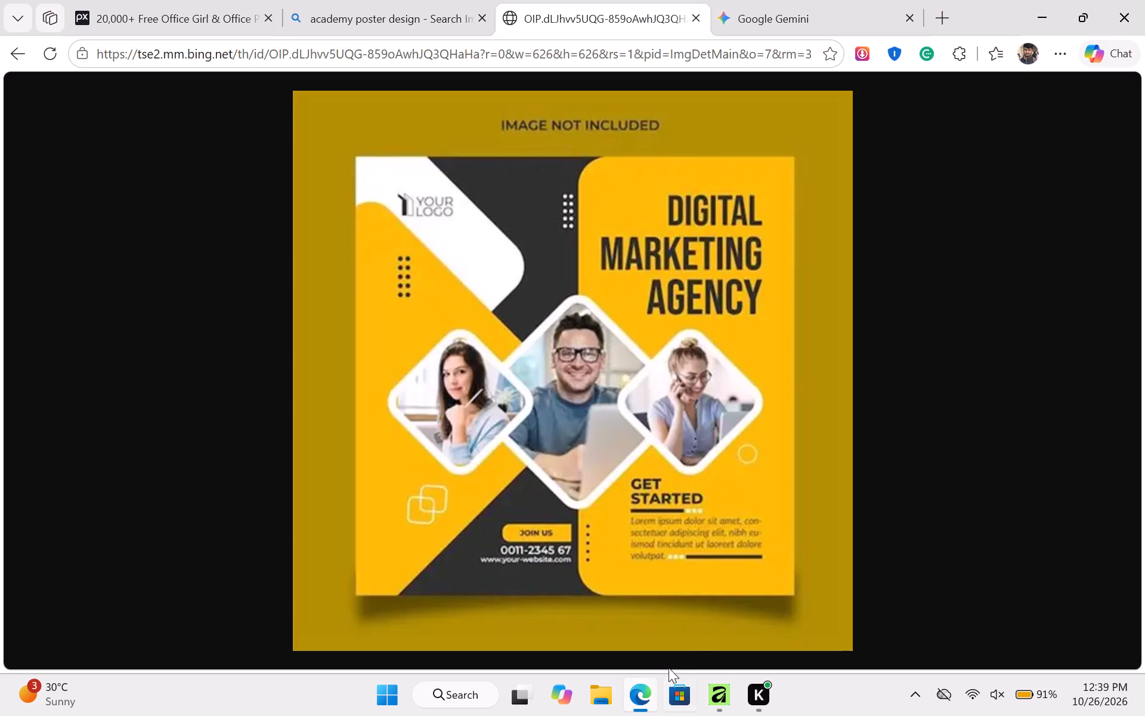
left_click(726, 703)
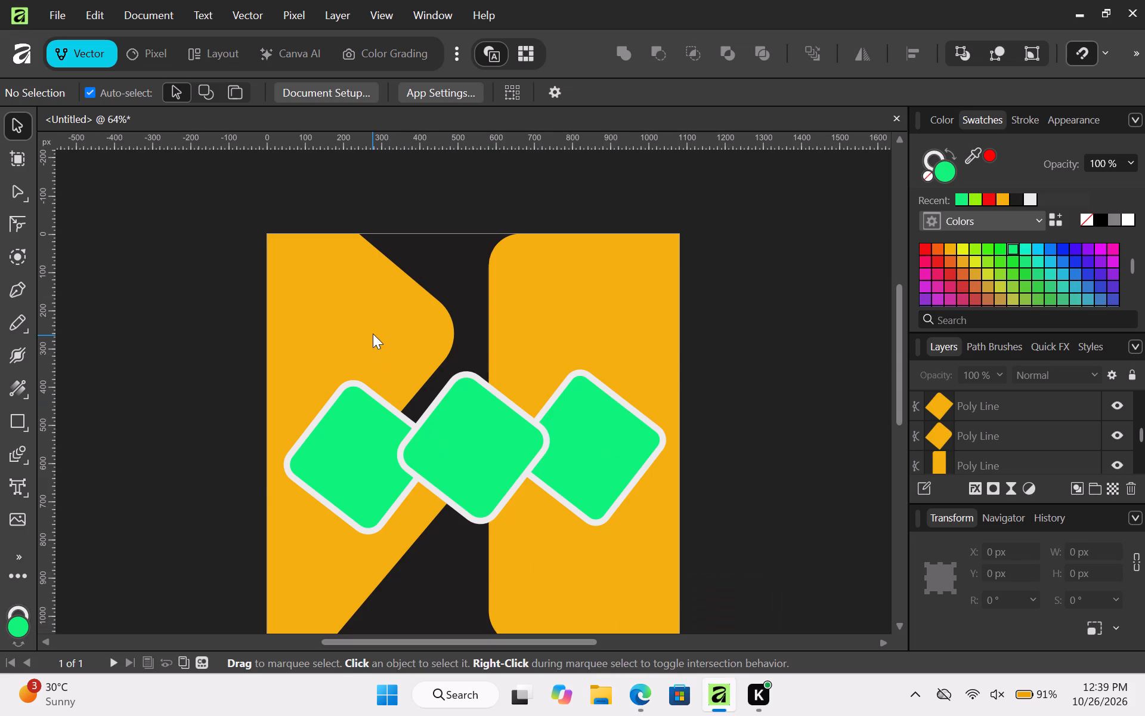
left_click(373, 334)
left_click(1032, 199)
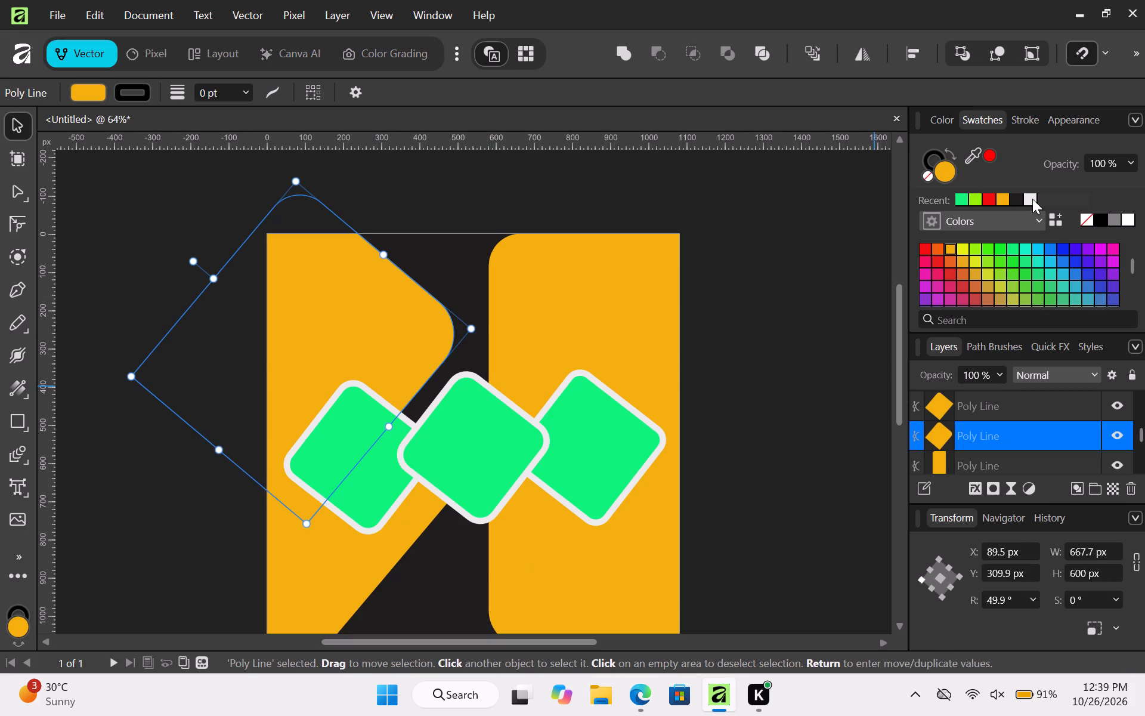
left_click(805, 223)
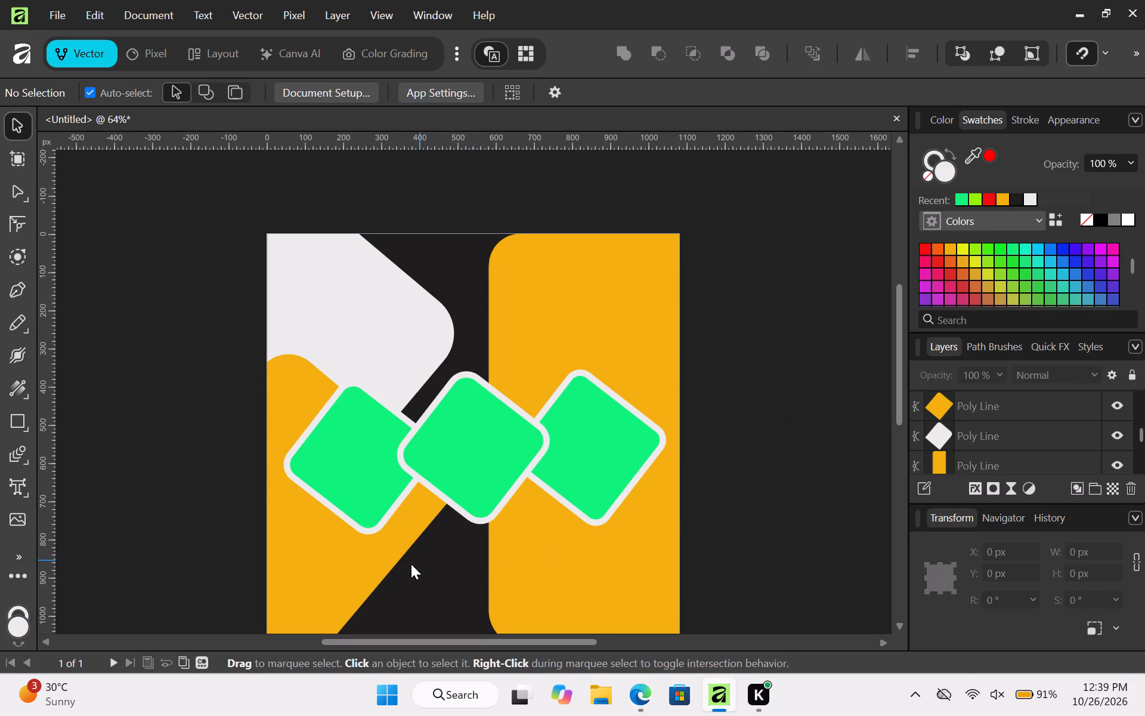
Move the lower-left rotated yellow shape up and right over the off-white shape, to about X 149 px, Y 591 px.
left_click(646, 696)
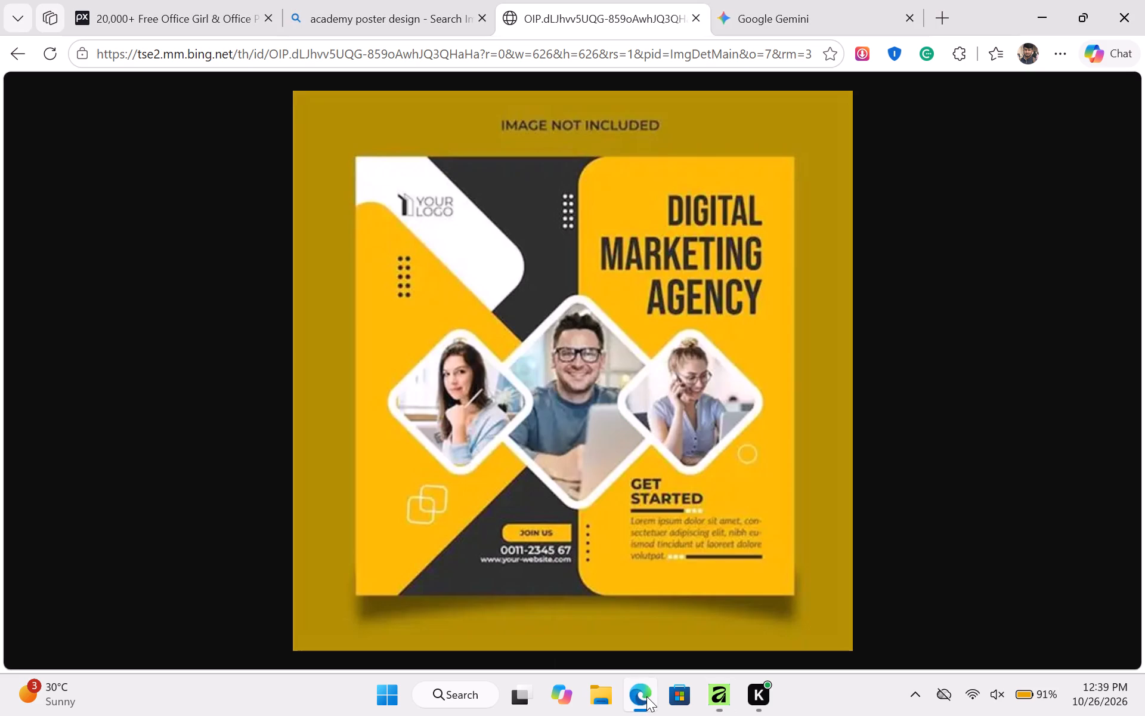
left_click(711, 703)
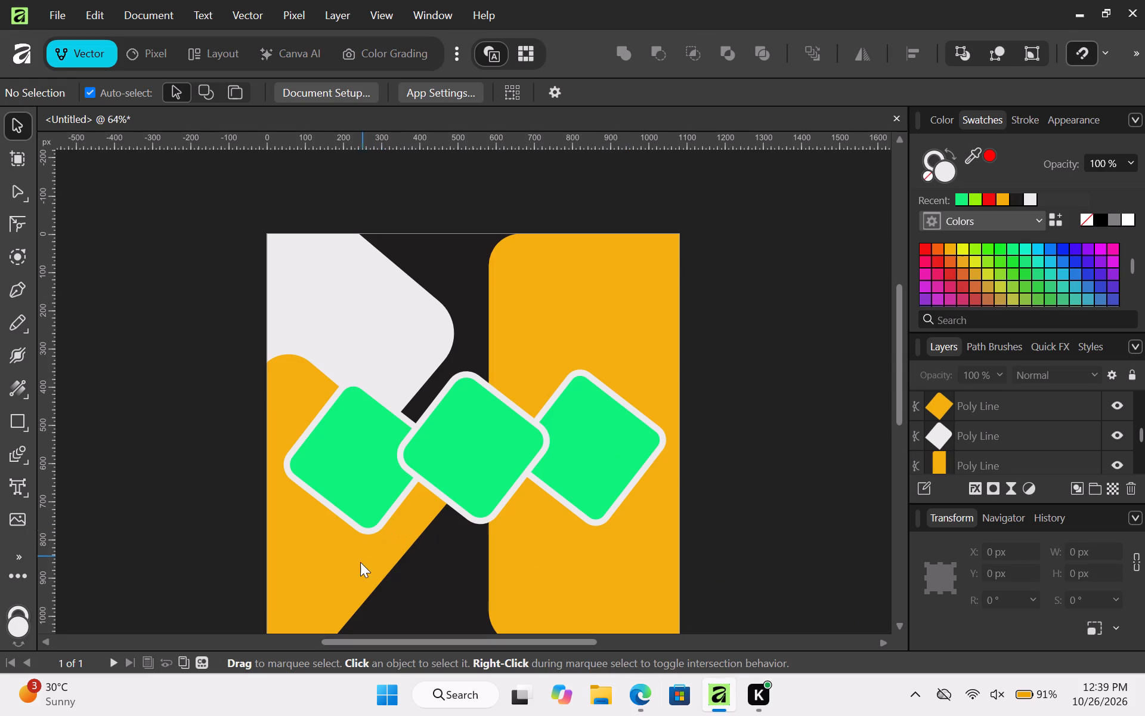
left_click(330, 583)
left_click_drag(321, 586, 318, 564)
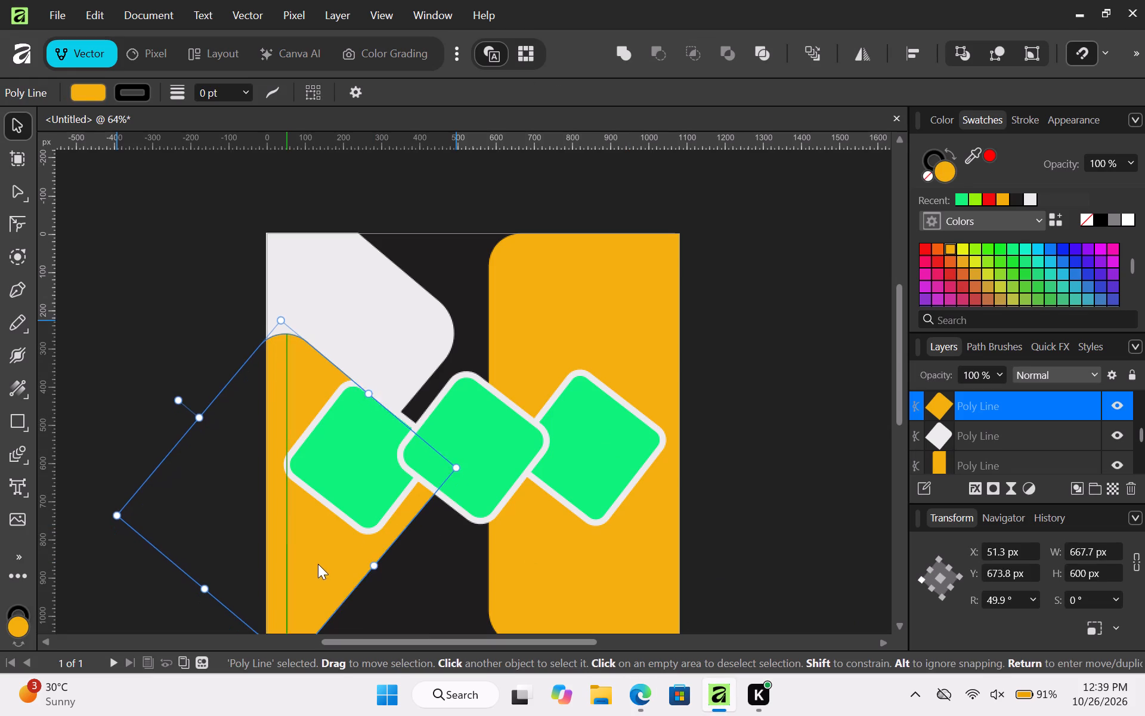
left_click_drag(318, 564, 331, 539)
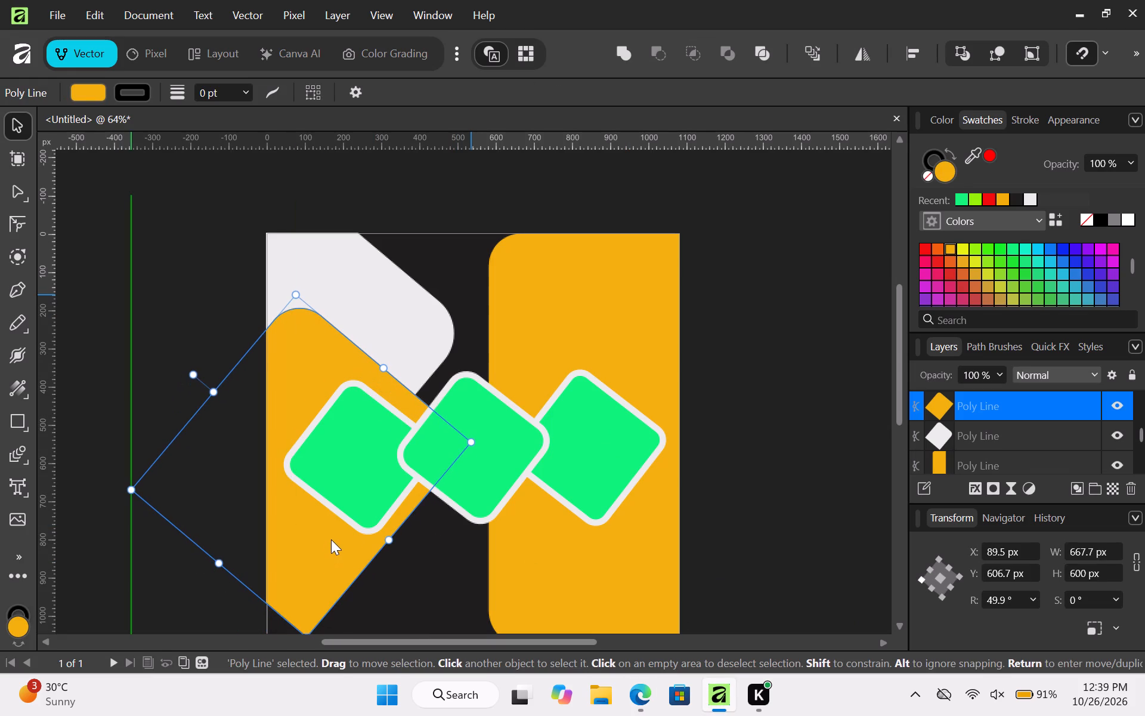
left_click_drag(331, 539, 331, 536)
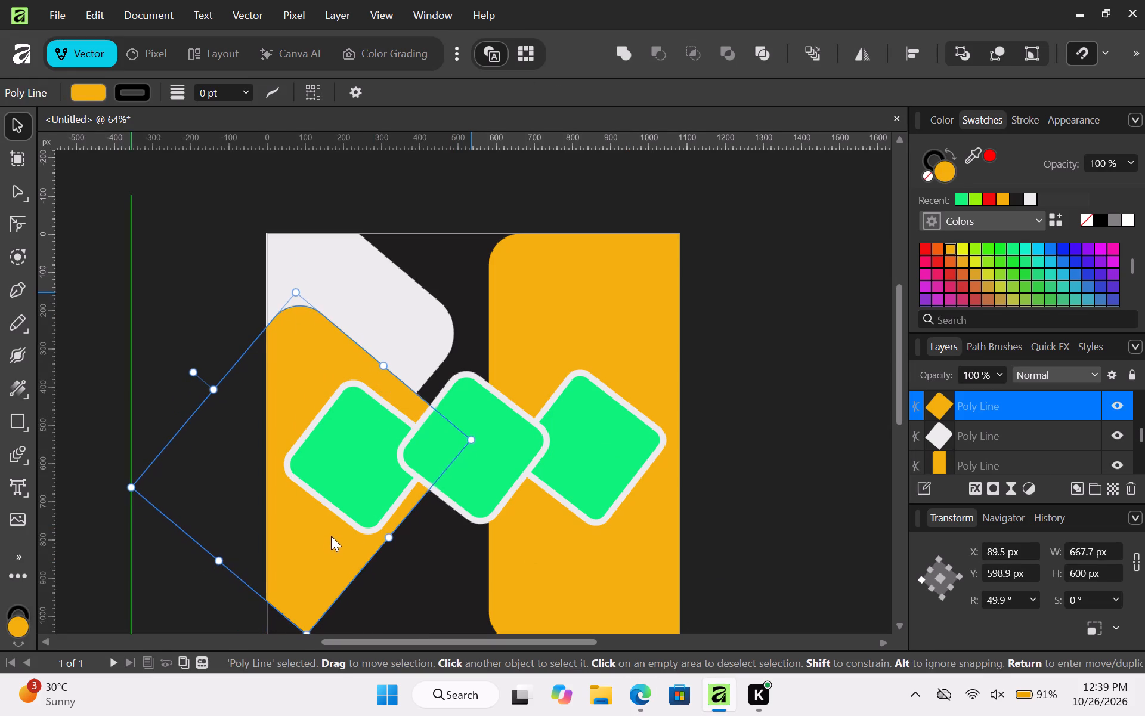
left_click_drag(331, 536, 355, 543)
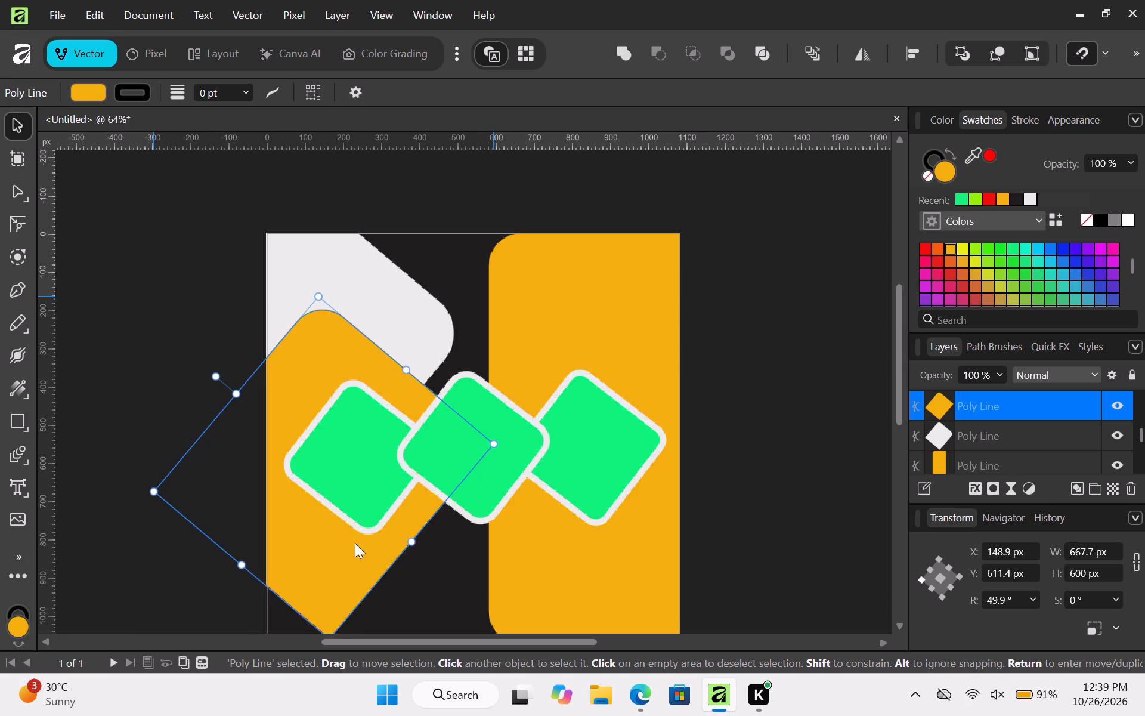
left_click_drag(355, 543, 355, 533)
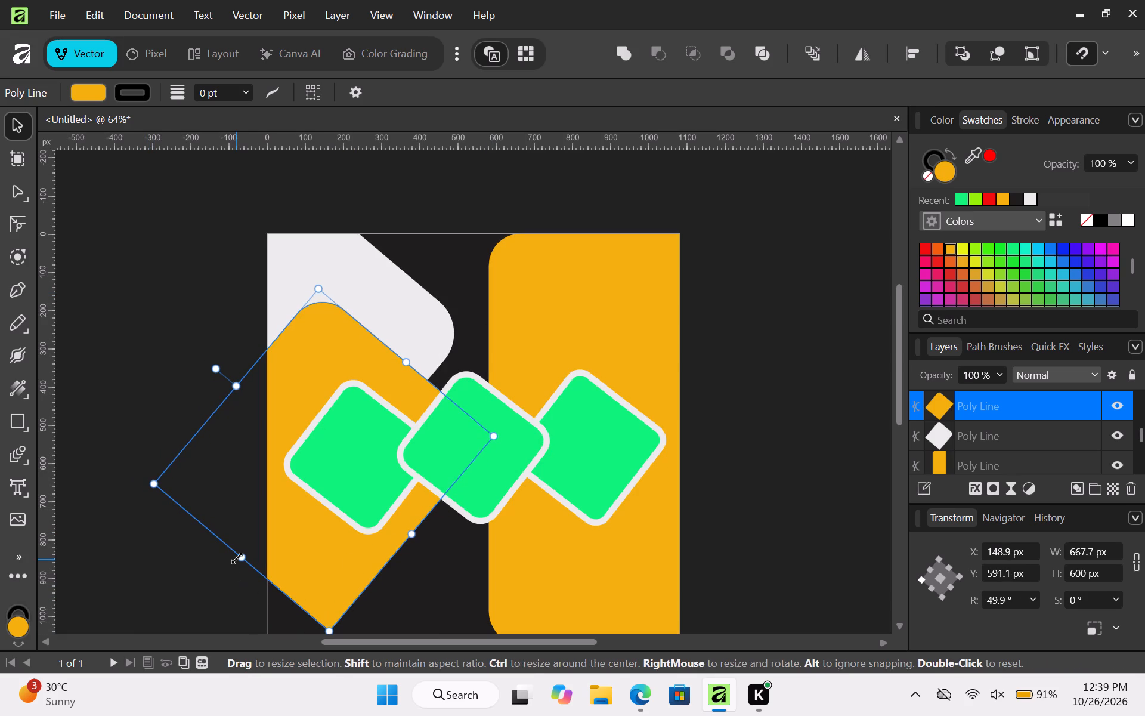
Stretch the rotated yellow shape down past the poster's bottom edge, to a width of about 891 px.
left_click_drag(237, 558, 200, 619)
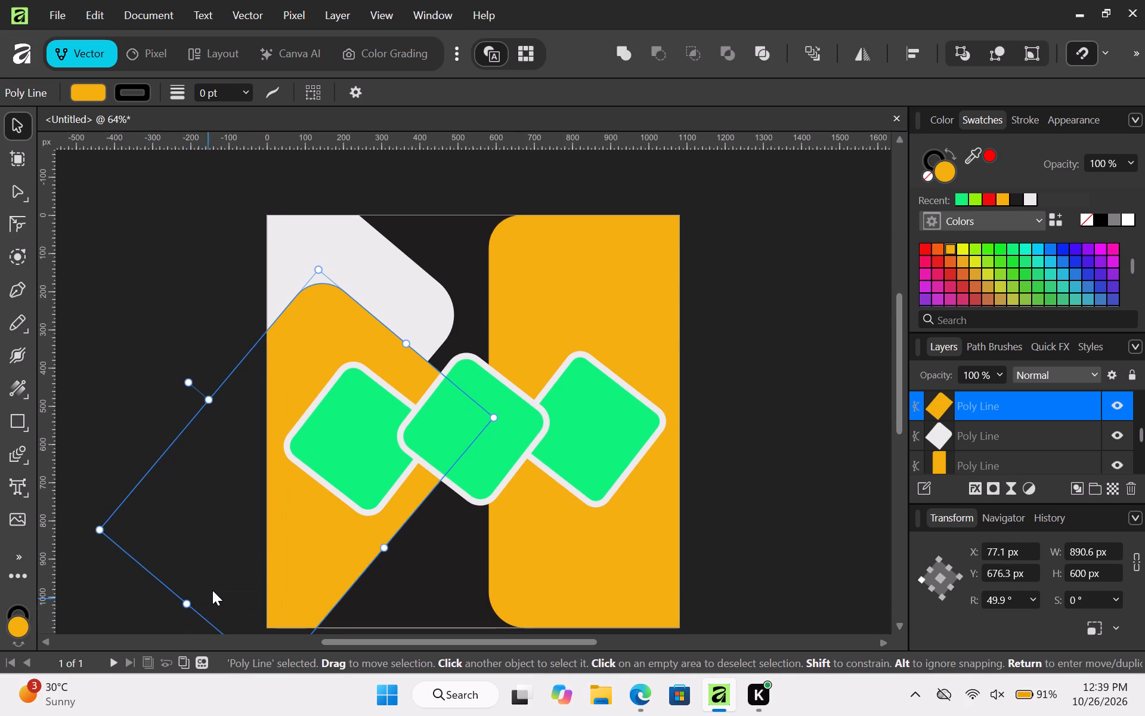
scroll(213, 589, "down", 3)
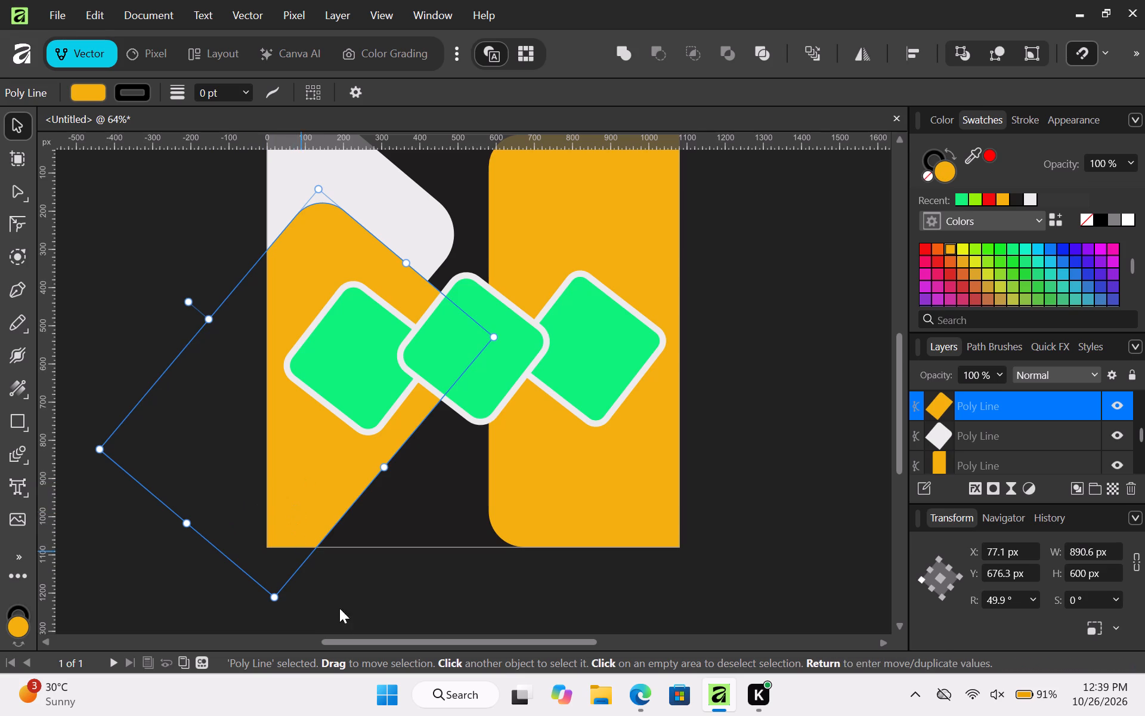
Widen the right yellow panel to 540 px by extending its left edge to the poster's centre, comparing with the reference poster.
left_click(632, 687)
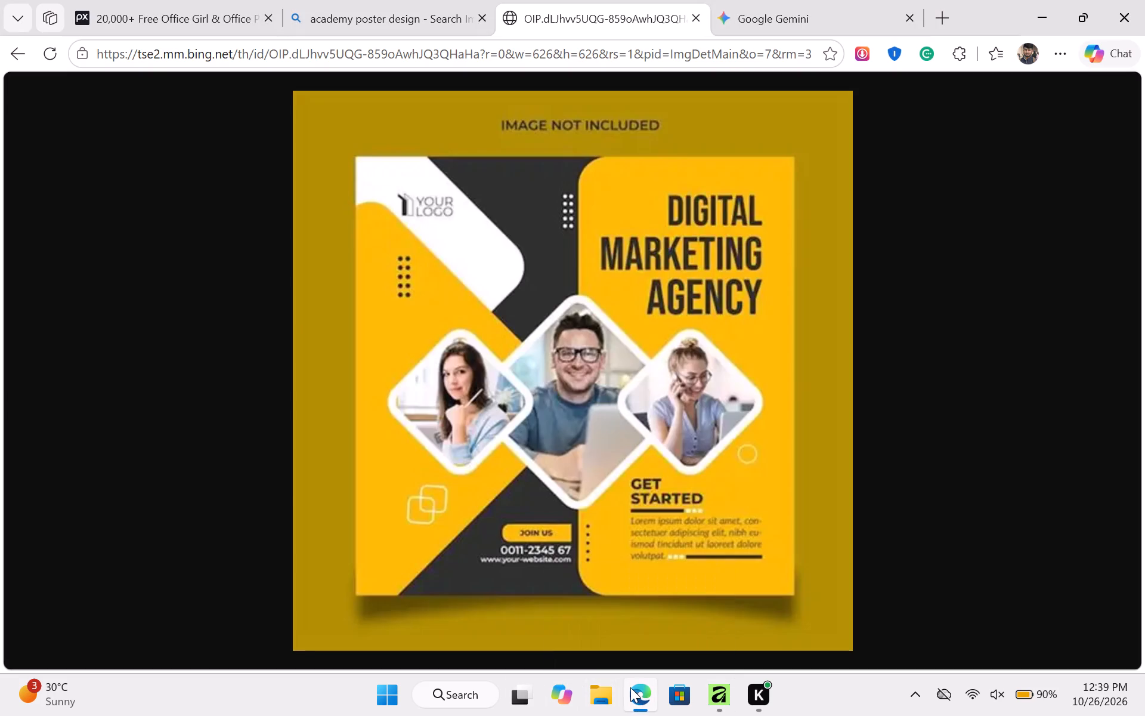
left_click(715, 693)
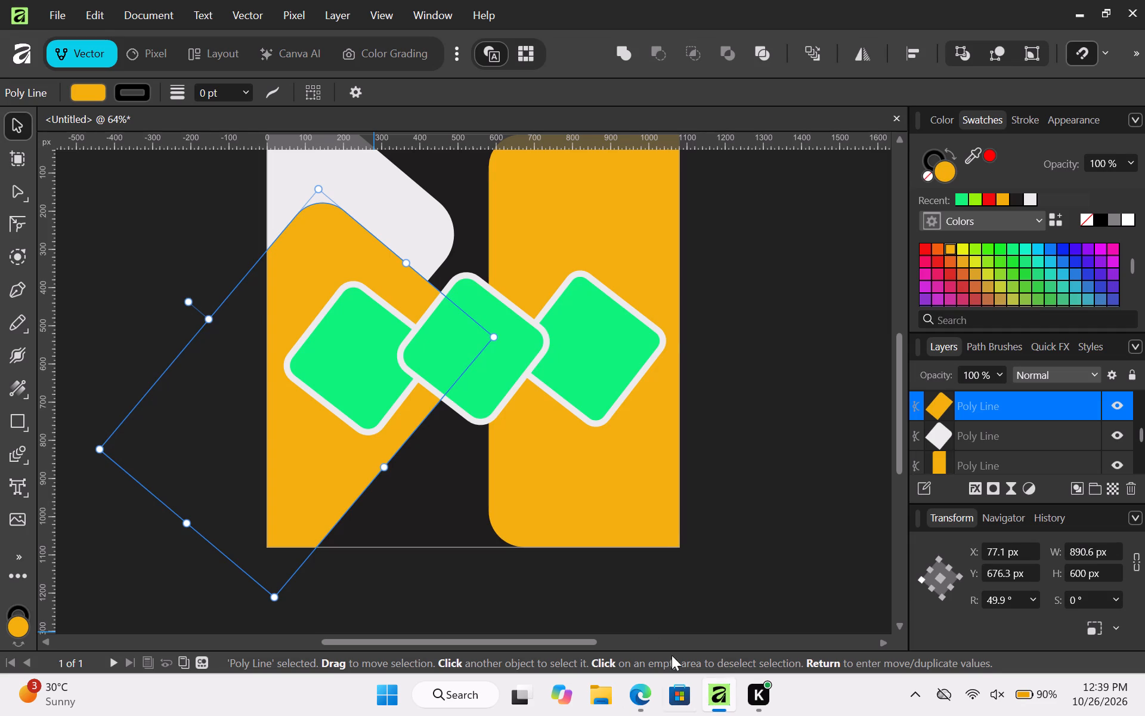
left_click(527, 495)
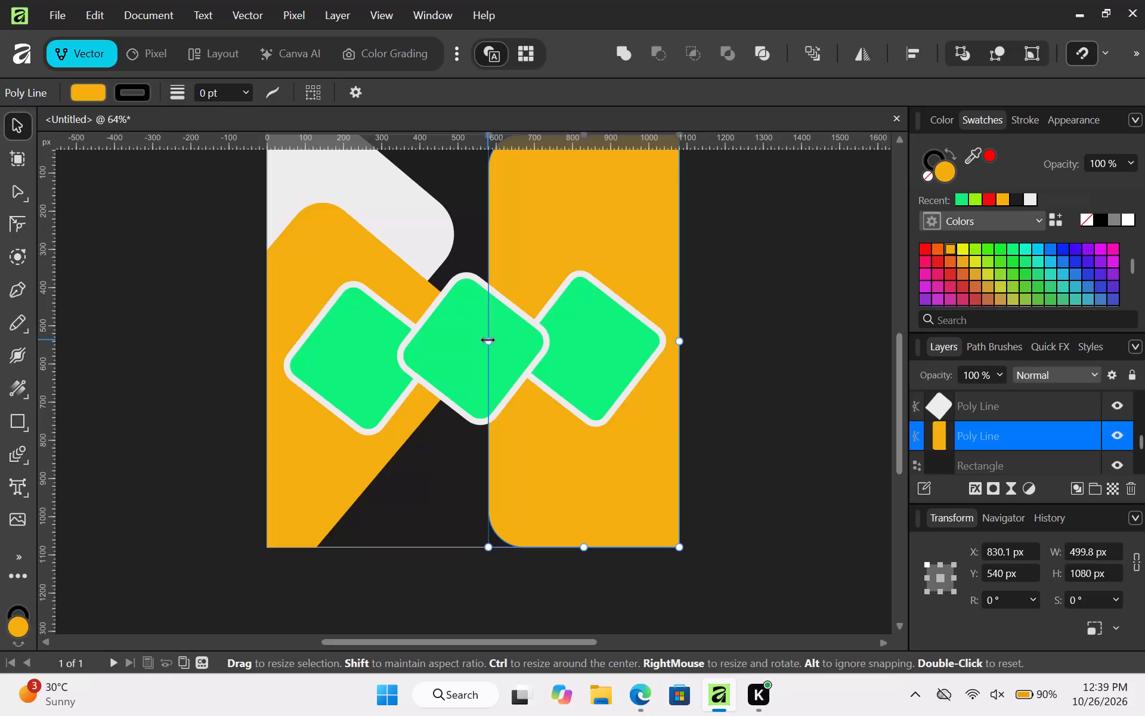
left_click_drag(488, 340, 476, 339)
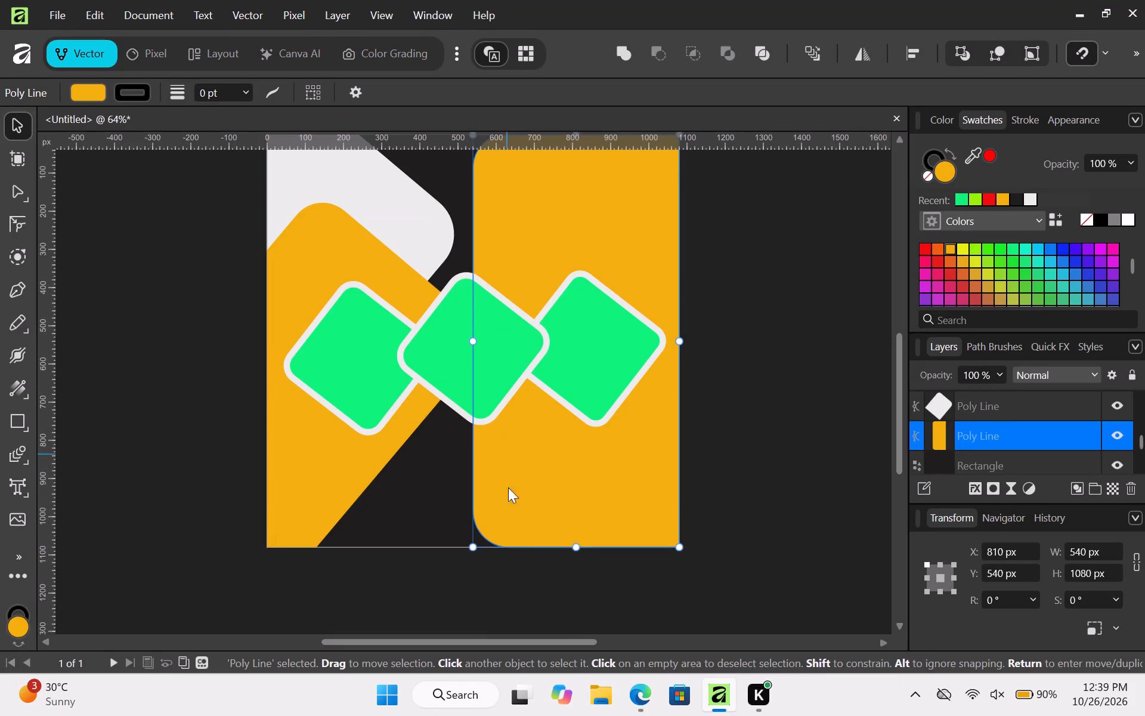
left_click(633, 695)
left_click(218, 408)
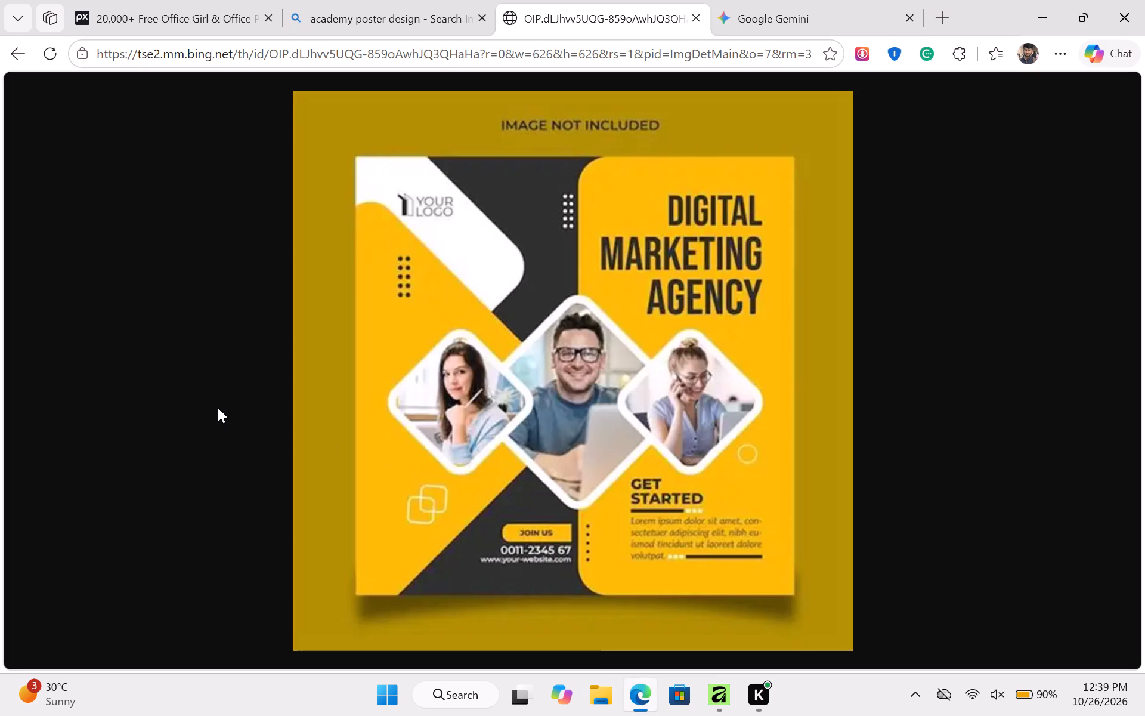
left_click(714, 700)
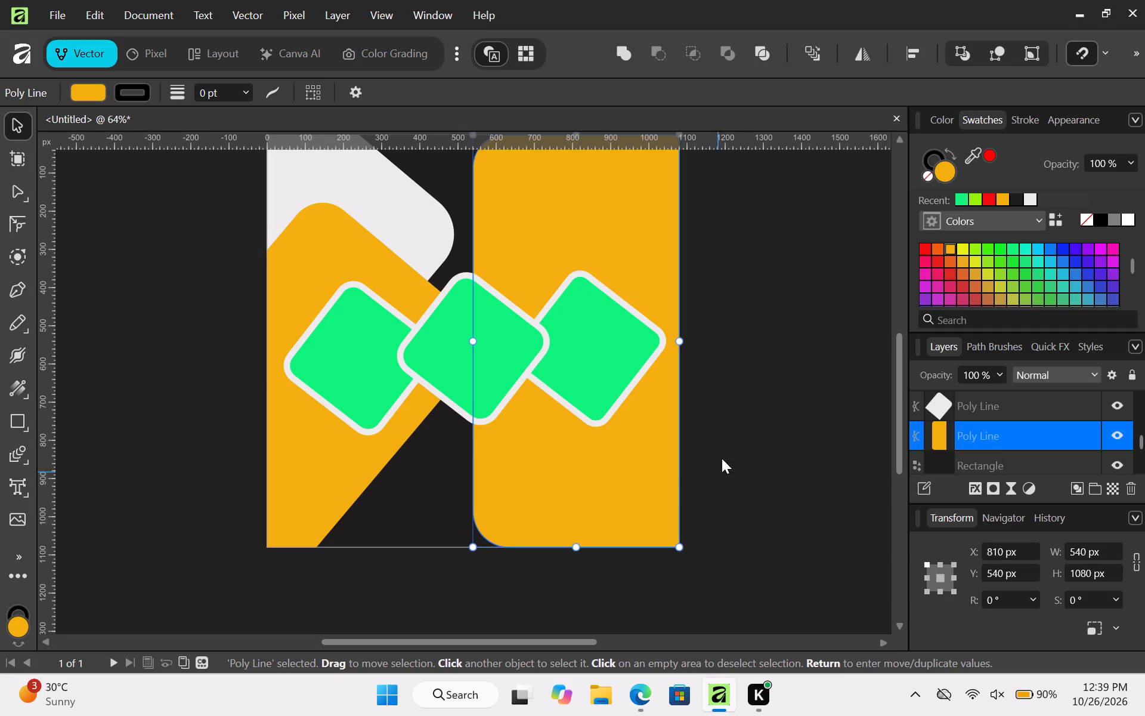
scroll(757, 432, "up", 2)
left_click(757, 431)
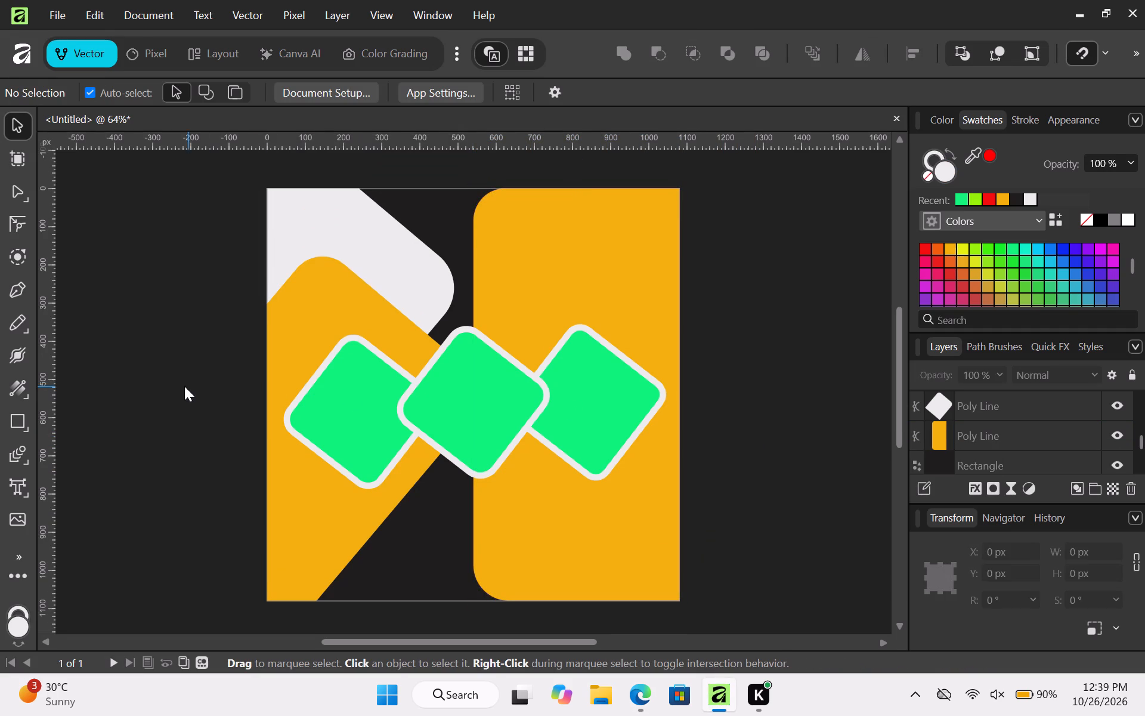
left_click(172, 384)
Switch to Microsoft Edge and browse the Pixabay results for "office girl" for photos suited to the diamond frames.
left_click(637, 693)
left_click(168, 10)
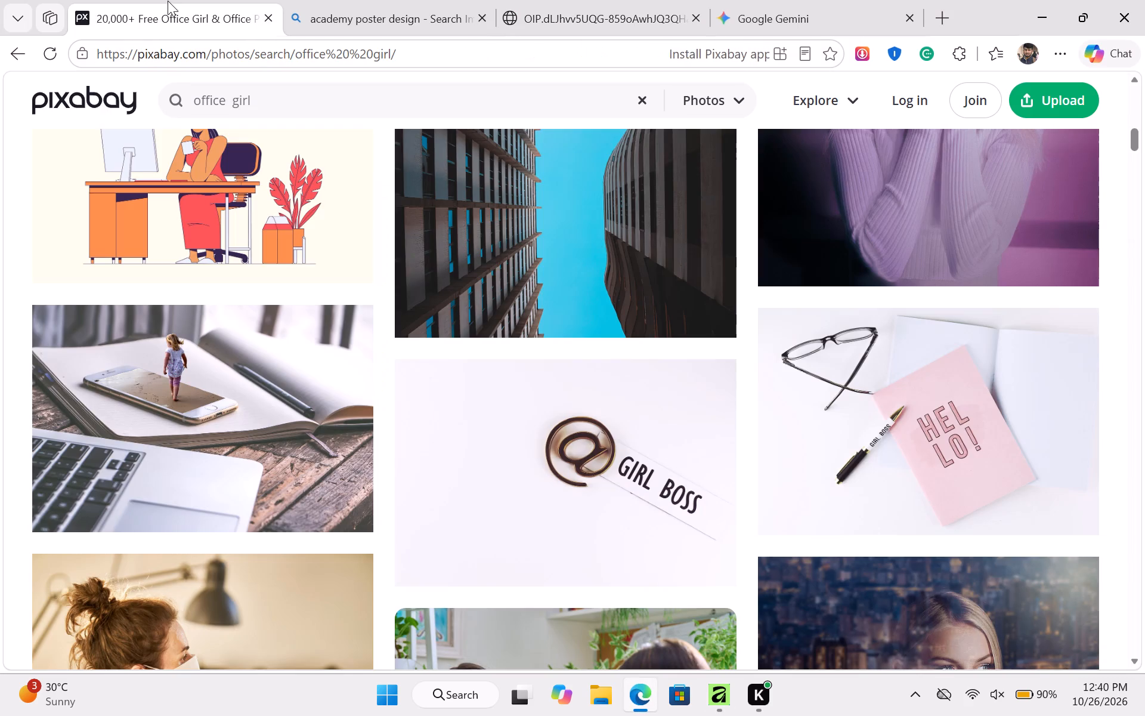
scroll(276, 310, "down", 2)
scroll(289, 333, "up", 1)
scroll(295, 342, "down", 1)
scroll(519, 442, "up", 1)
scroll(524, 446, "down", 1)
scroll(527, 447, "up", 1)
scroll(528, 449, "down", 1)
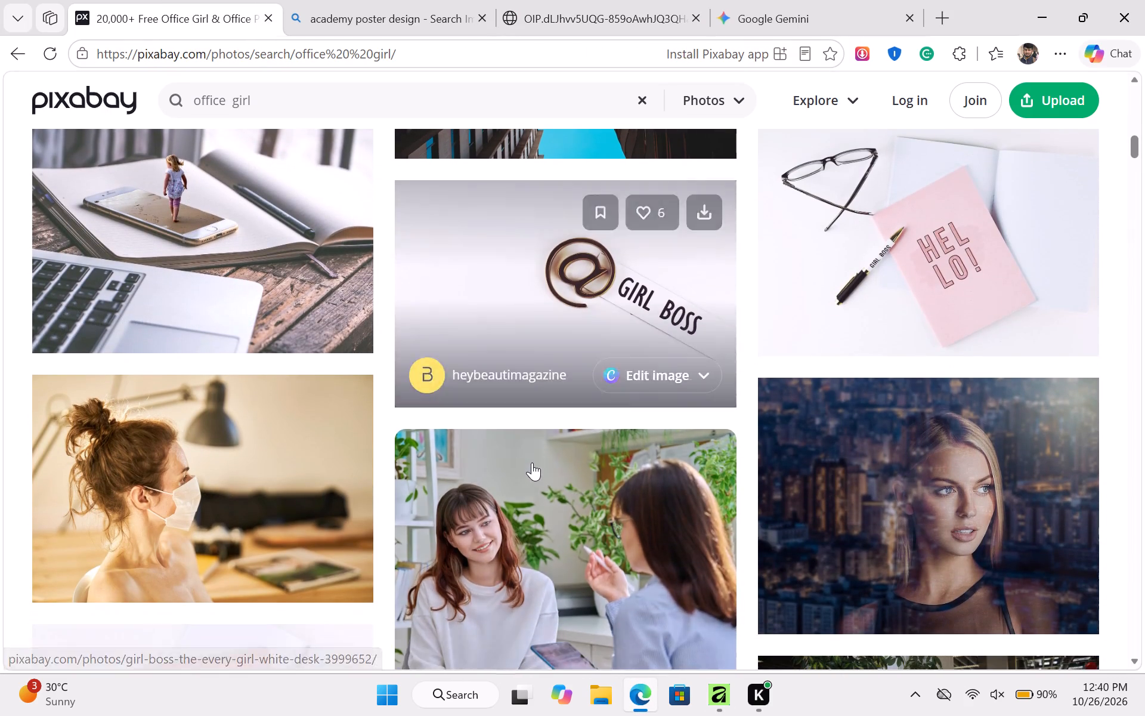
scroll(532, 471, "up", 1)
scroll(532, 472, "down", 1)
scroll(532, 472, "up", 1)
scroll(532, 472, "down", 2)
scroll(525, 478, "up", 1)
scroll(525, 479, "down", 5)
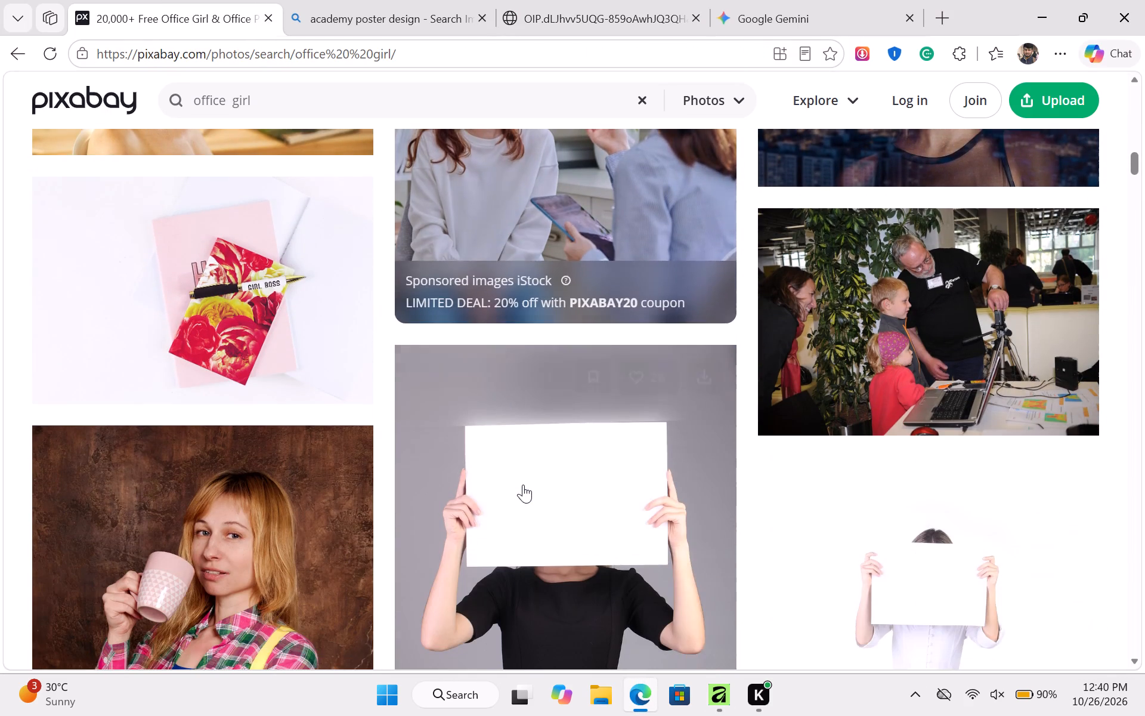
scroll(523, 484, "down", 5)
scroll(519, 485, "up", 2)
scroll(543, 487, "down", 3)
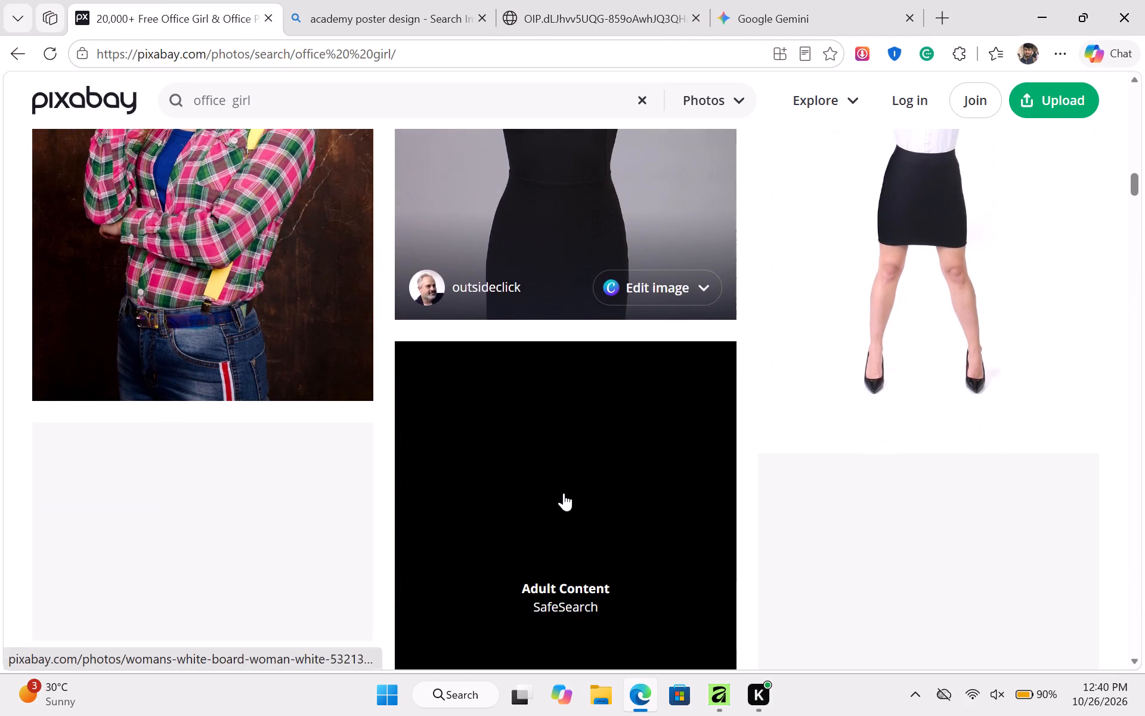
scroll(564, 493, "up", 1)
scroll(564, 493, "down", 1)
scroll(564, 494, "up", 1)
scroll(558, 494, "down", 9)
scroll(546, 484, "up", 1)
scroll(546, 485, "down", 3)
scroll(546, 485, "up", 1)
scroll(546, 485, "down", 1)
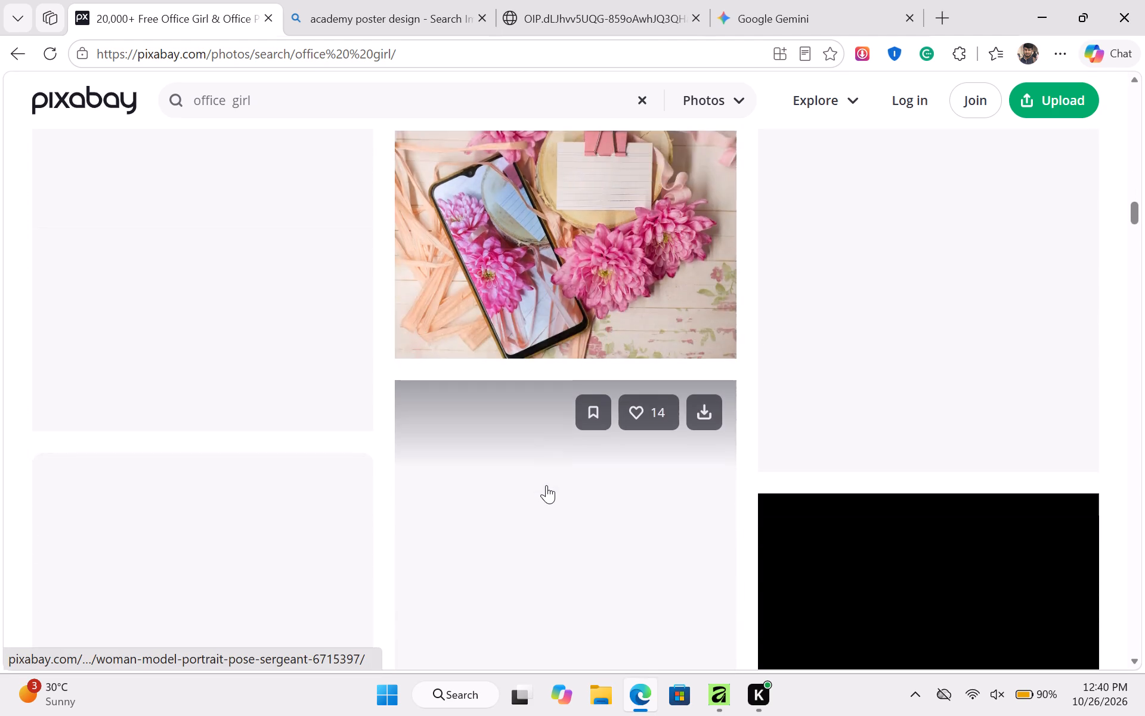
scroll(546, 485, "down", 1)
scroll(397, 376, "up", 5)
Replace the Pixabay search term with "office" and run the photo search.
left_click(280, 101)
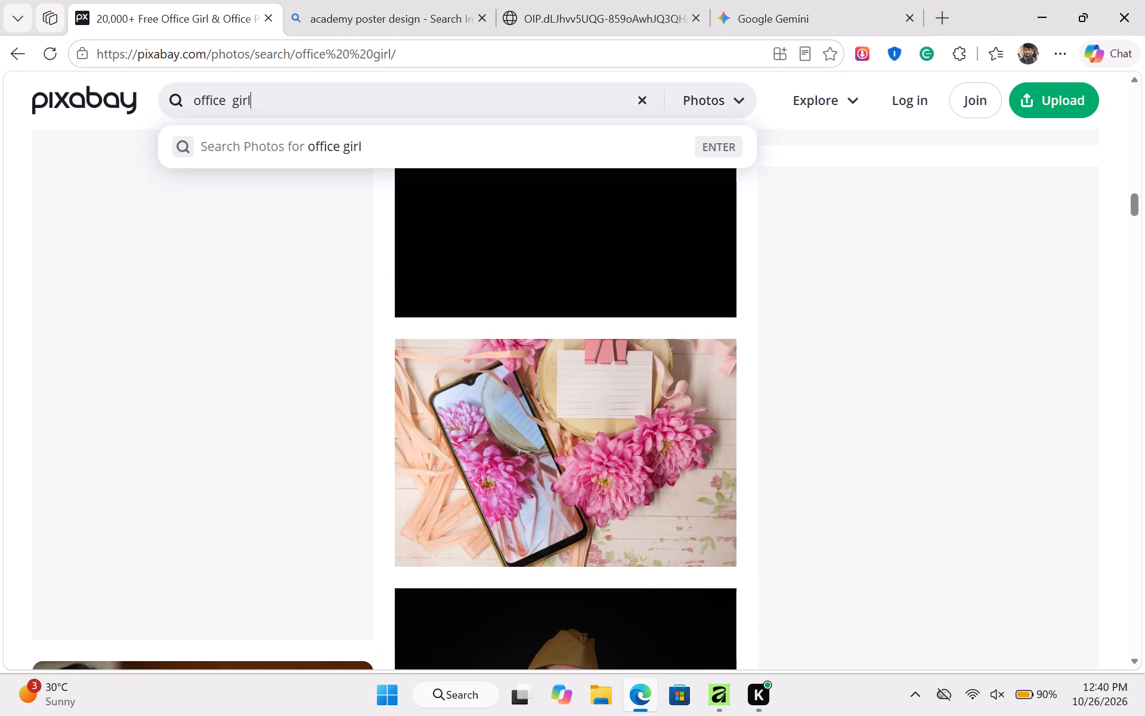
key("BackSpace")
key("BackSpace")
key("BackSpace")
key("BackSpace")
key("BackSpace")
key("BackSpace")
key("BackSpace")
key("BackSpace")
key("BackSpace")
key("BackSpace")
key("BackSpace")
key("BackSpace")
key("BackSpace")
key("BackSpace")
key("BackSpace")
key("BackSpace")
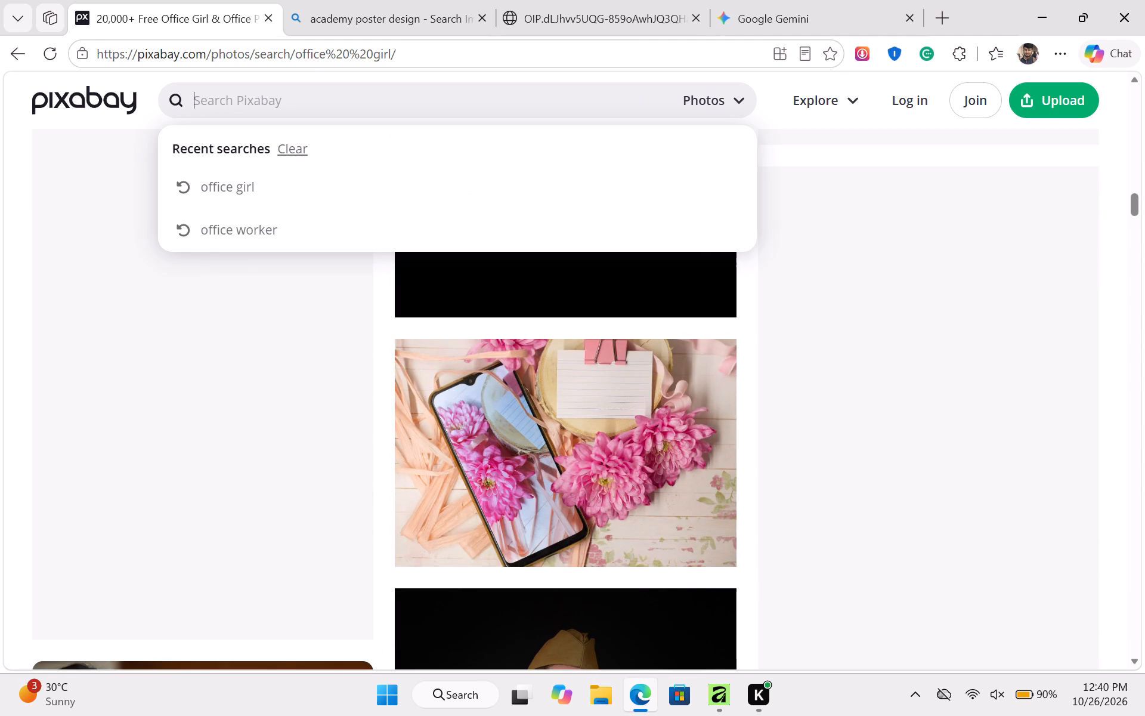
type("OFF")
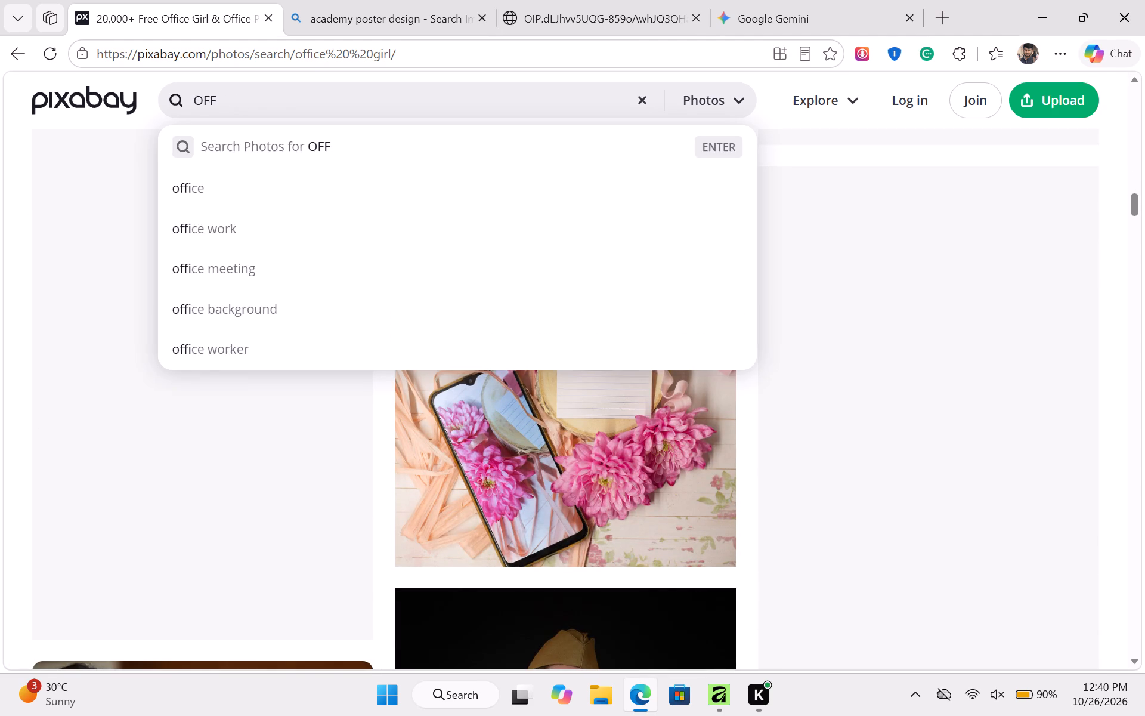
type("ICE")
key("Return")
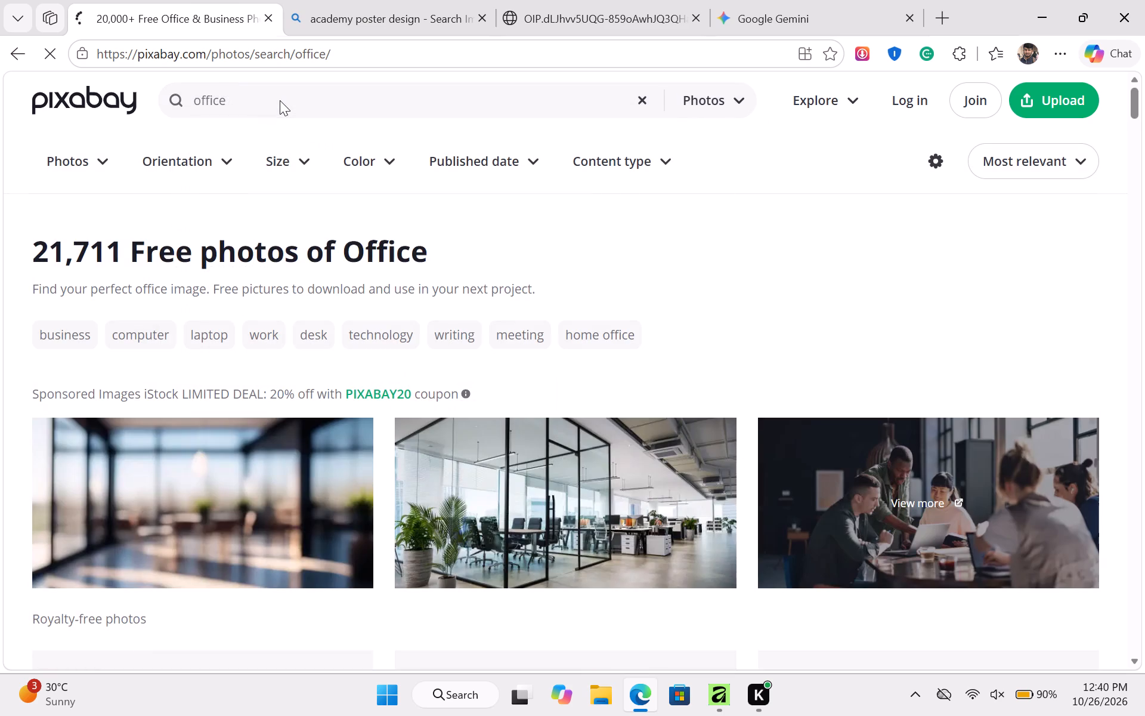
Browse the Pixabay office photo results for images suited to the poster's diamond frames.
scroll(184, 212, "down", 4)
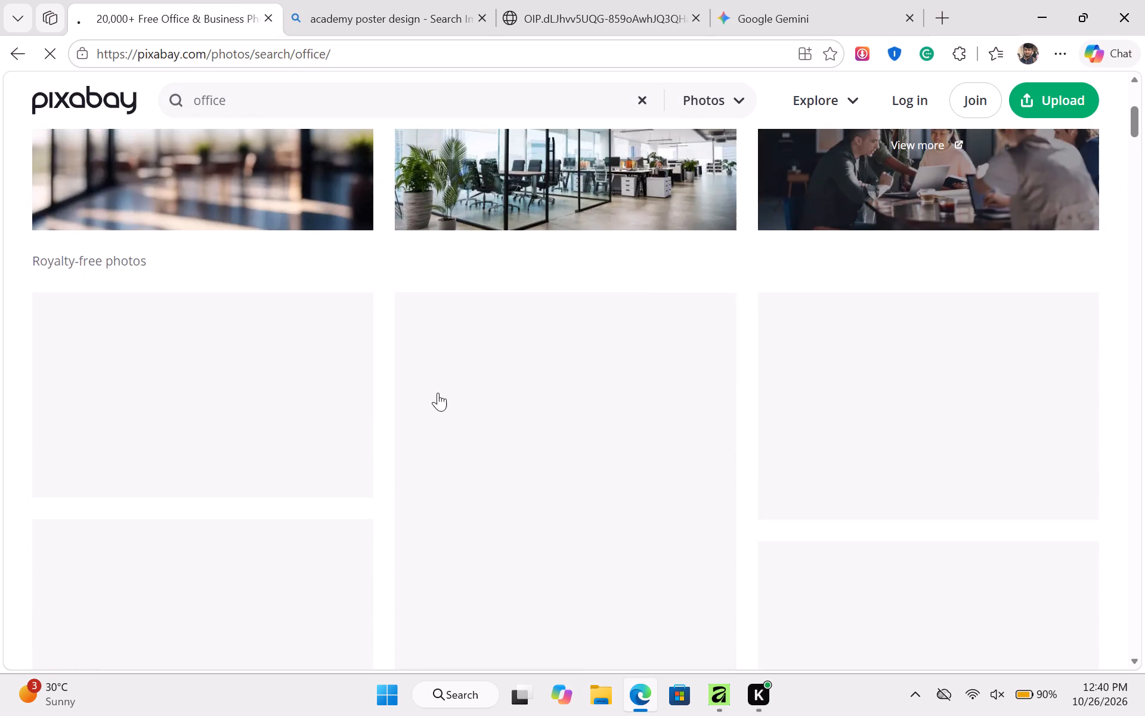
scroll(443, 395, "down", 2)
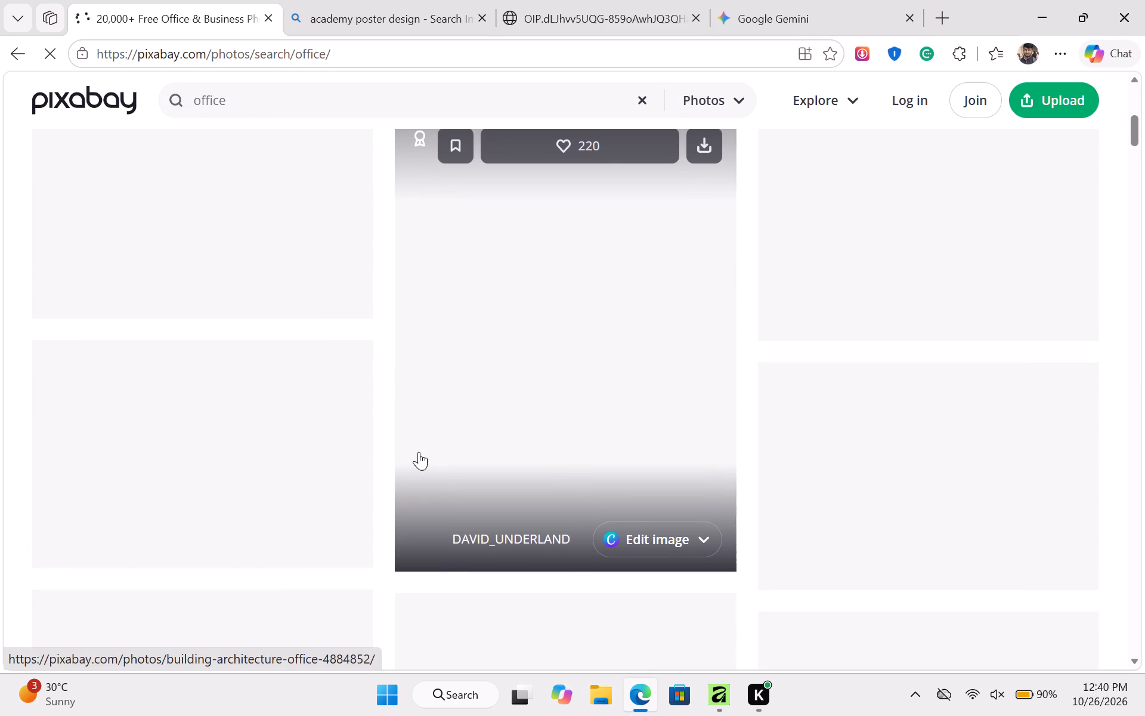
scroll(419, 452, "down", 4)
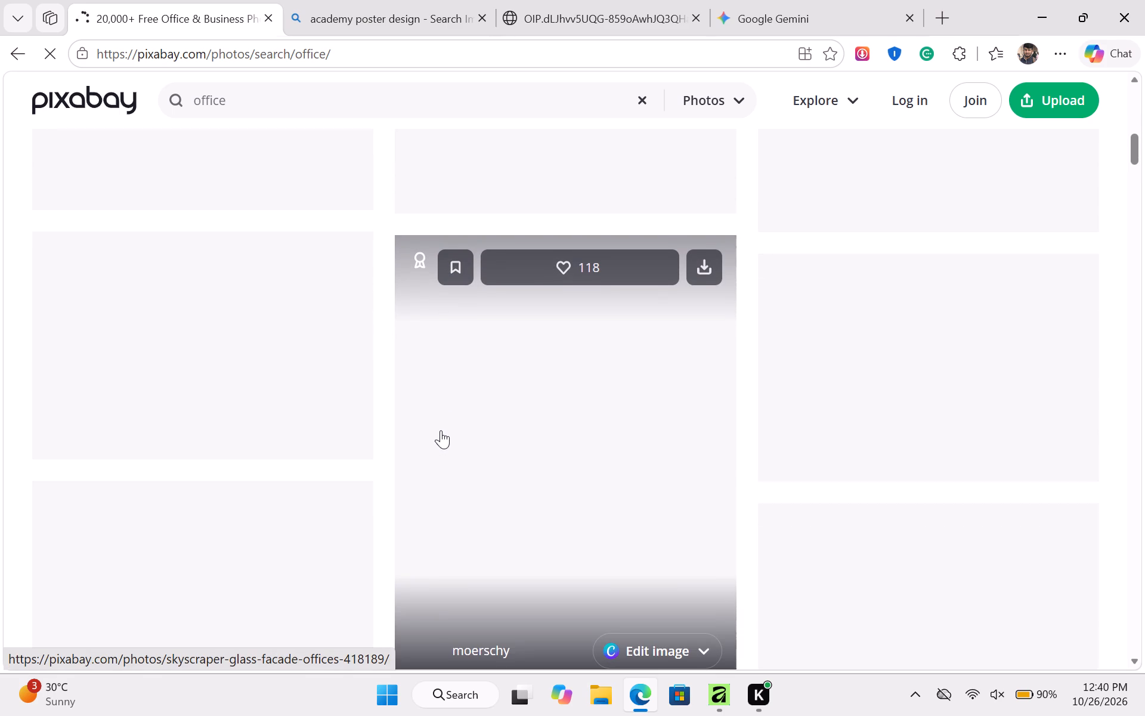
scroll(437, 427, "down", 3)
scroll(429, 409, "up", 1)
scroll(429, 408, "down", 1)
scroll(429, 407, "up", 4)
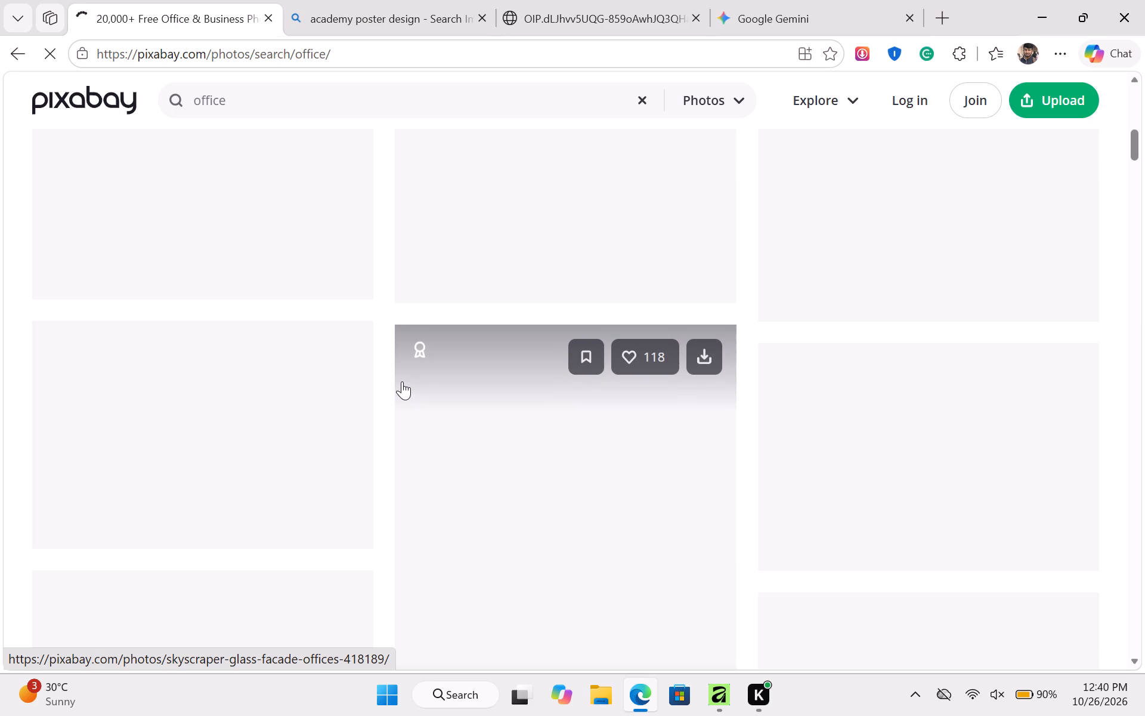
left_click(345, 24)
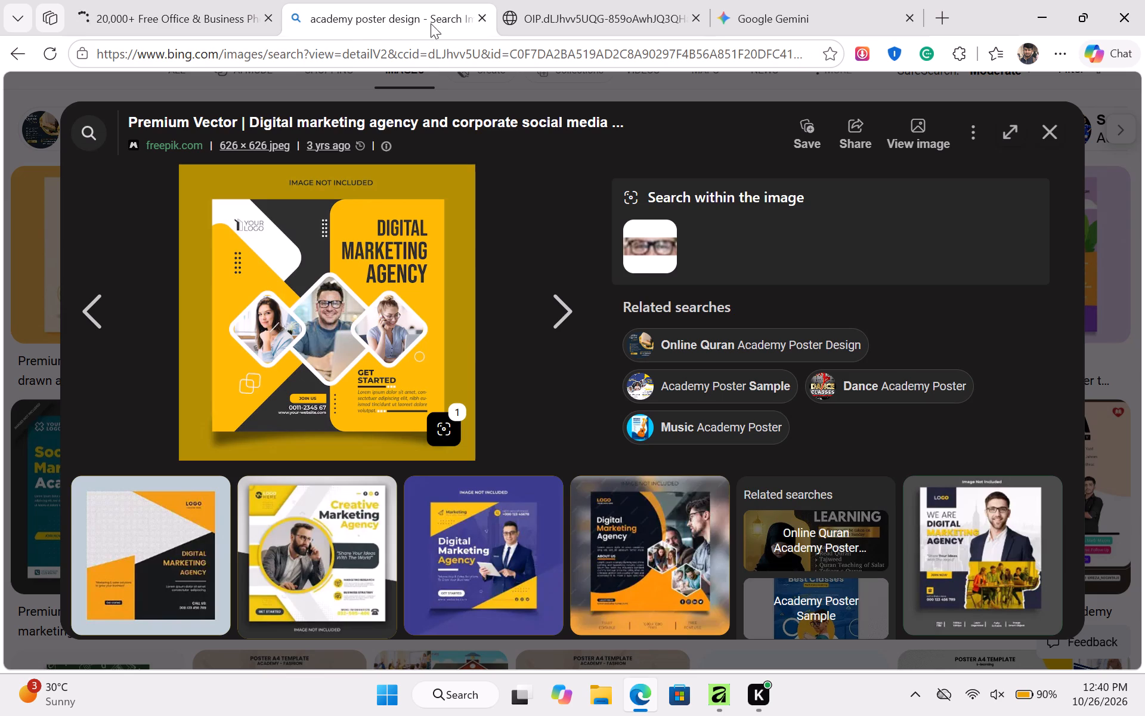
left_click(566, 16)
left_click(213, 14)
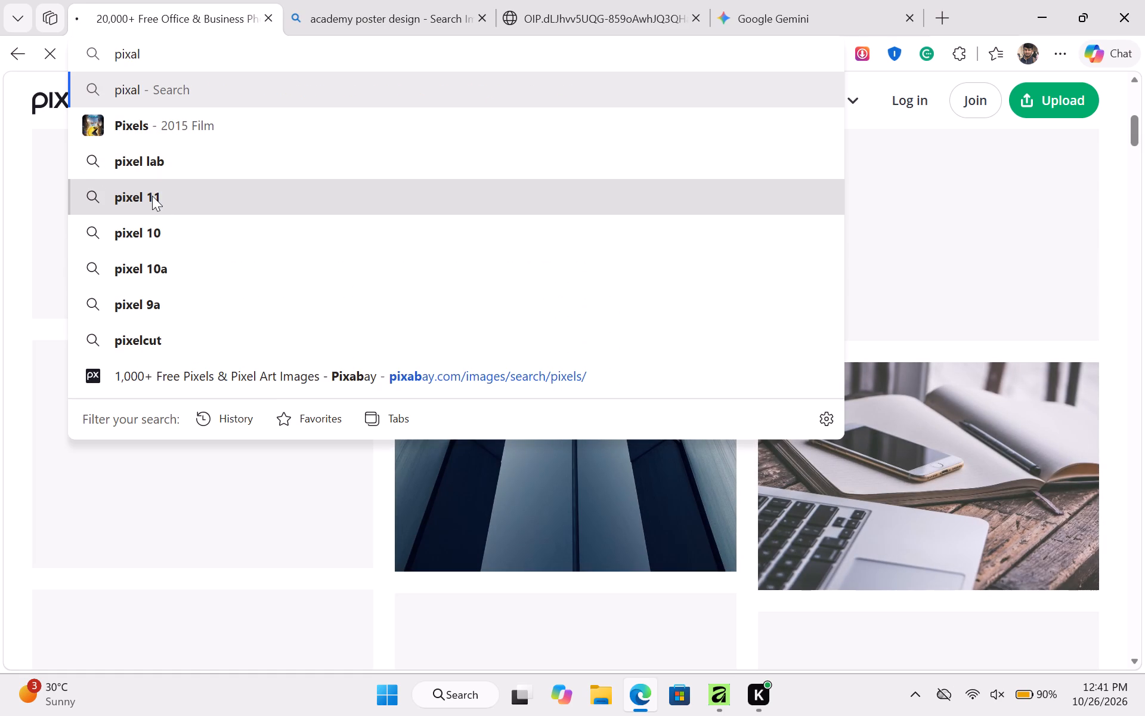
left_click(128, 133)
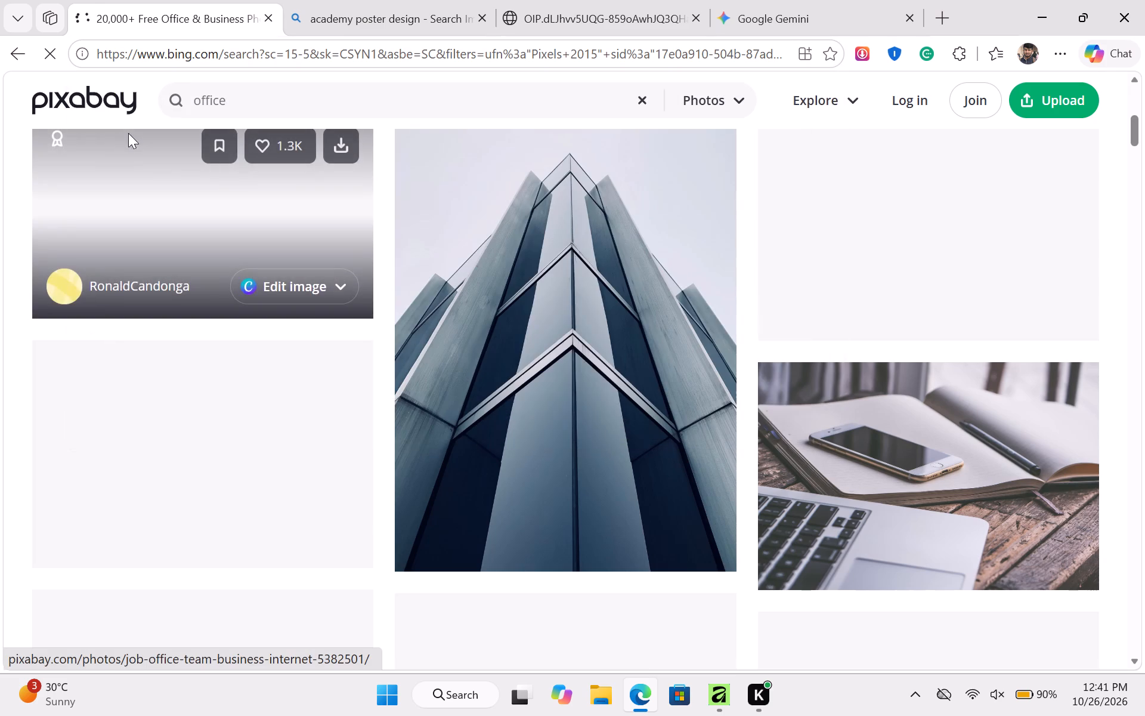
left_click(200, 277)
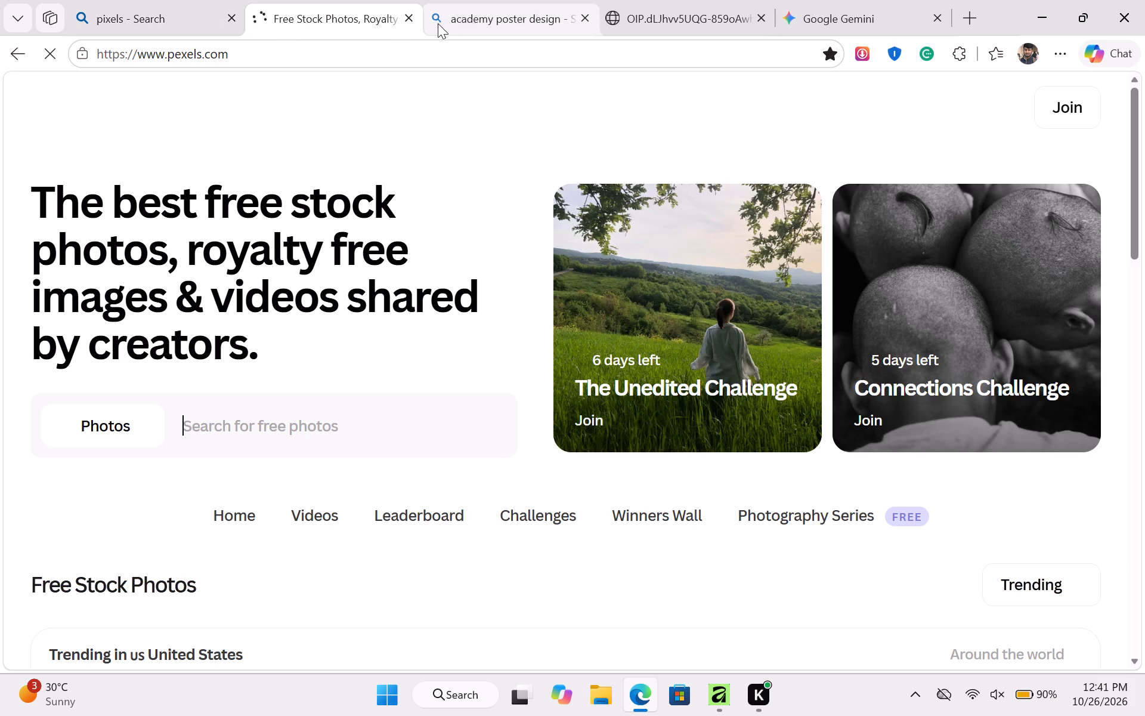
Search Pexels photos for "man" and look through the first results for a suitable portrait.
scroll(311, 362, "down", 3)
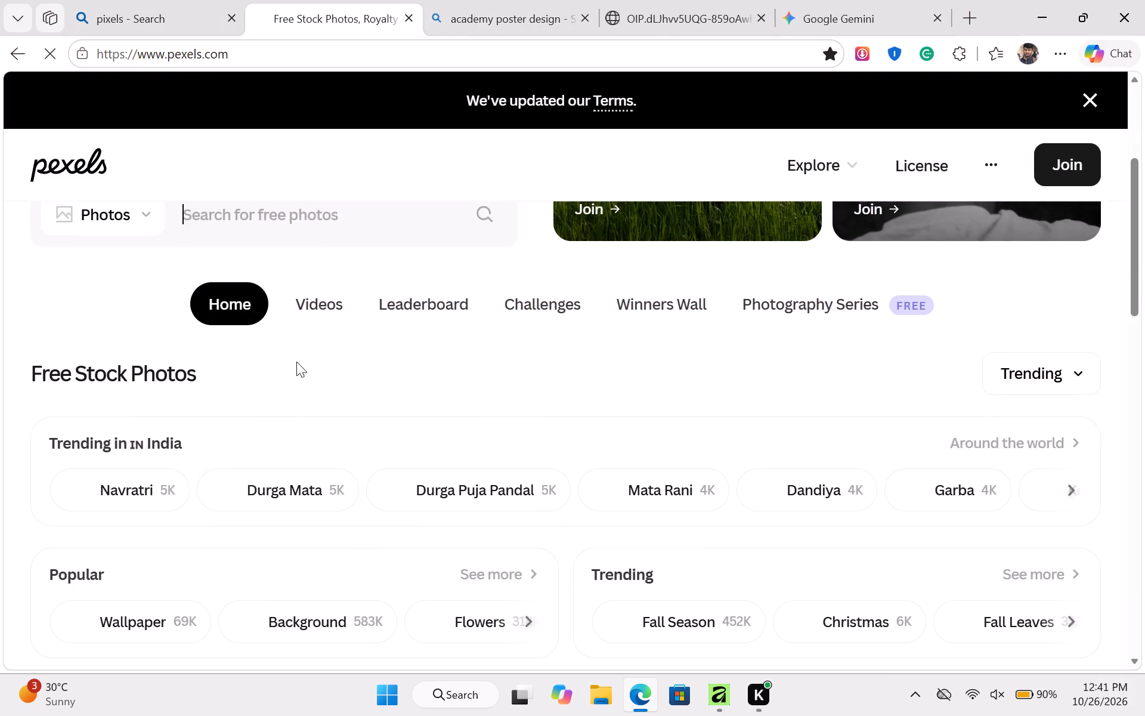
scroll(284, 355, "up", 1)
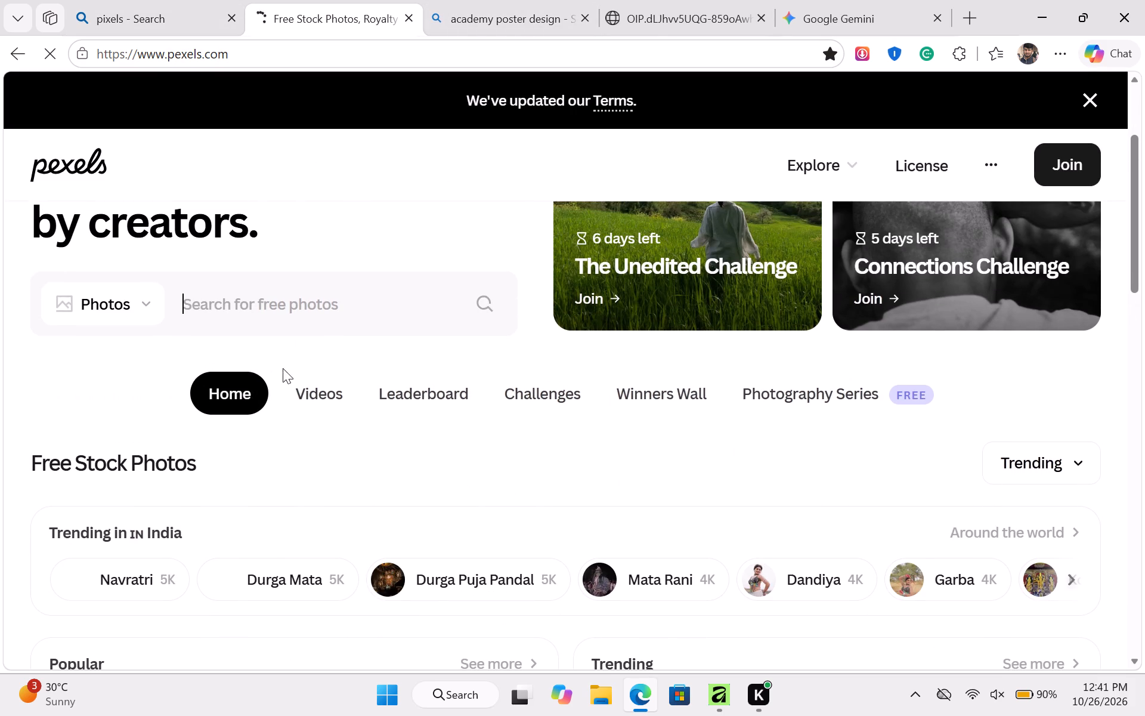
scroll(440, 501, "down", 1)
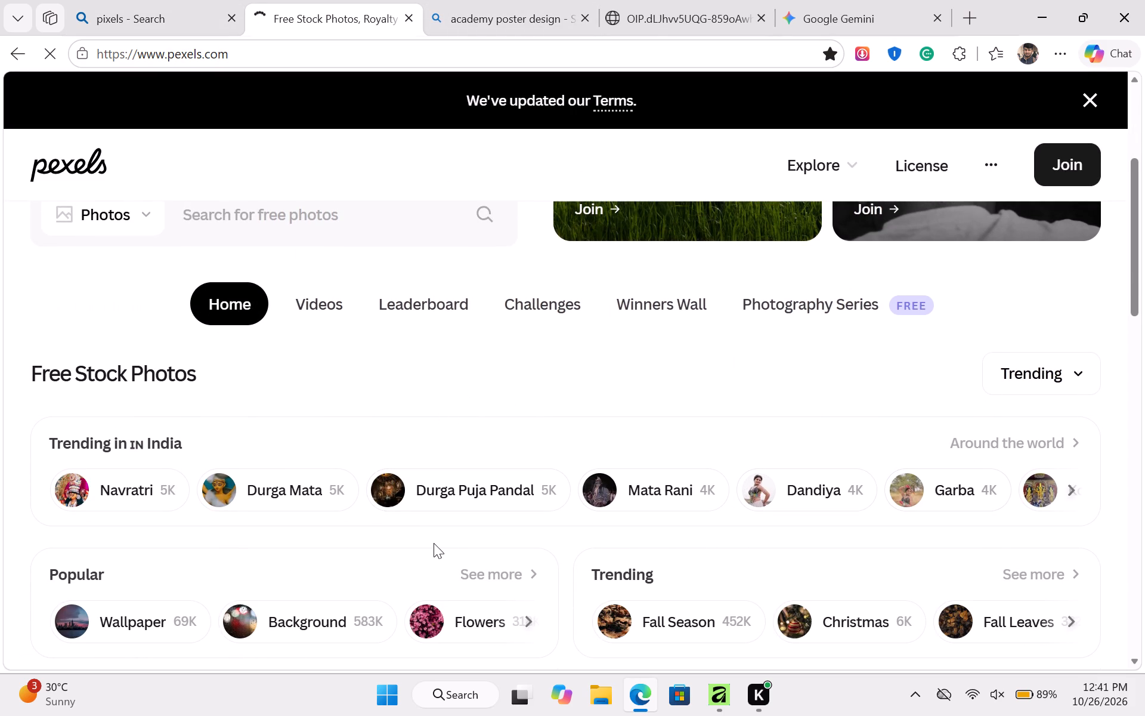
scroll(434, 543, "up", 3)
left_click(313, 483)
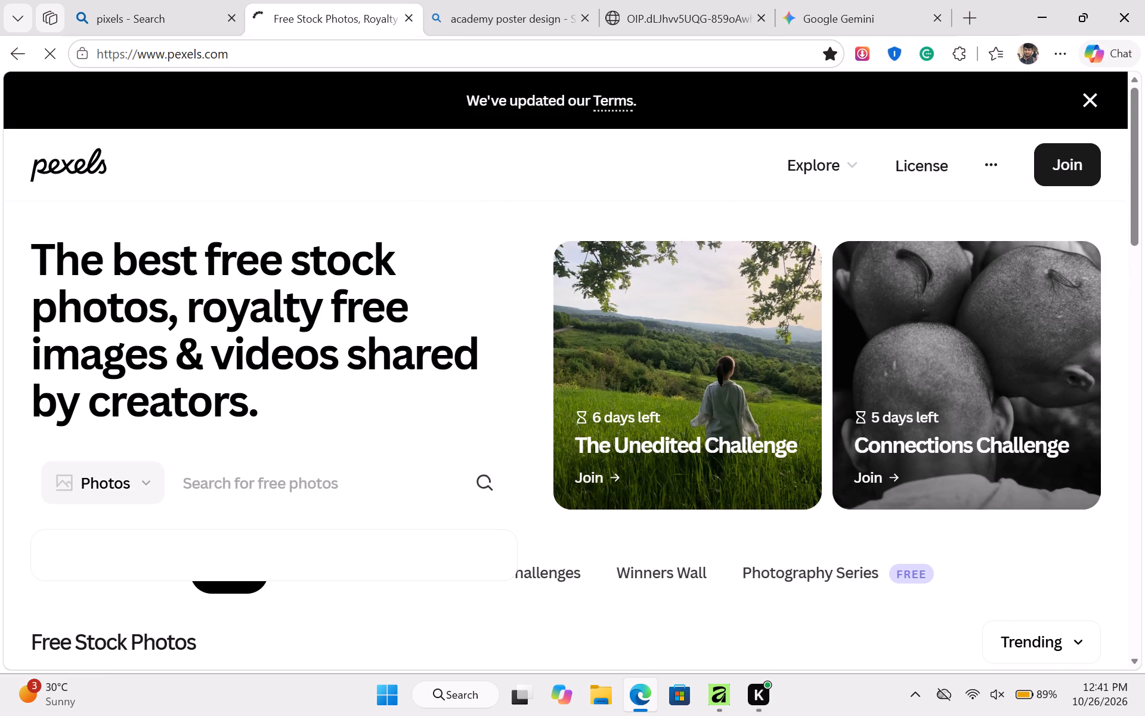
type("man")
key("Return")
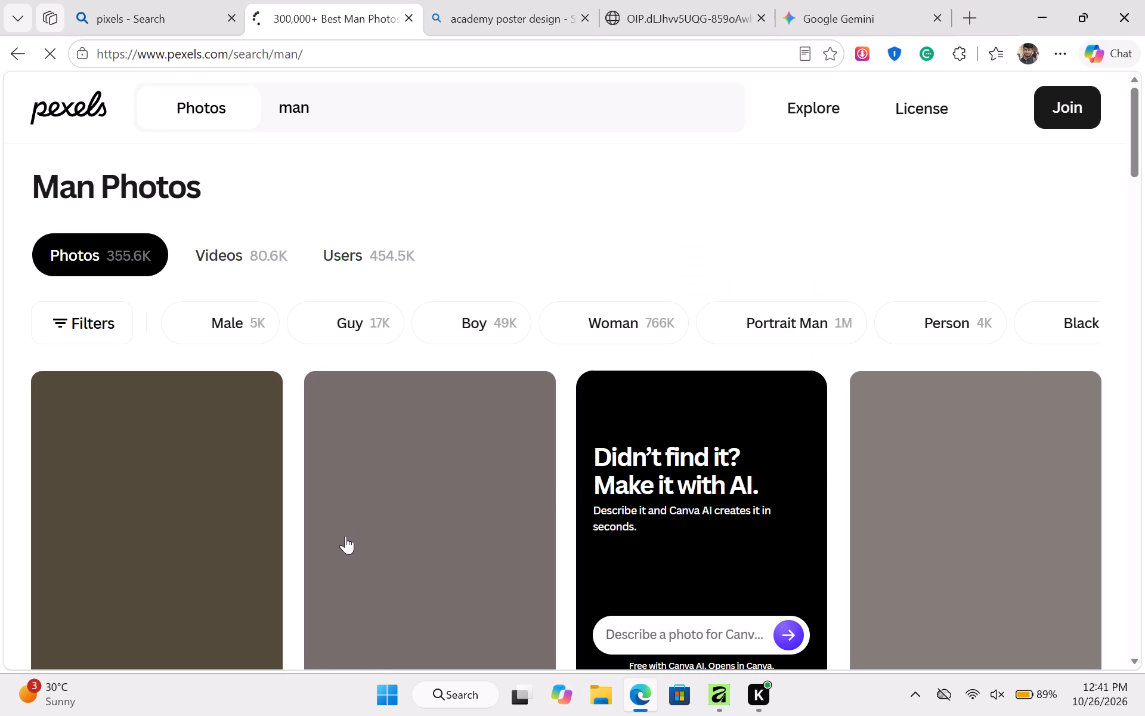
scroll(343, 544, "down", 1)
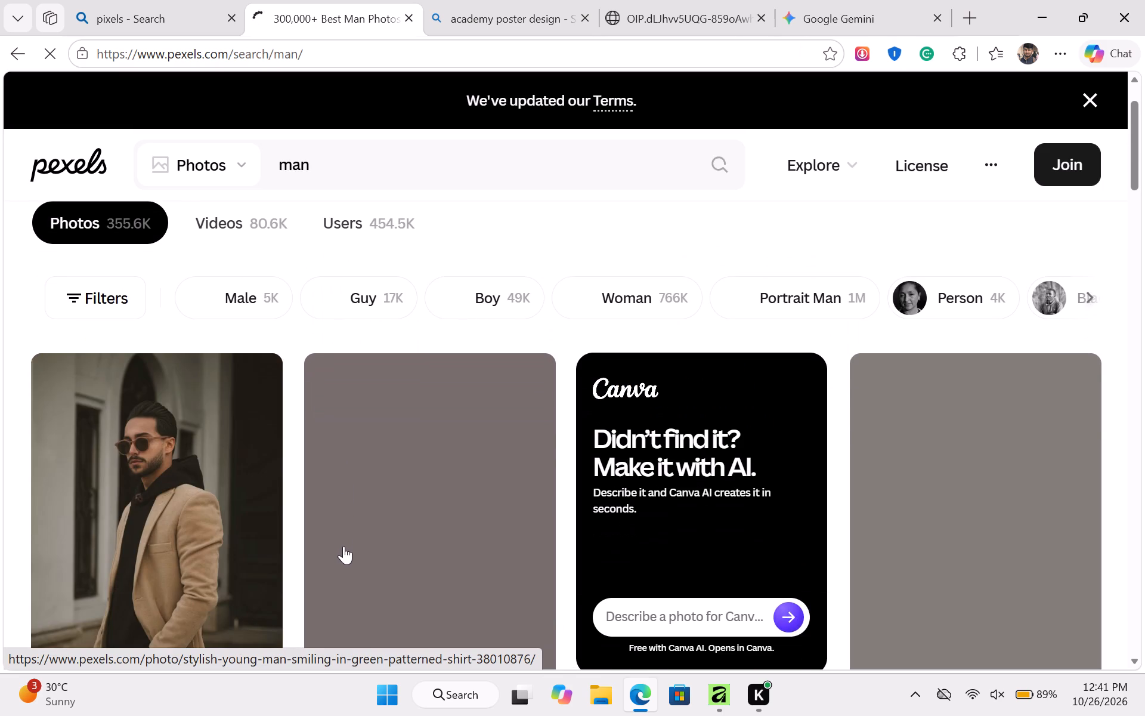
scroll(343, 546, "down", 3)
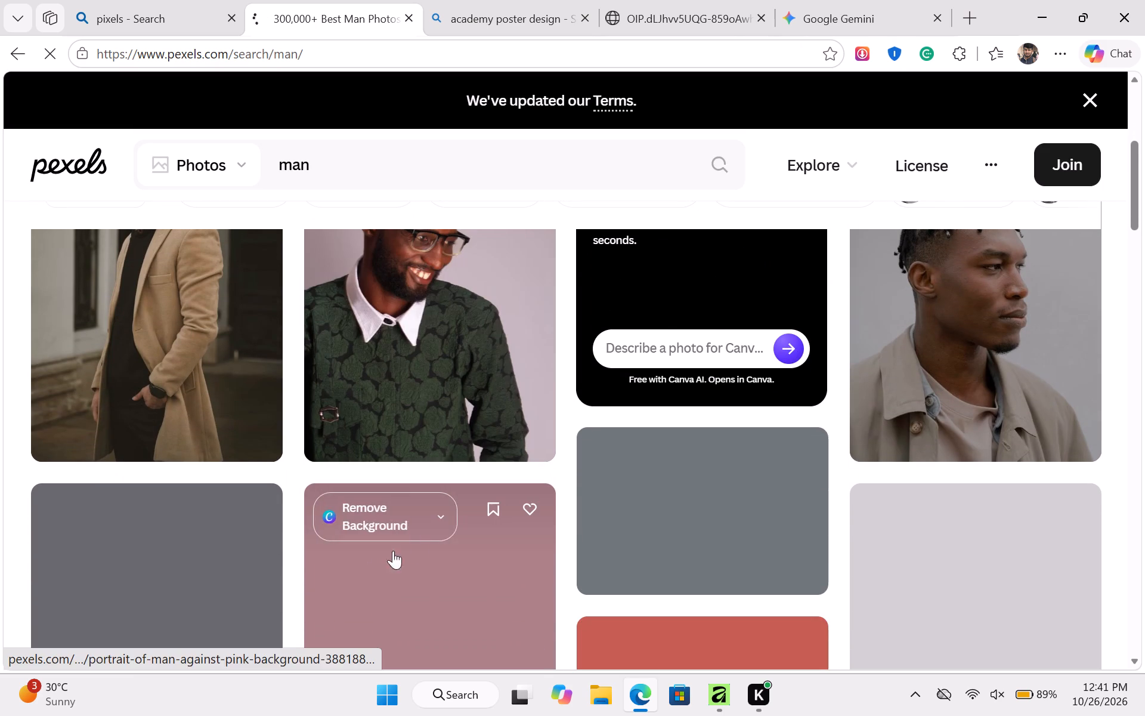
scroll(484, 534, "up", 4)
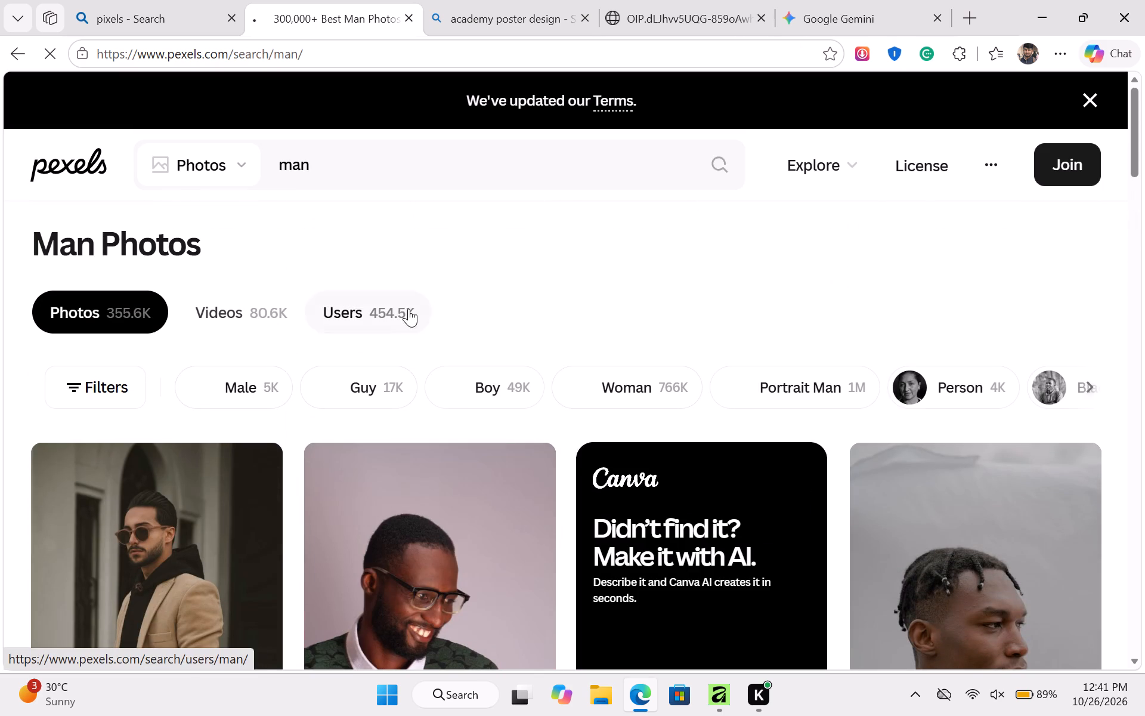
Refine the Pexels photo search to "office man".
left_click(367, 162)
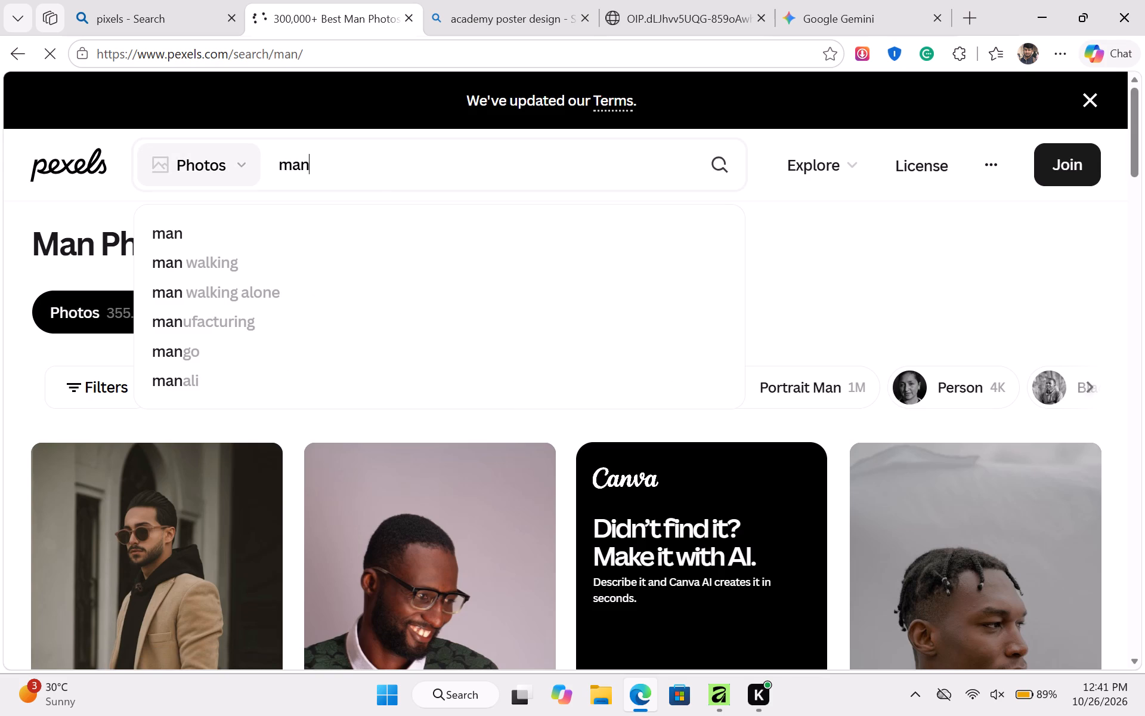
key("Left")
key("Left")
key("Left")
key("o")
type("ff")
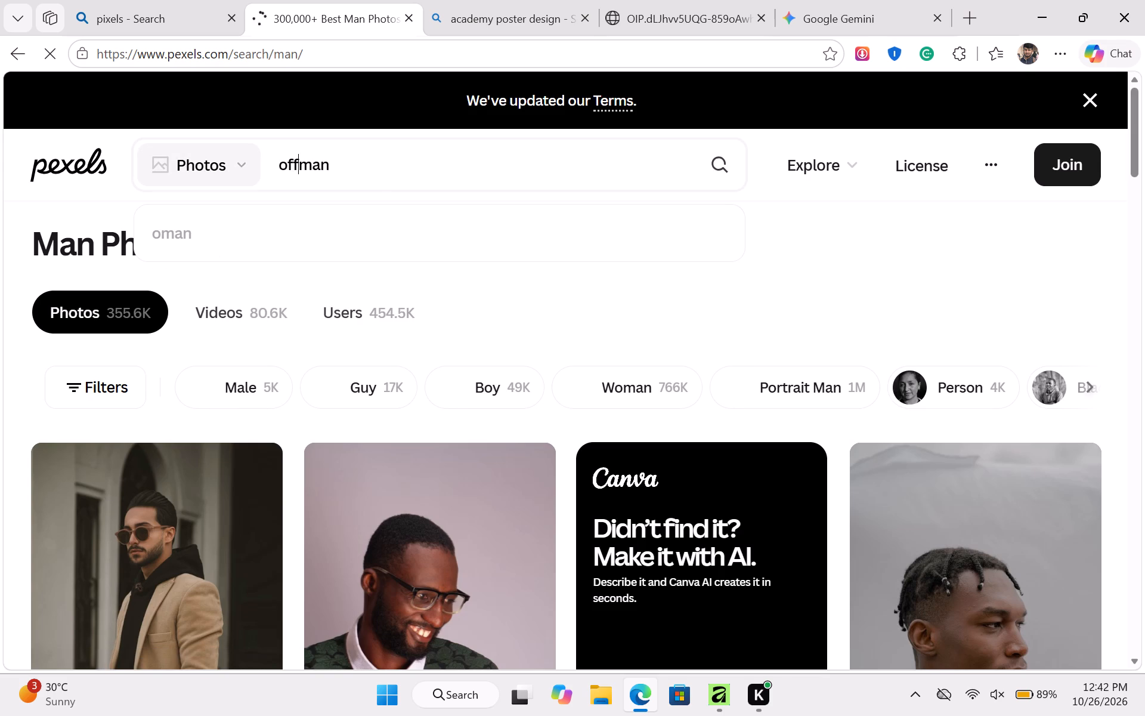
key("i")
type("ce")
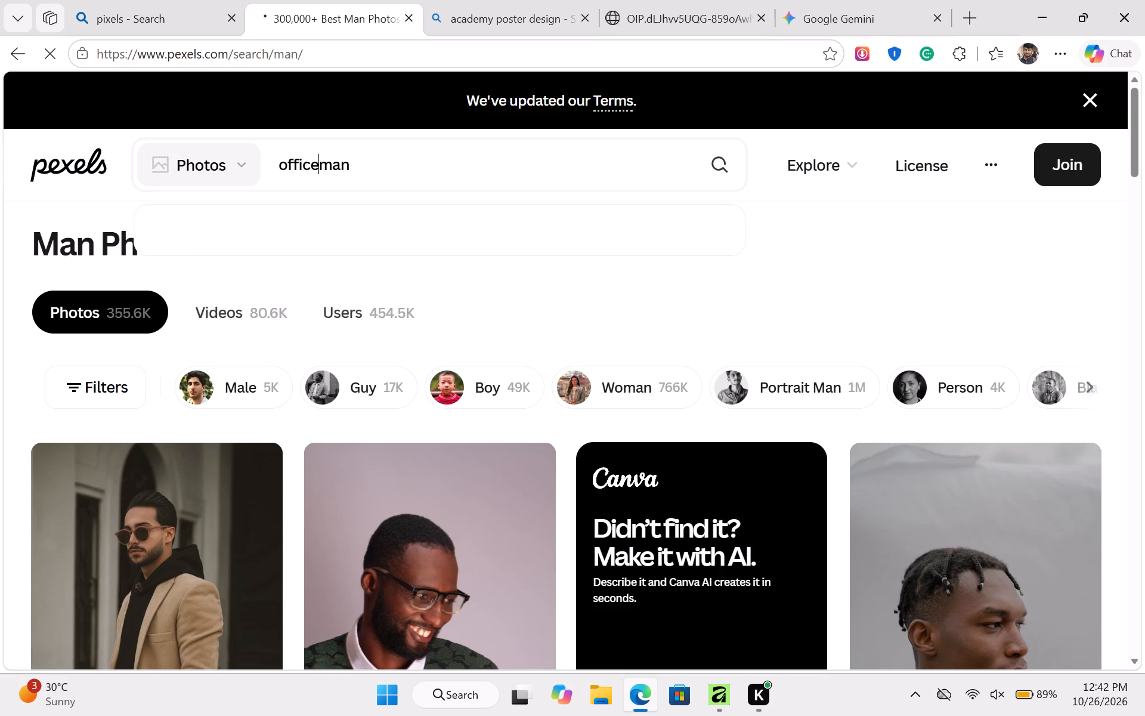
key("space")
key("Return")
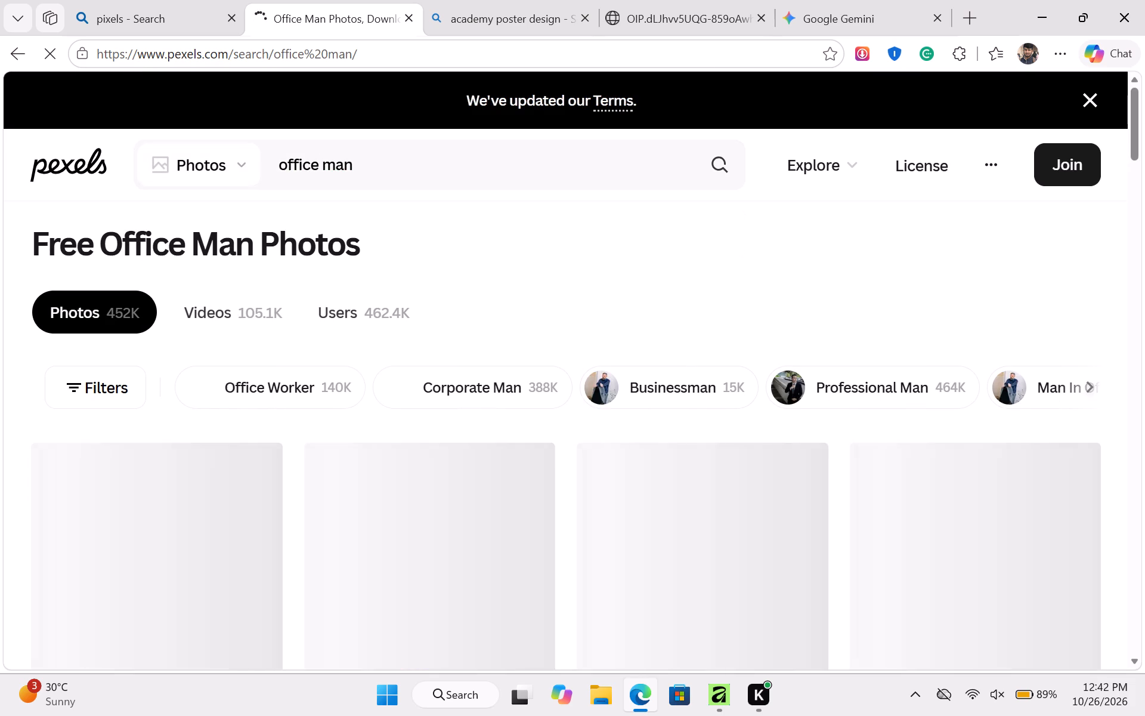
Look through the office man results for a clear business portrait suited to the poster's diamond frames.
scroll(401, 325, "down", 2)
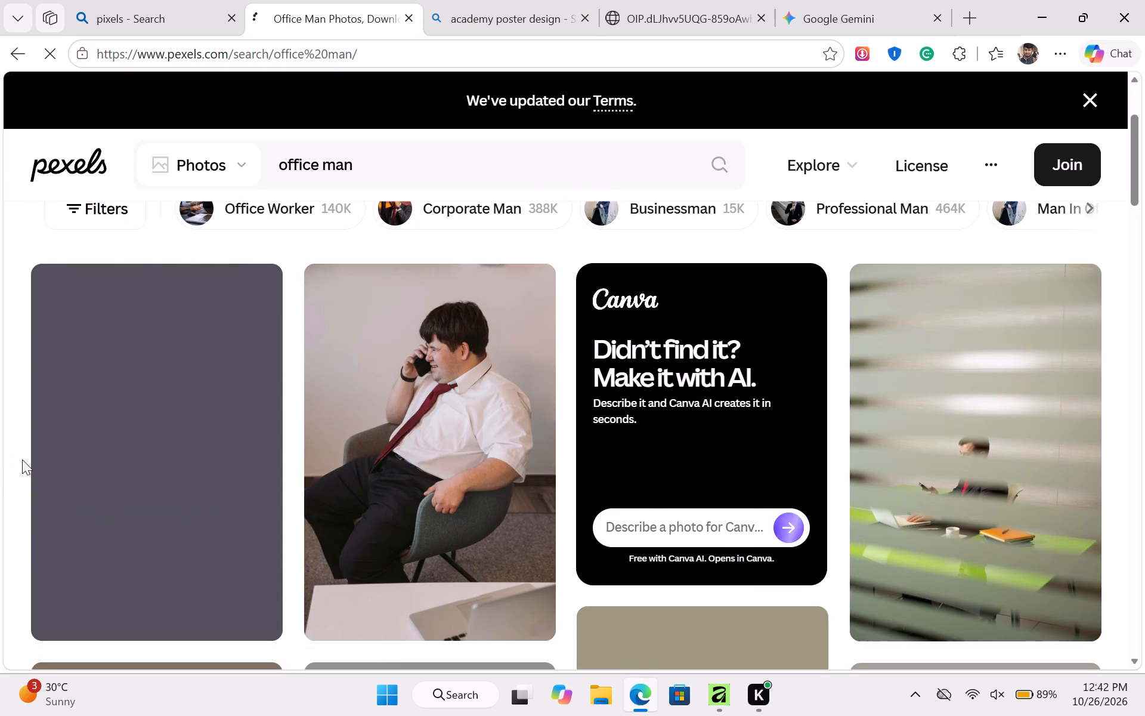
scroll(23, 460, "down", 2)
scroll(27, 467, "up", 1)
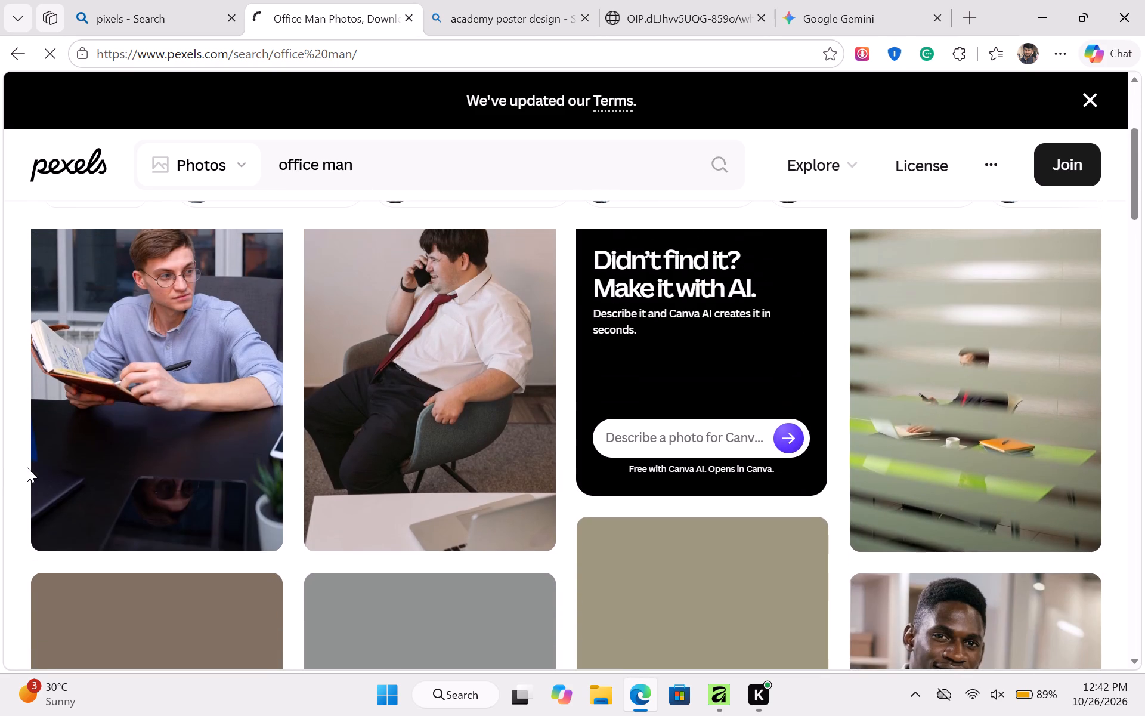
scroll(197, 394, "down", 1)
scroll(199, 396, "up", 1)
scroll(199, 396, "down", 1)
scroll(199, 396, "up", 1)
scroll(199, 396, "down", 1)
scroll(701, 474, "up", 1)
scroll(712, 477, "down", 2)
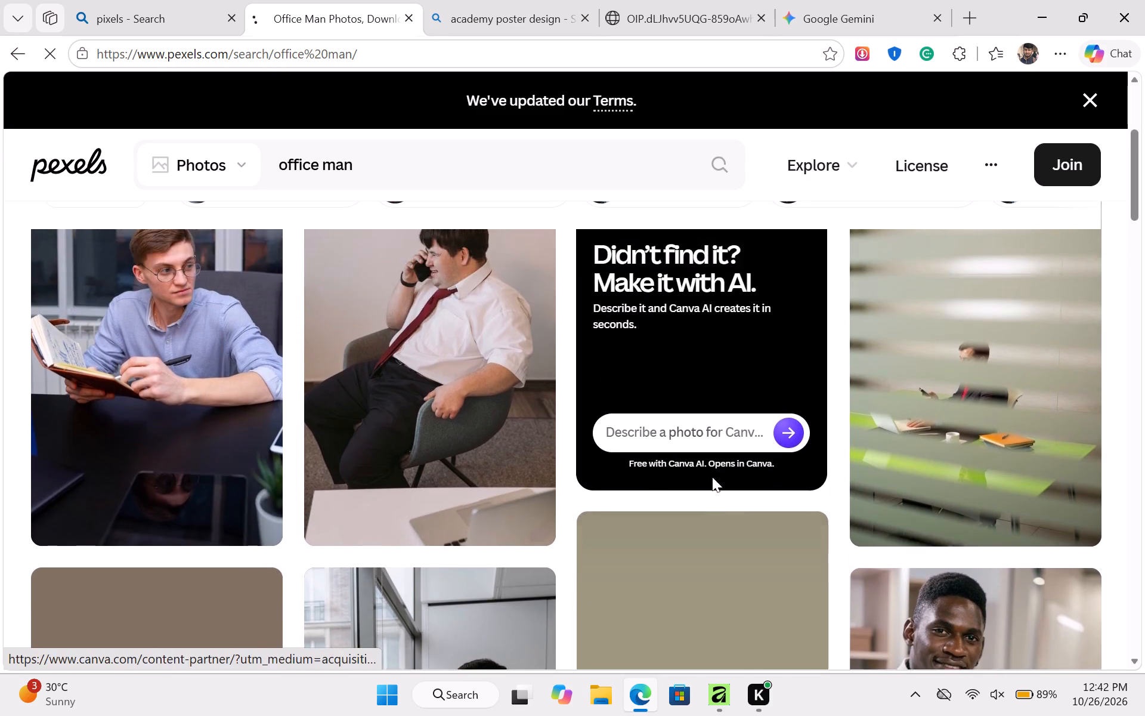
scroll(712, 477, "down", 1)
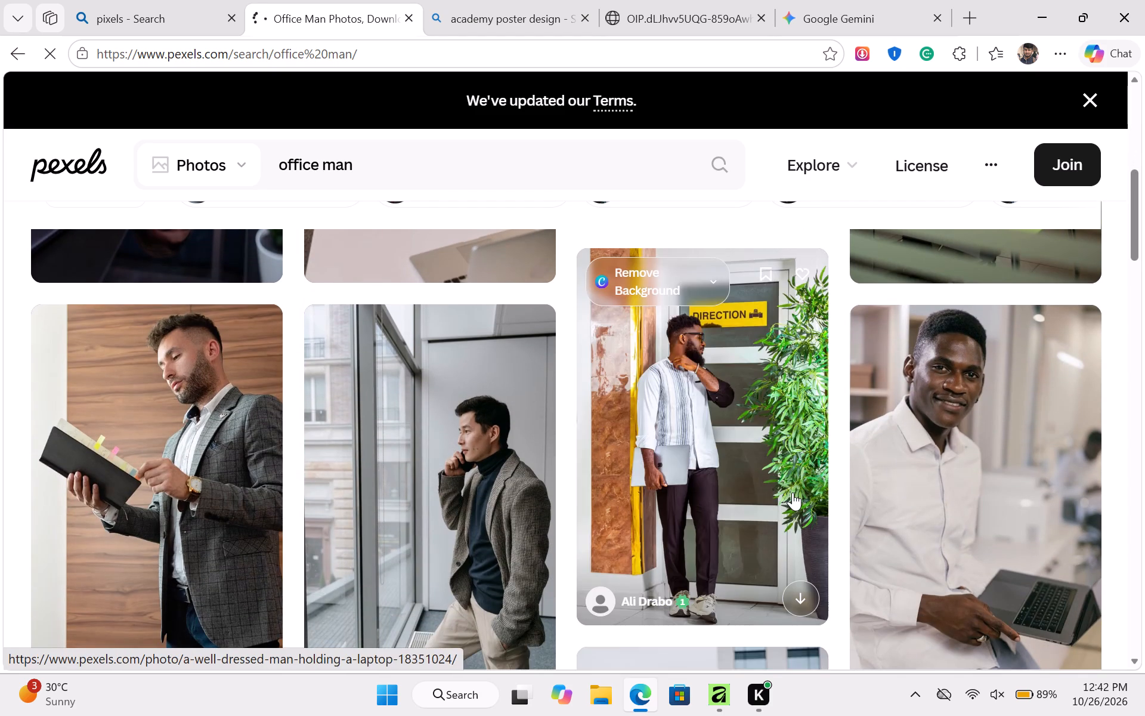
scroll(793, 492, "down", 4)
scroll(719, 502, "down", 2)
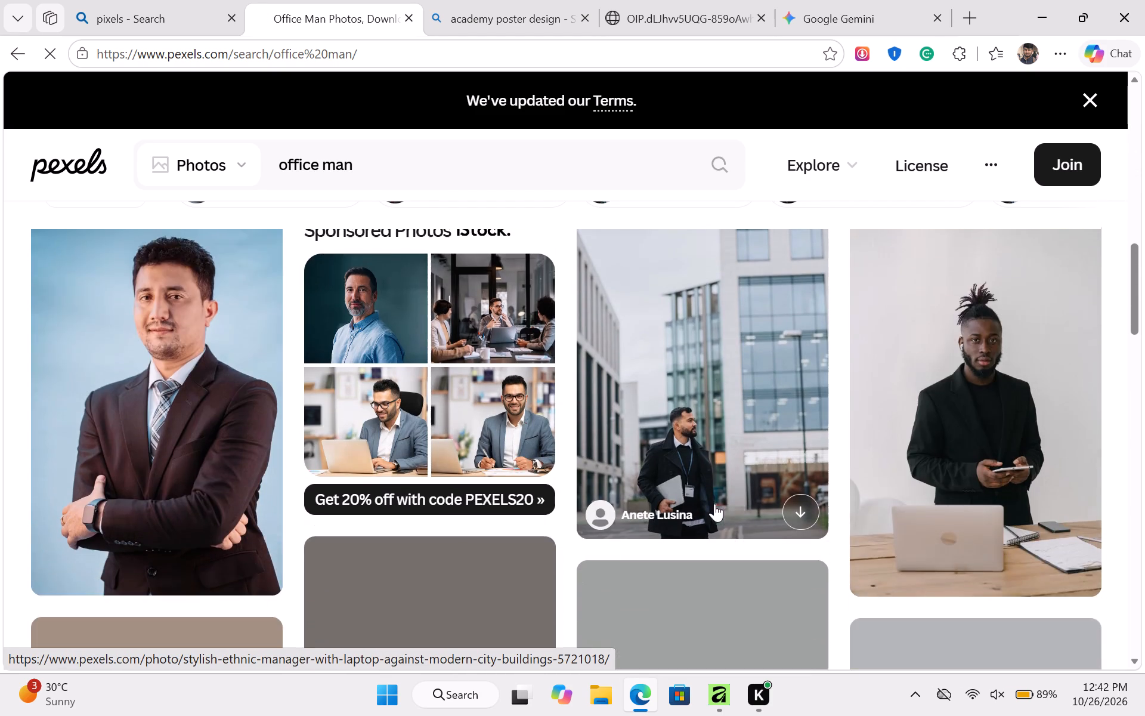
scroll(714, 504, "down", 1)
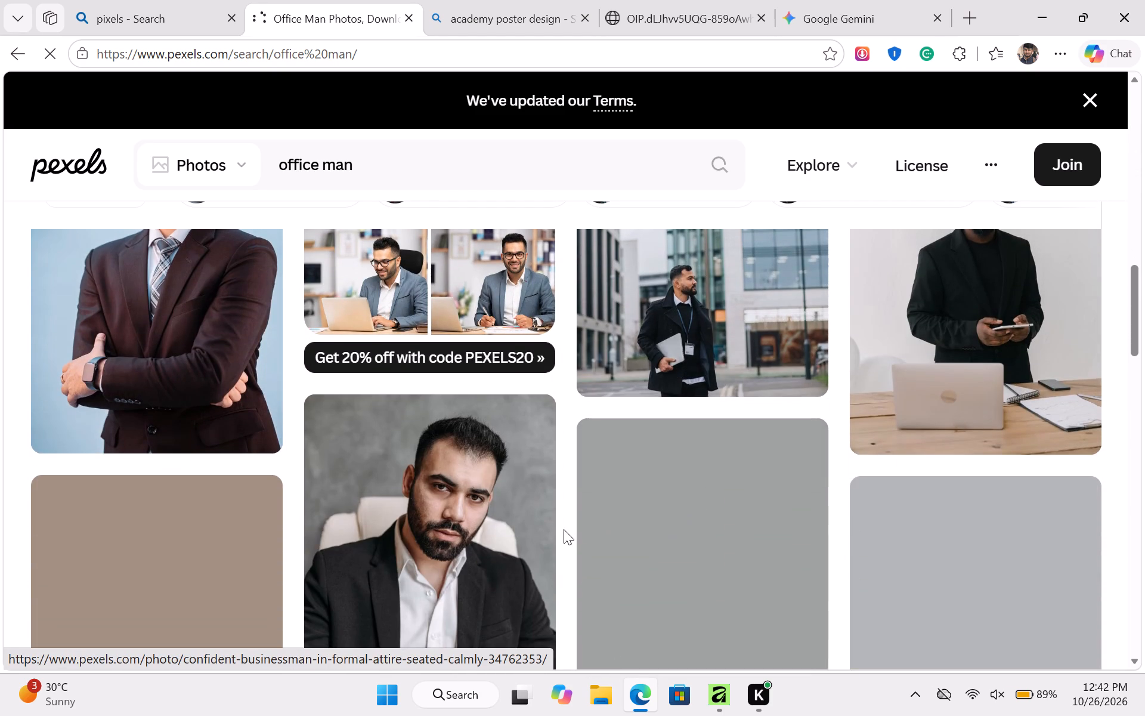
scroll(434, 499, "up", 3)
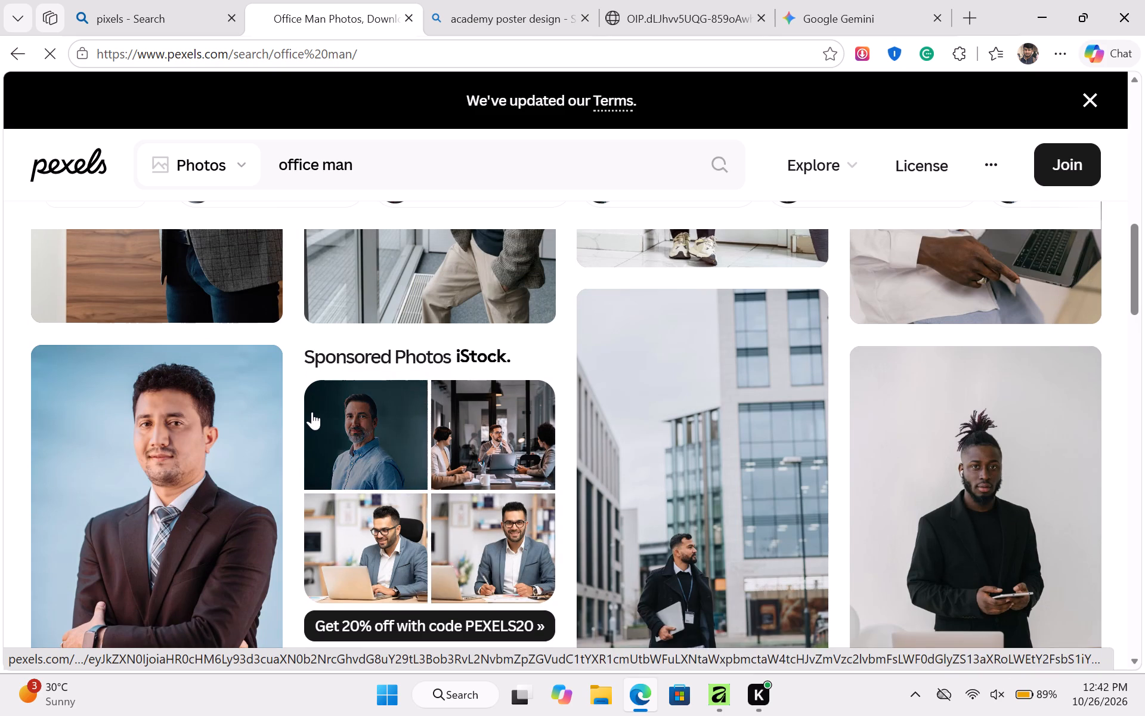
Download the free portrait of the man in a dark suit with crossed arms against blue, then return to the results.
right_click(122, 483)
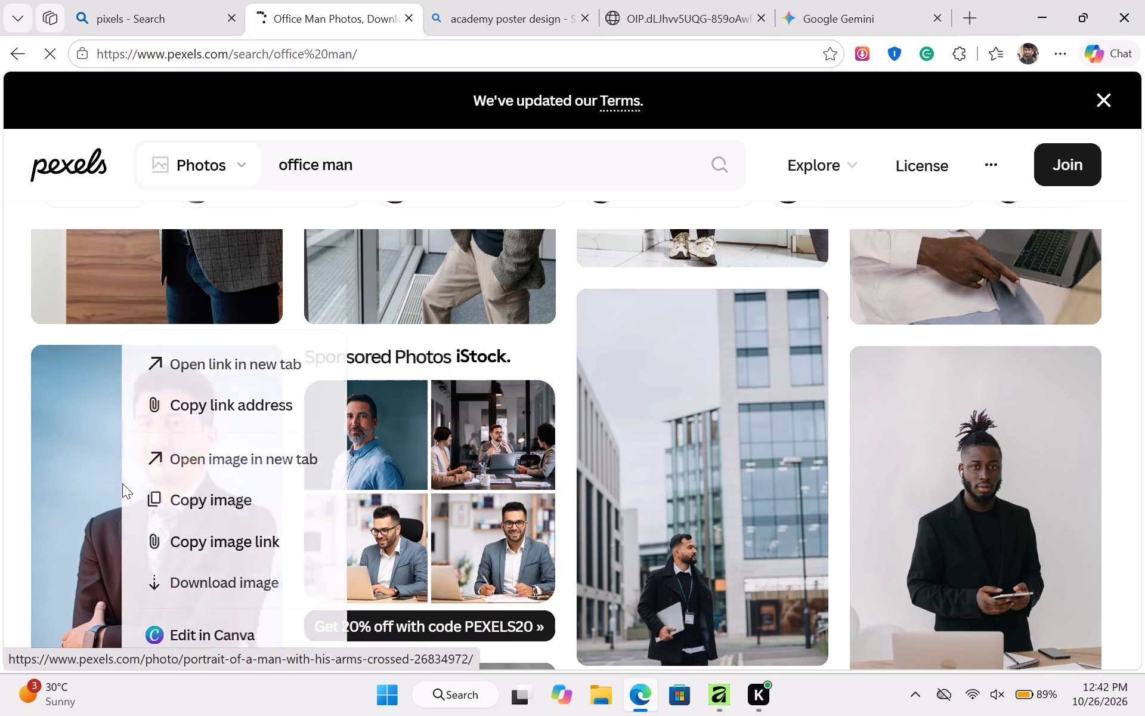
left_click(99, 476)
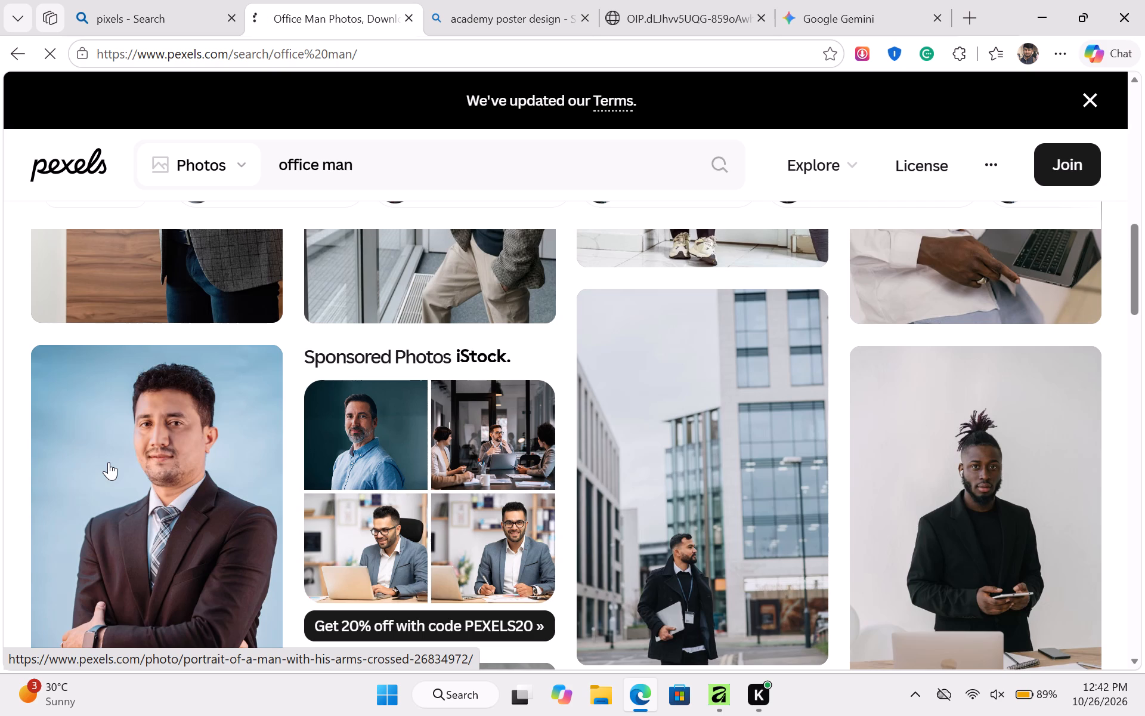
left_click(117, 470)
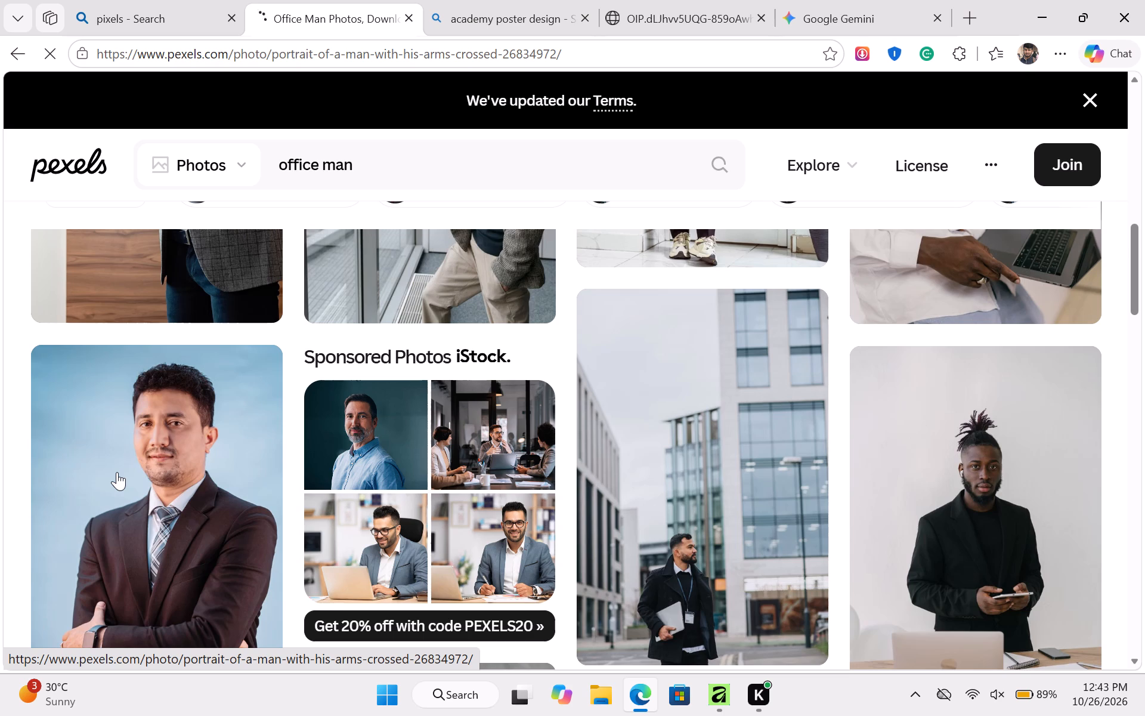
scroll(555, 477, "down", 2)
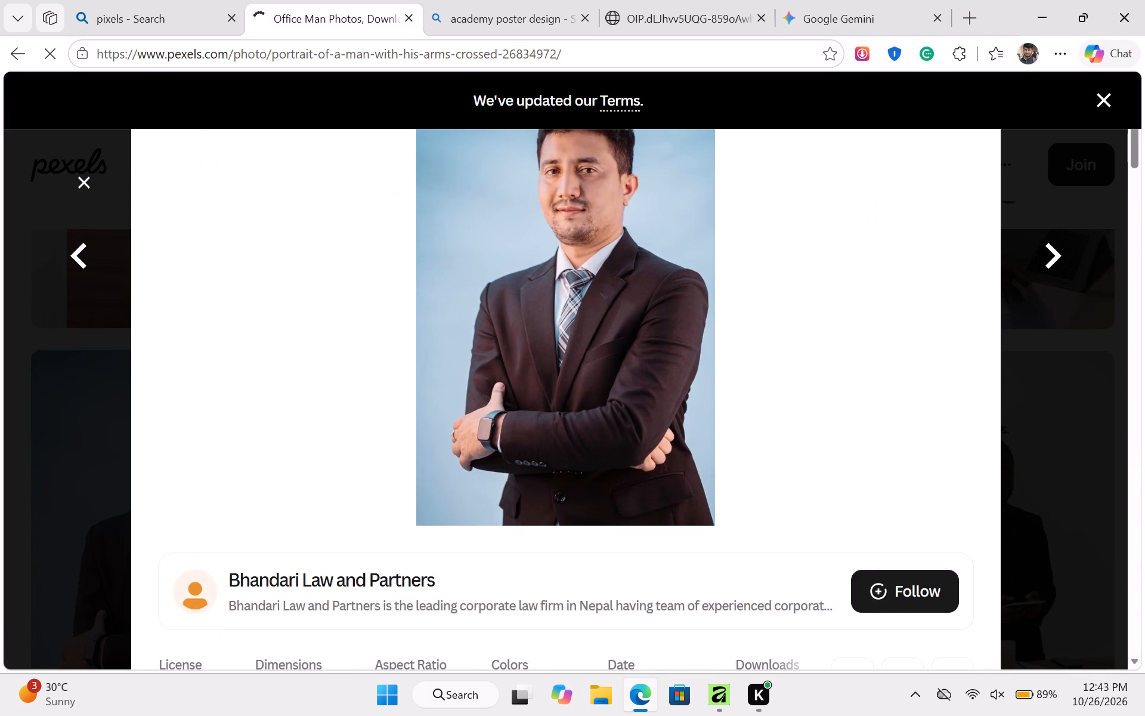
scroll(556, 479, "up", 2)
left_click(876, 200)
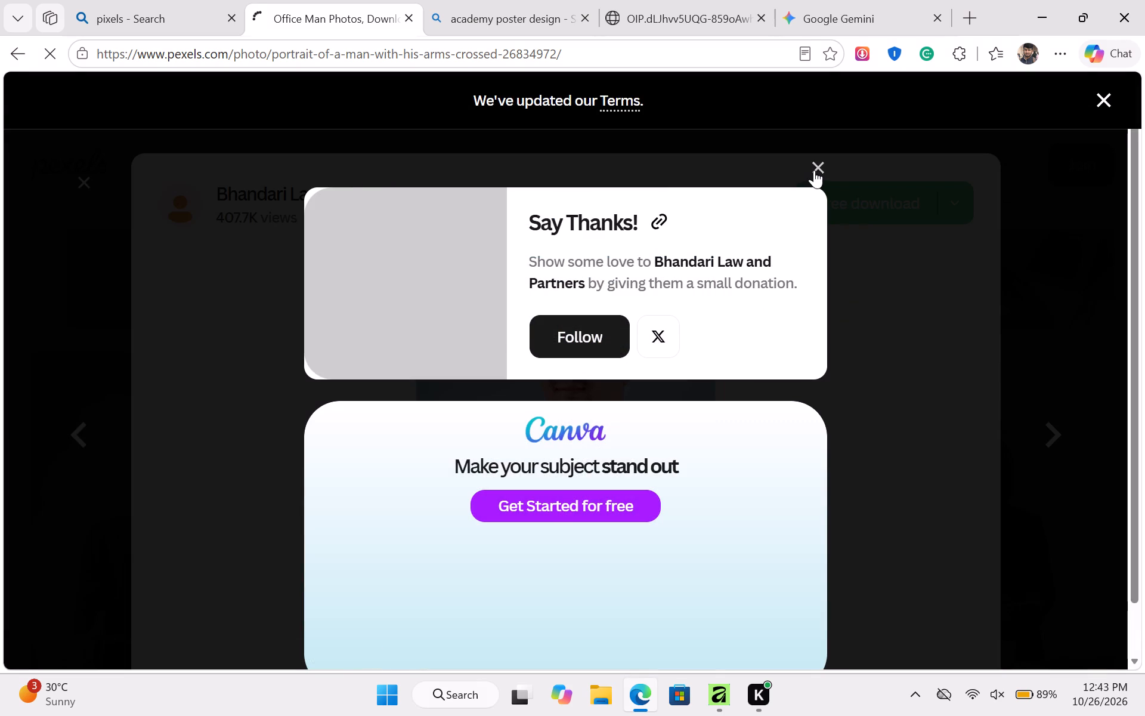
left_click(815, 169)
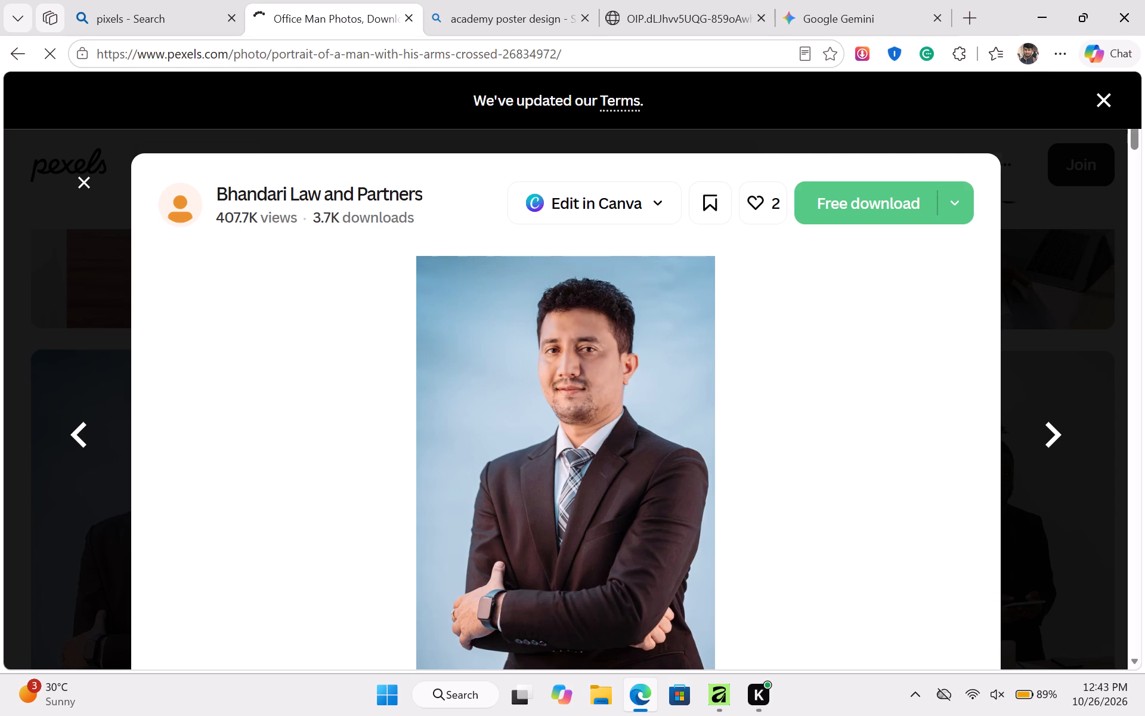
left_click(889, 202)
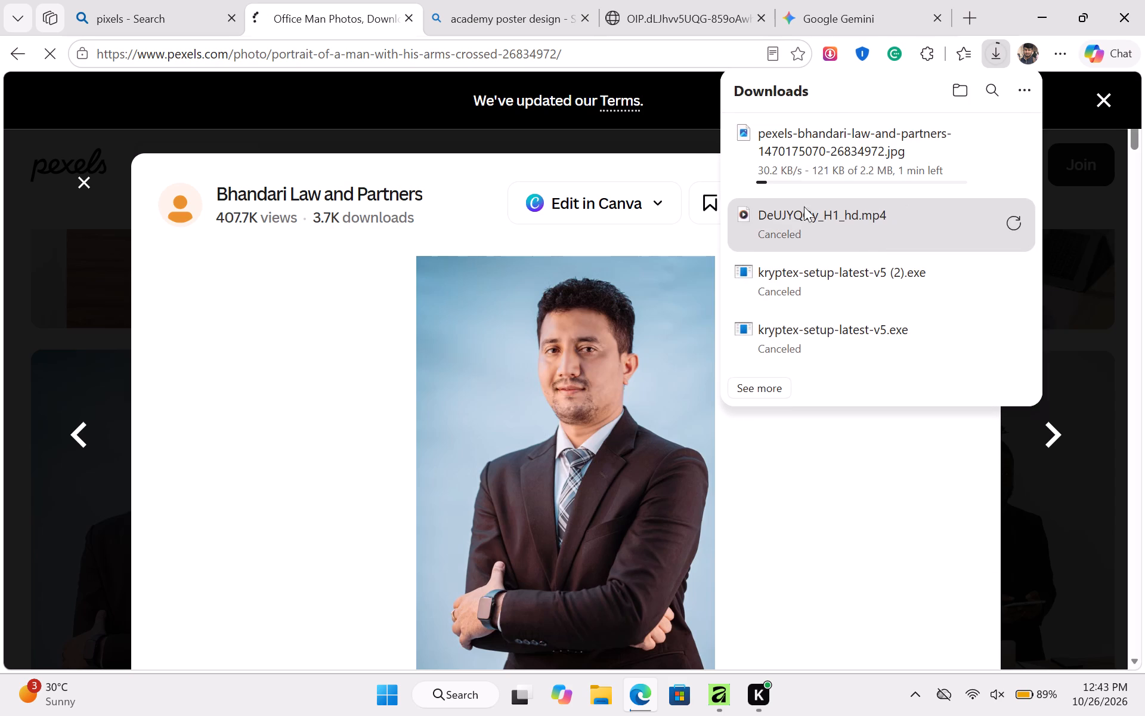
left_click(1073, 98)
left_click(1102, 103)
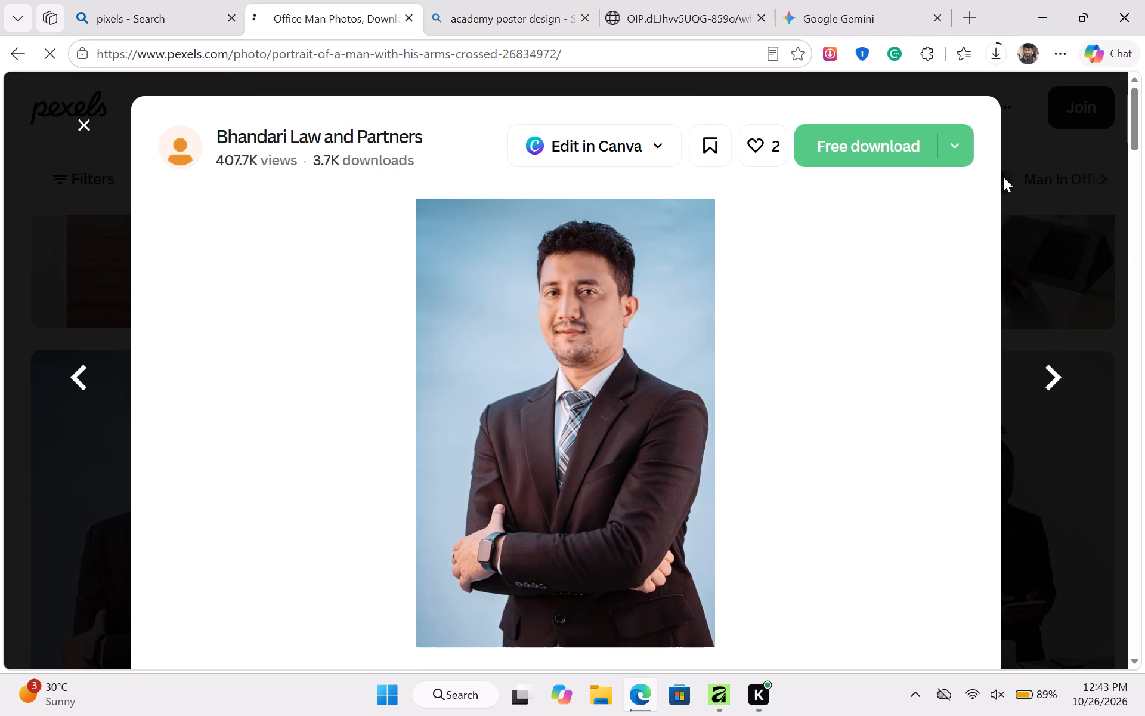
left_click(80, 130)
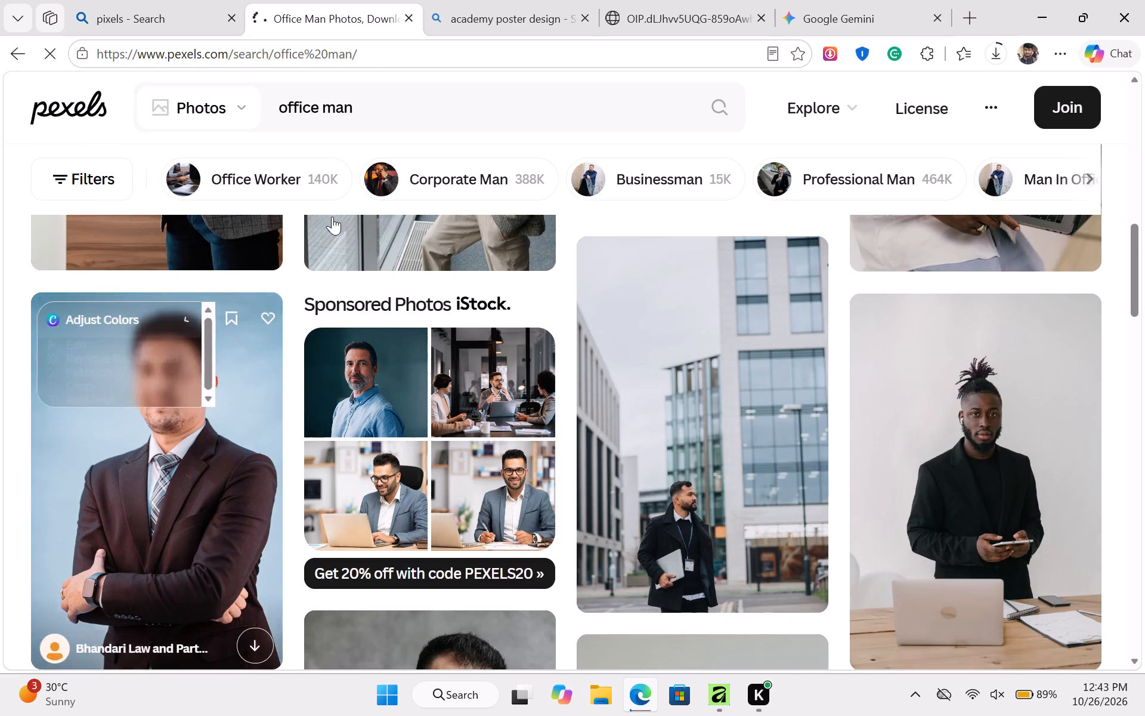
Search Pexels for "office worker" photos instead.
left_click(401, 104)
key("BackSpace")
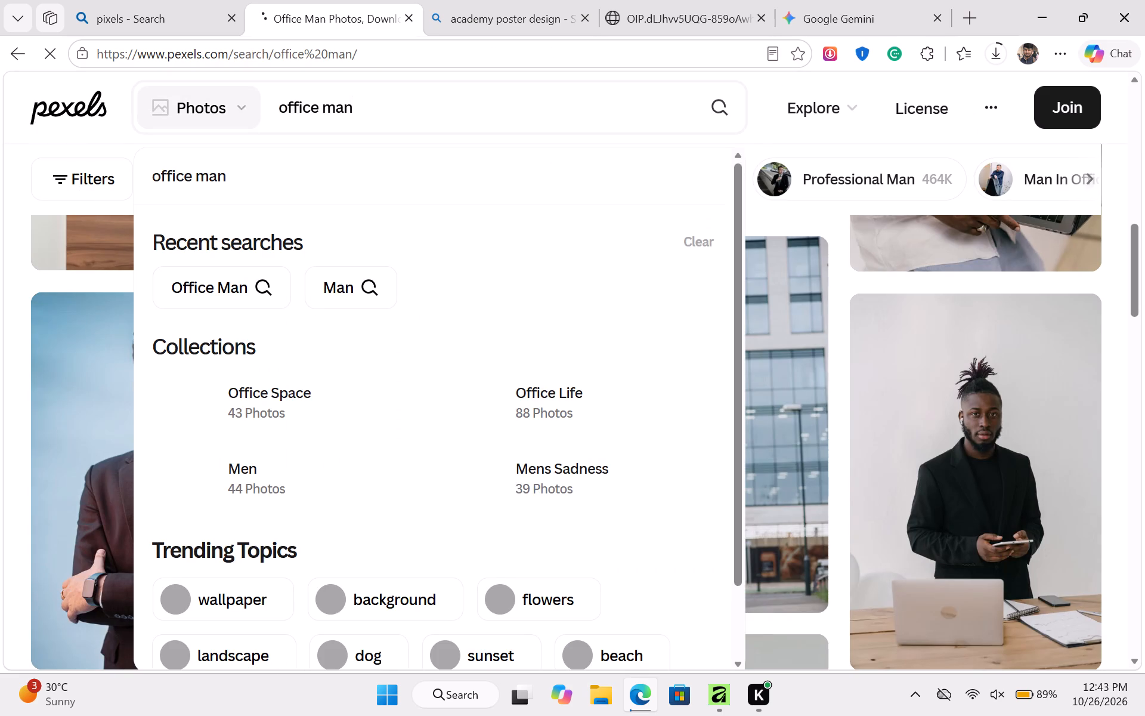
key("BackSpace")
key("BackSpace")
key("BackSpace")
key("BackSpace")
type("e")
key("space")
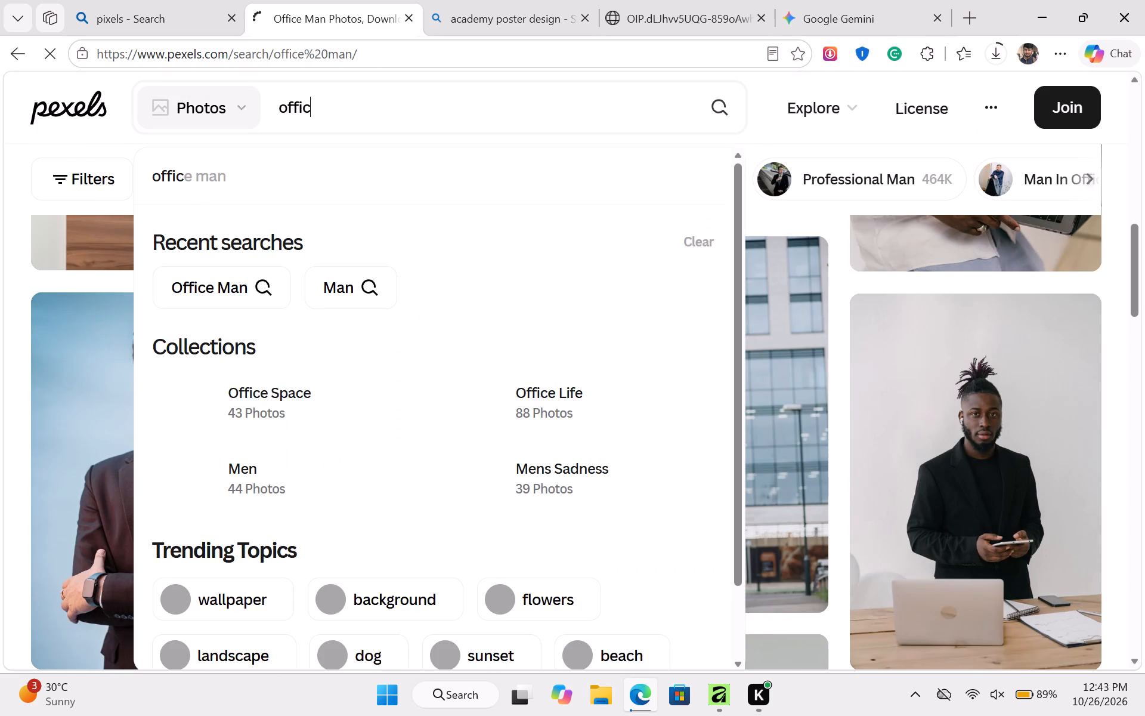
left_click(245, 316)
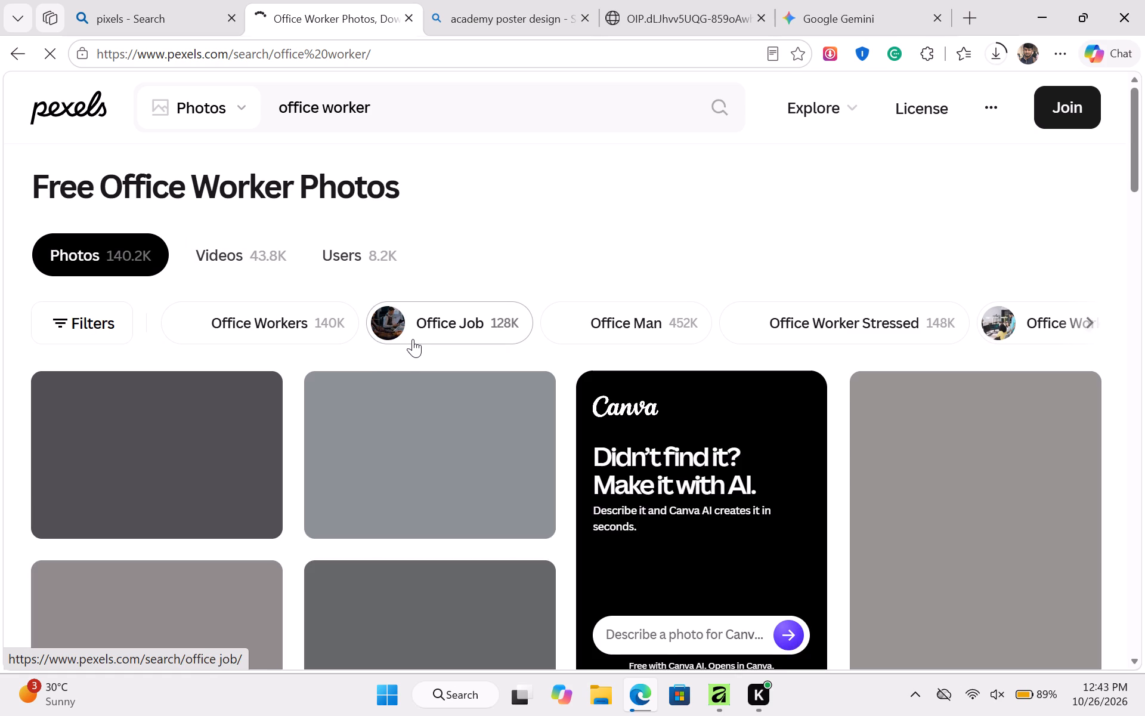
Look through the office worker results for further portraits suited to the remaining diamond frames.
scroll(413, 340, "down", 5)
scroll(413, 340, "up", 4)
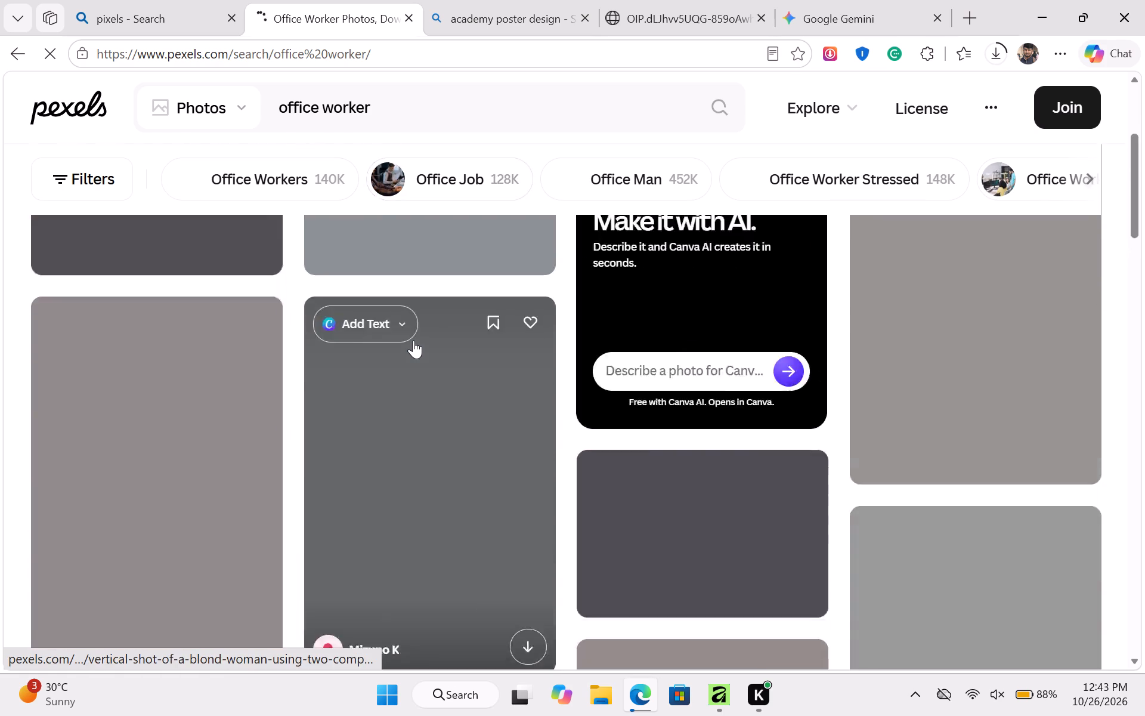
scroll(413, 340, "down", 6)
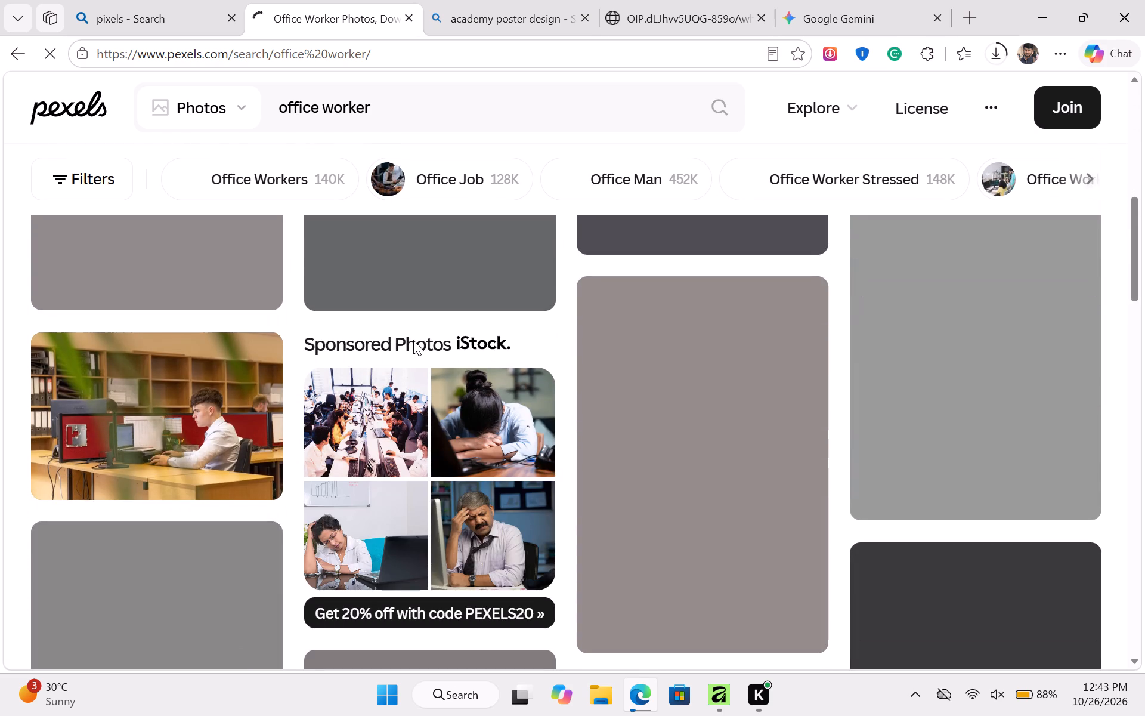
scroll(413, 340, "down", 3)
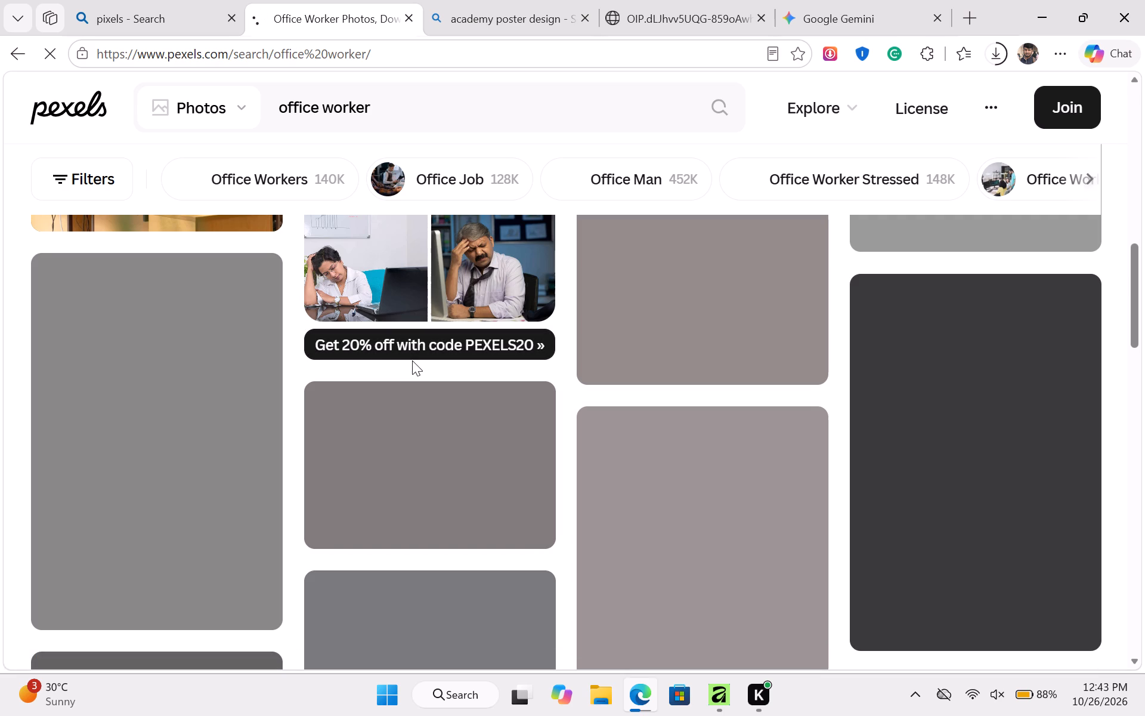
scroll(411, 361, "up", 1)
scroll(411, 361, "down", 1)
scroll(411, 361, "up", 3)
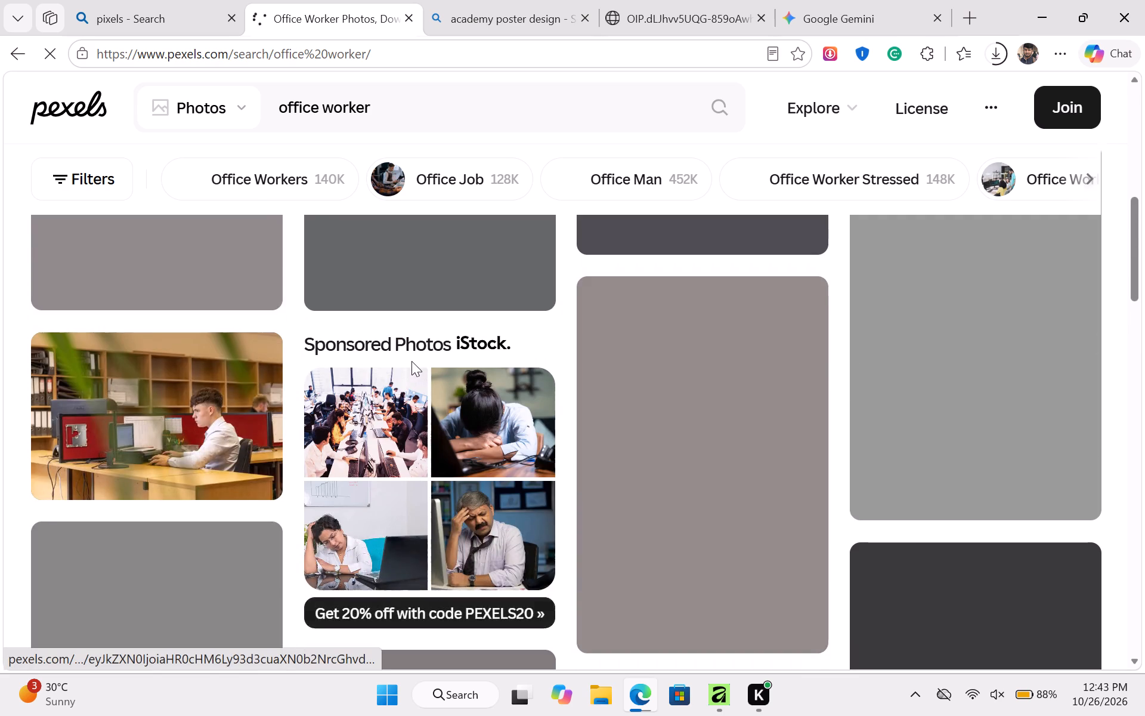
scroll(411, 361, "up", 7)
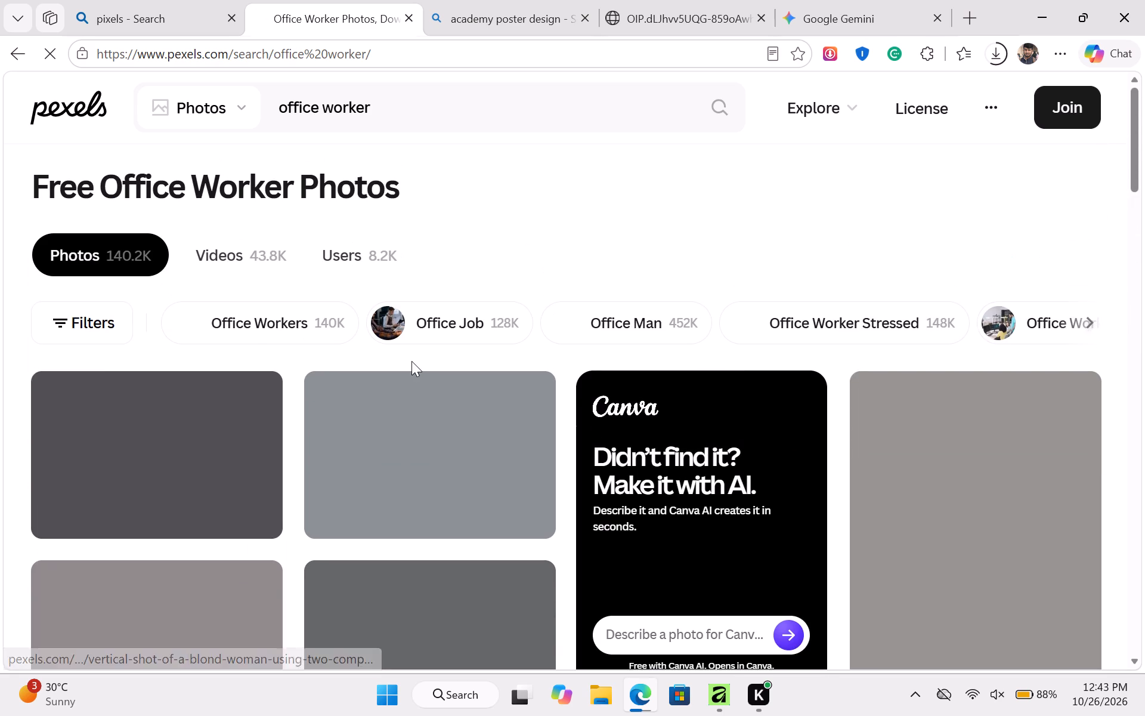
scroll(411, 361, "down", 8)
scroll(411, 361, "up", 1)
scroll(411, 361, "down", 1)
scroll(411, 361, "up", 1)
scroll(411, 361, "down", 1)
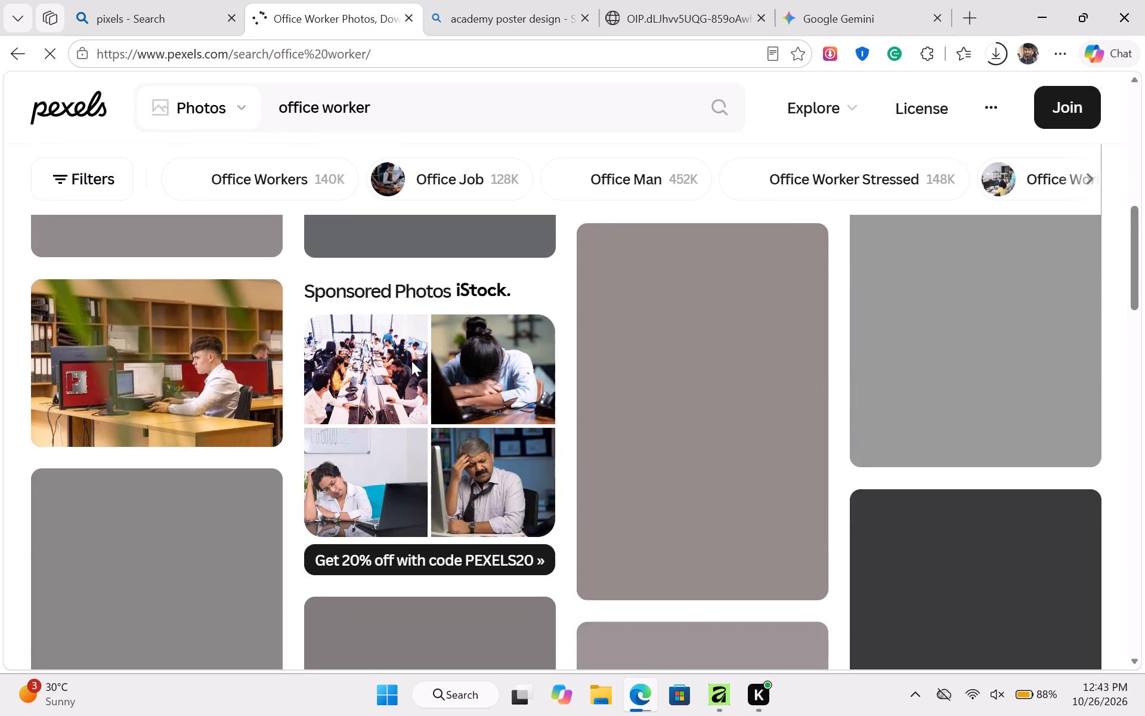
scroll(411, 361, "up", 1)
scroll(411, 361, "down", 3)
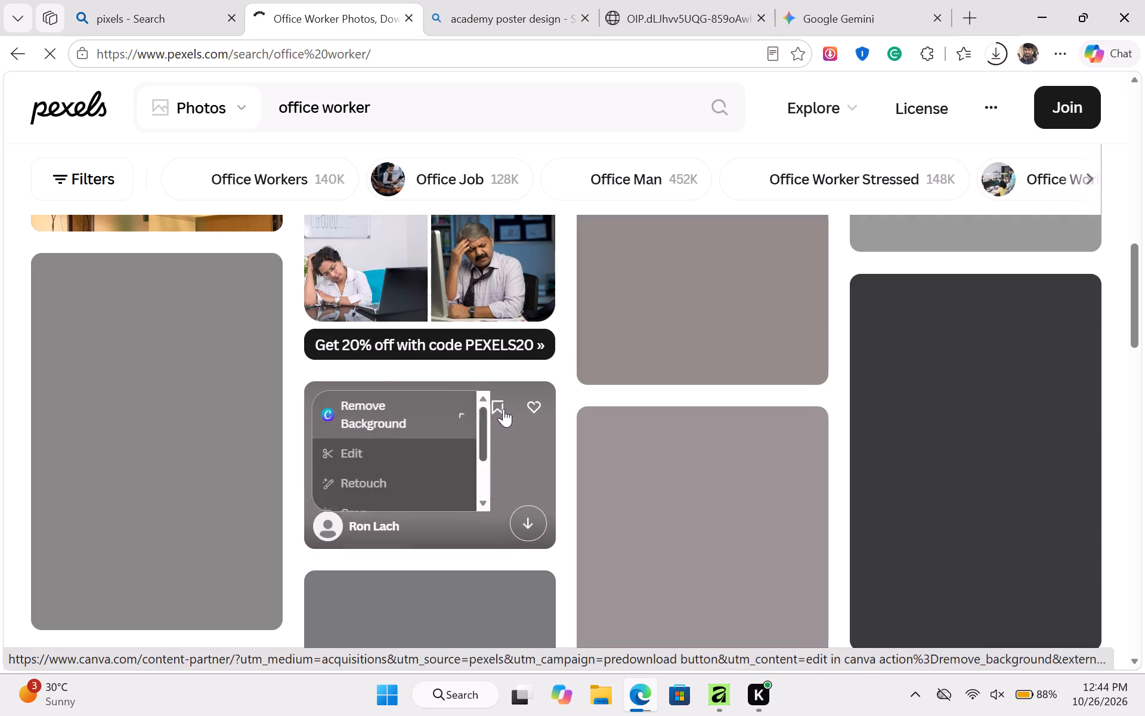
Switch to Affinity and place the downloaded portrait of the man in the dark suit on the poster at default size.
left_click(717, 687)
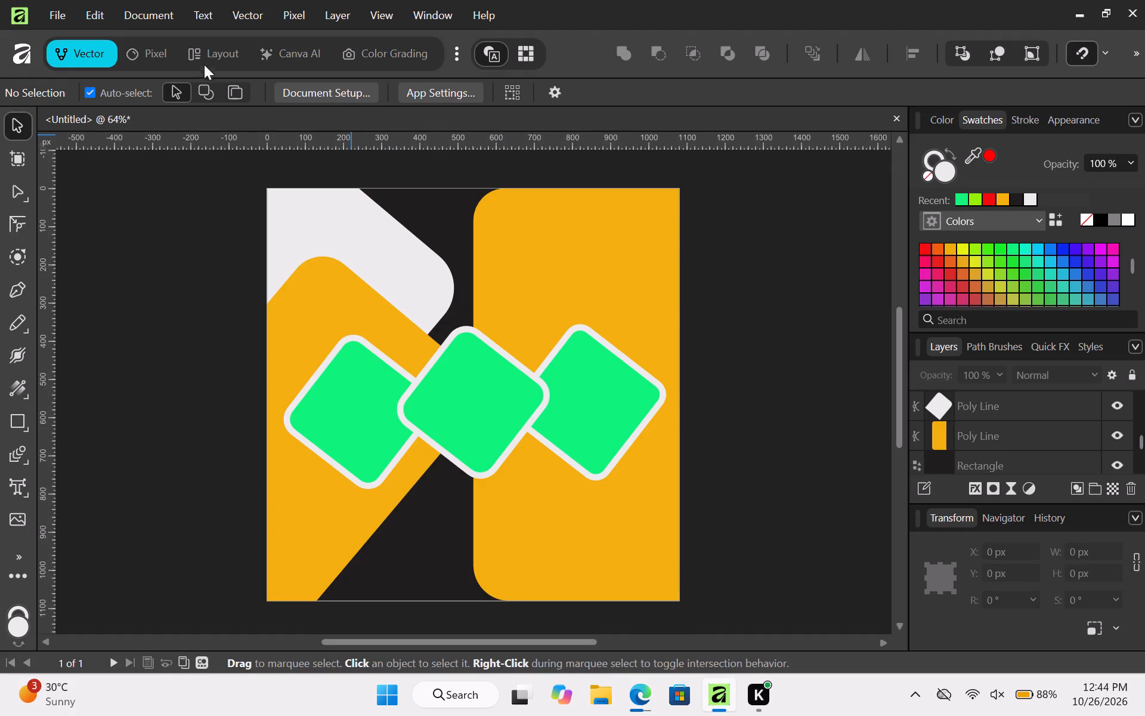
left_click(57, 25)
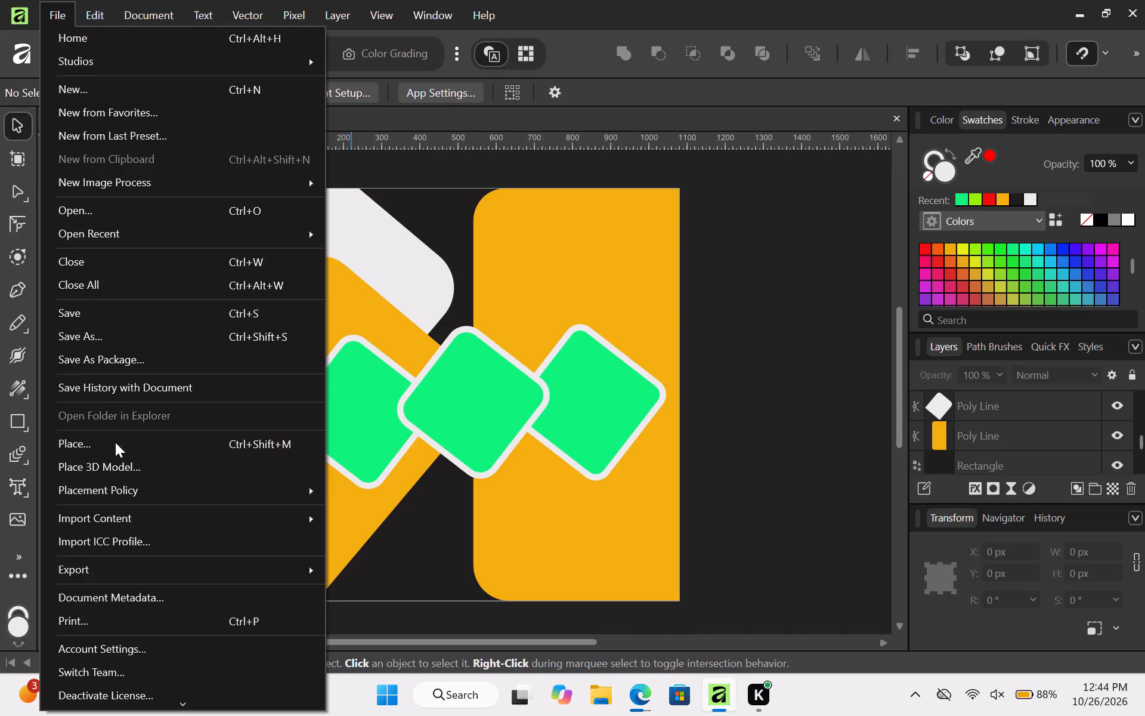
left_click(115, 443)
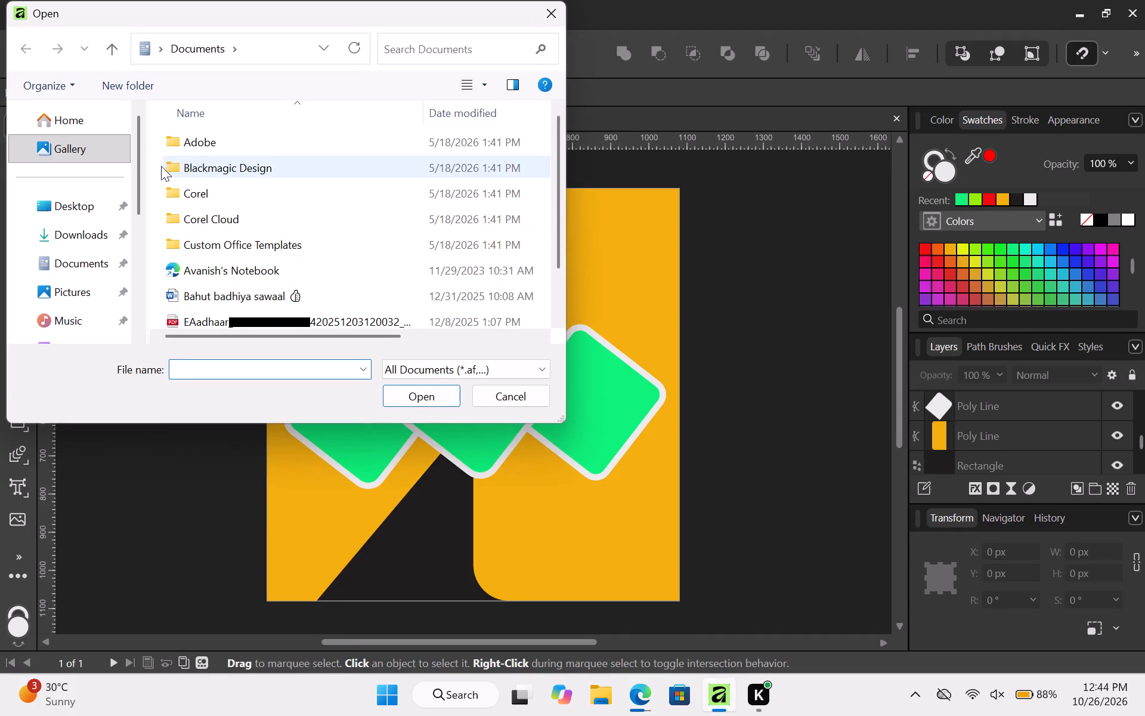
left_click(82, 242)
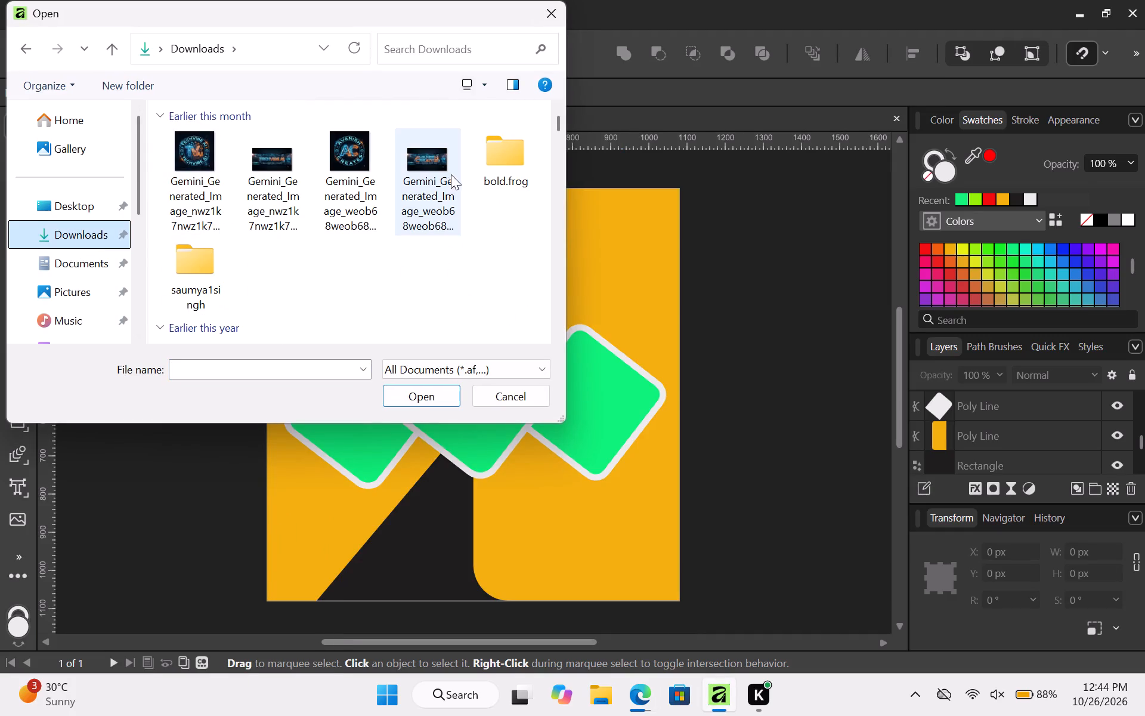
scroll(401, 232, "down", 1)
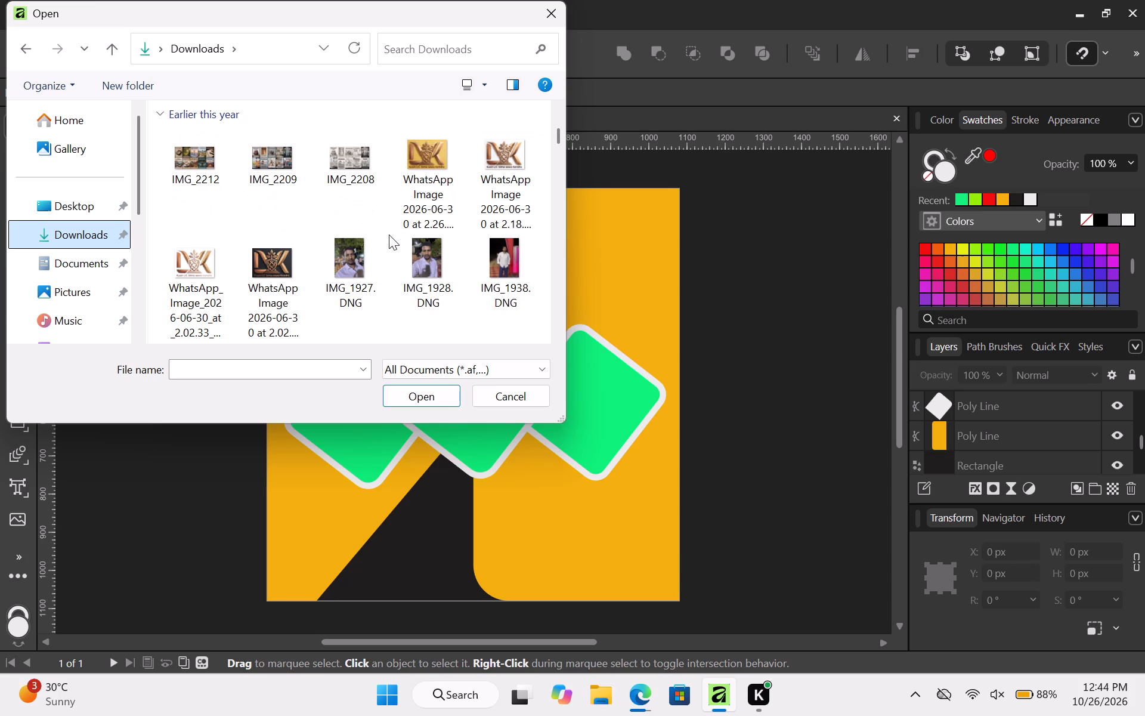
scroll(389, 234, "up", 3)
left_click(642, 696)
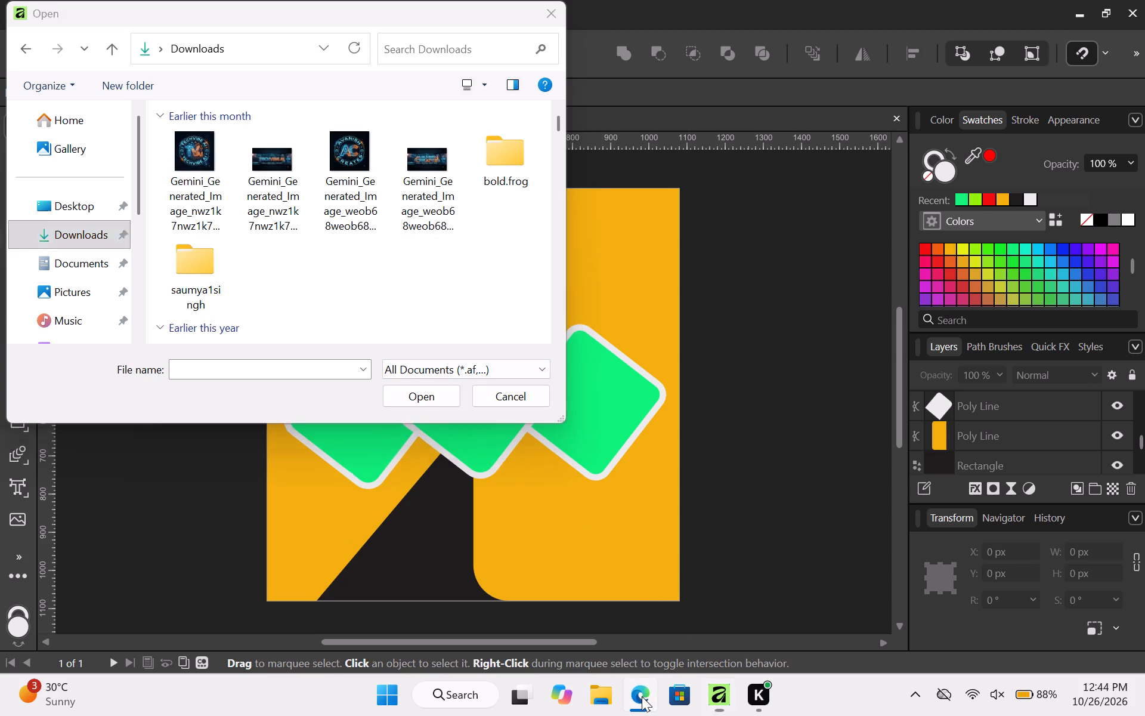
left_click(987, 57)
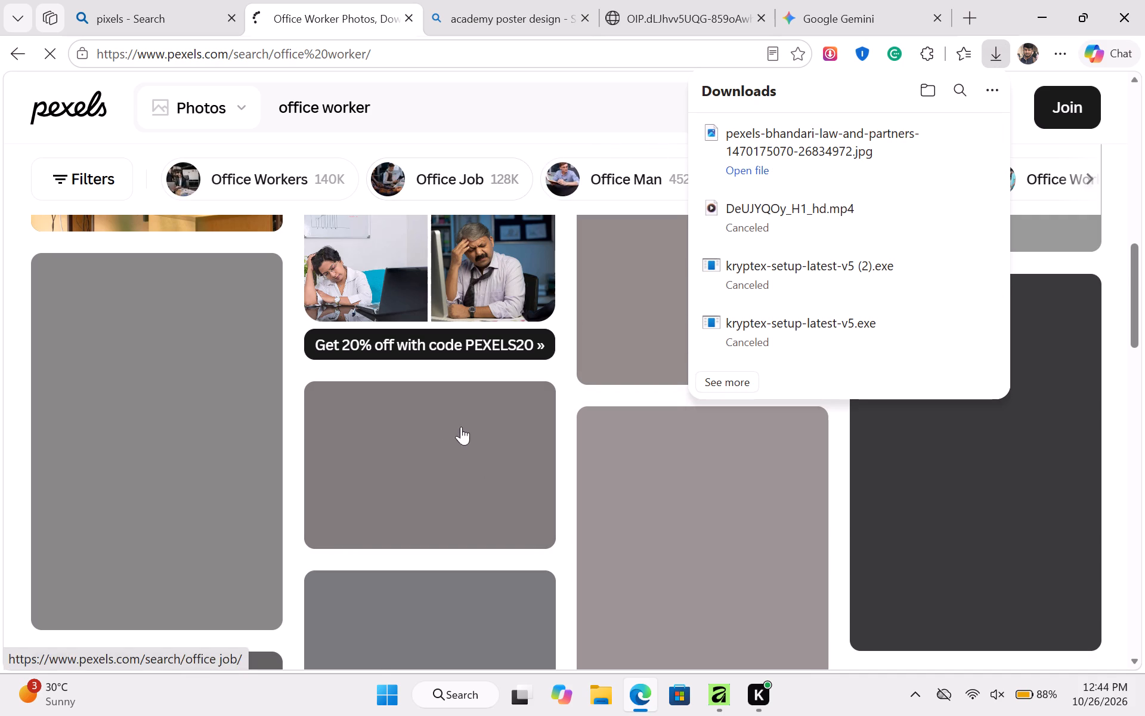
left_click(706, 705)
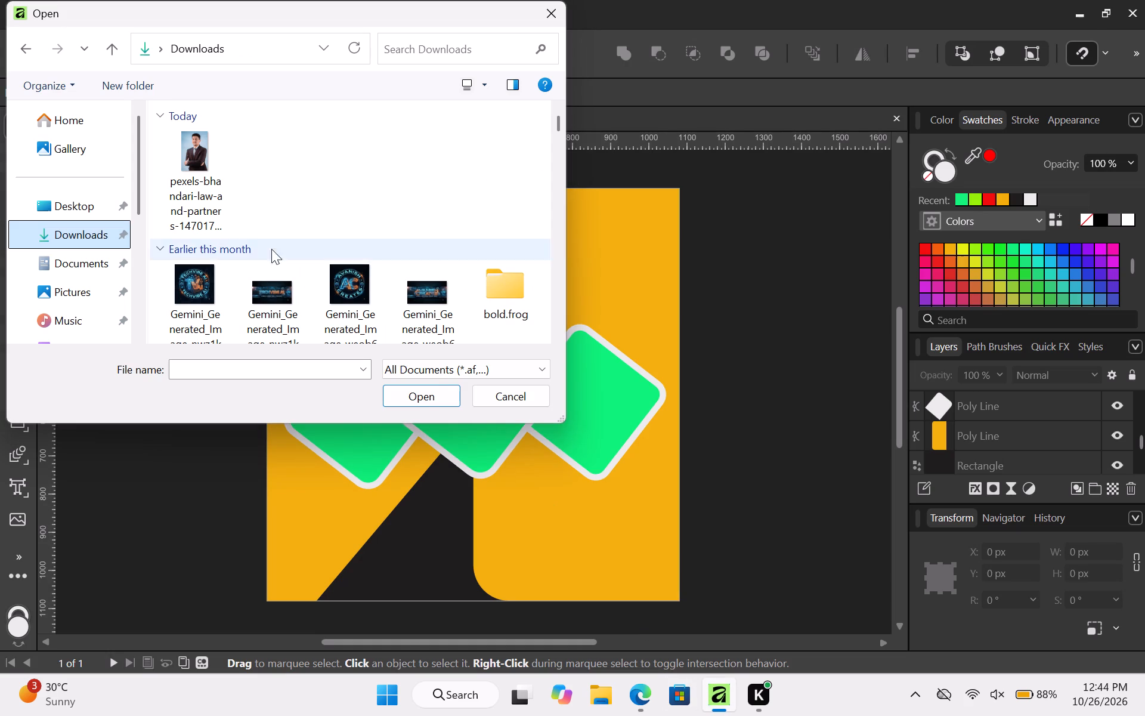
left_click(184, 158)
left_click(414, 397)
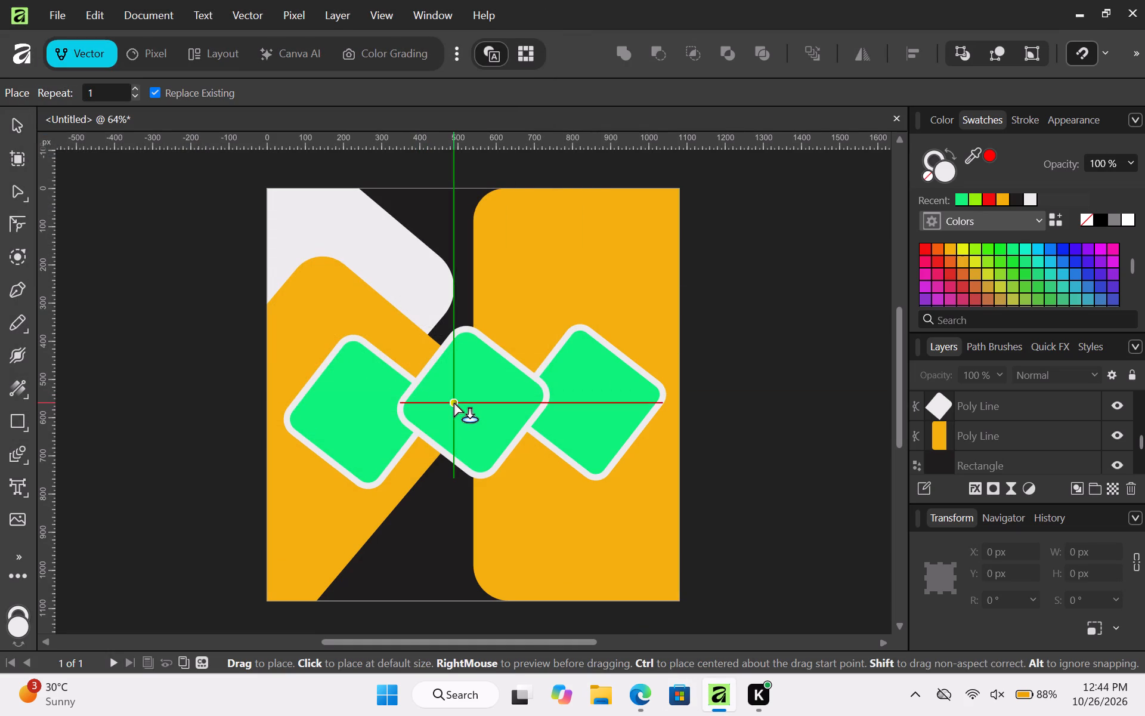
left_click(460, 404)
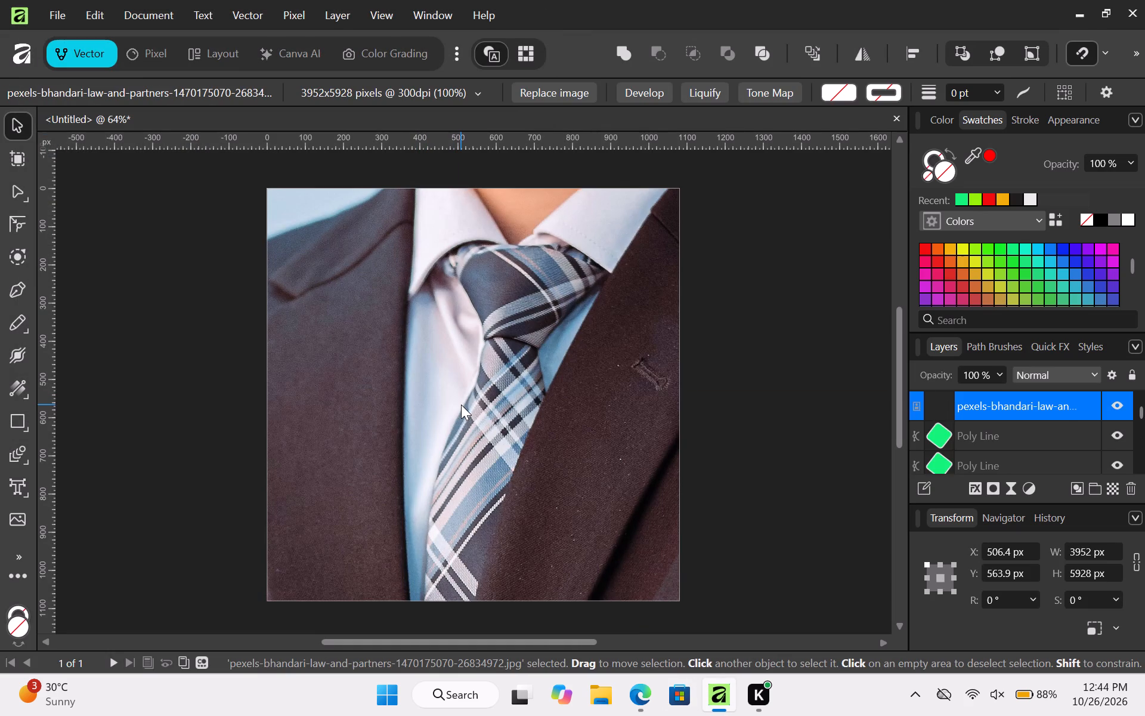
Nest the portrait inside the middle diamond's layer so that the diamond clips it.
left_click_drag(1030, 400, 1029, 434)
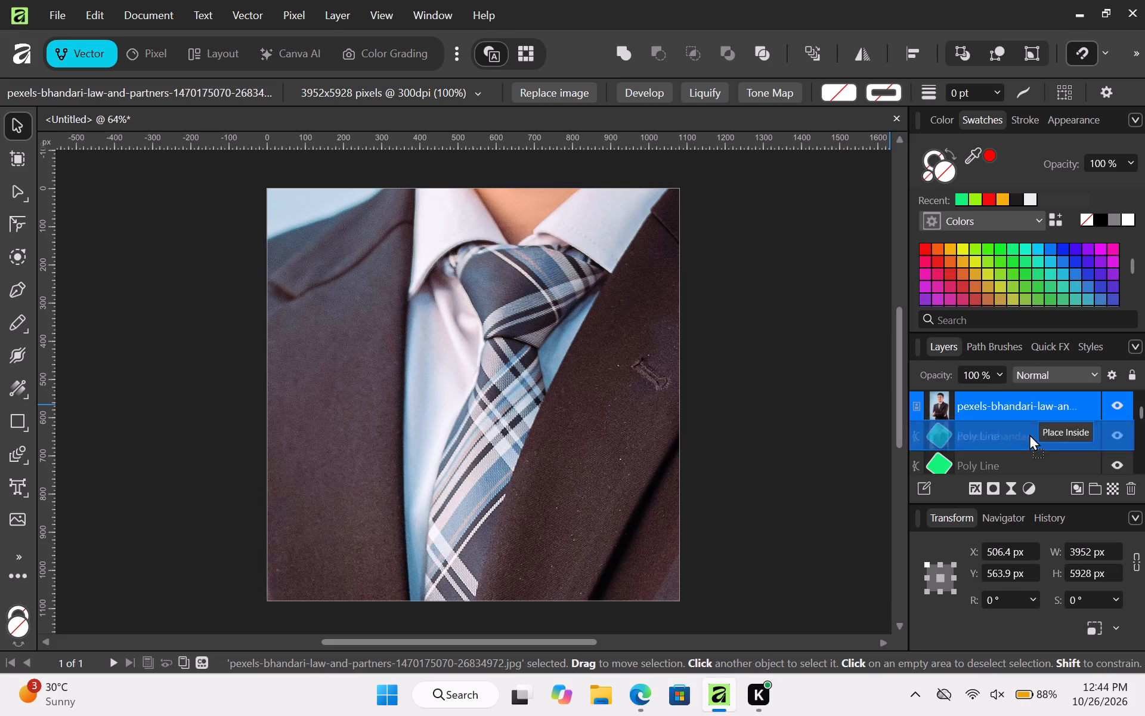
left_click_drag(1029, 434, 1028, 435)
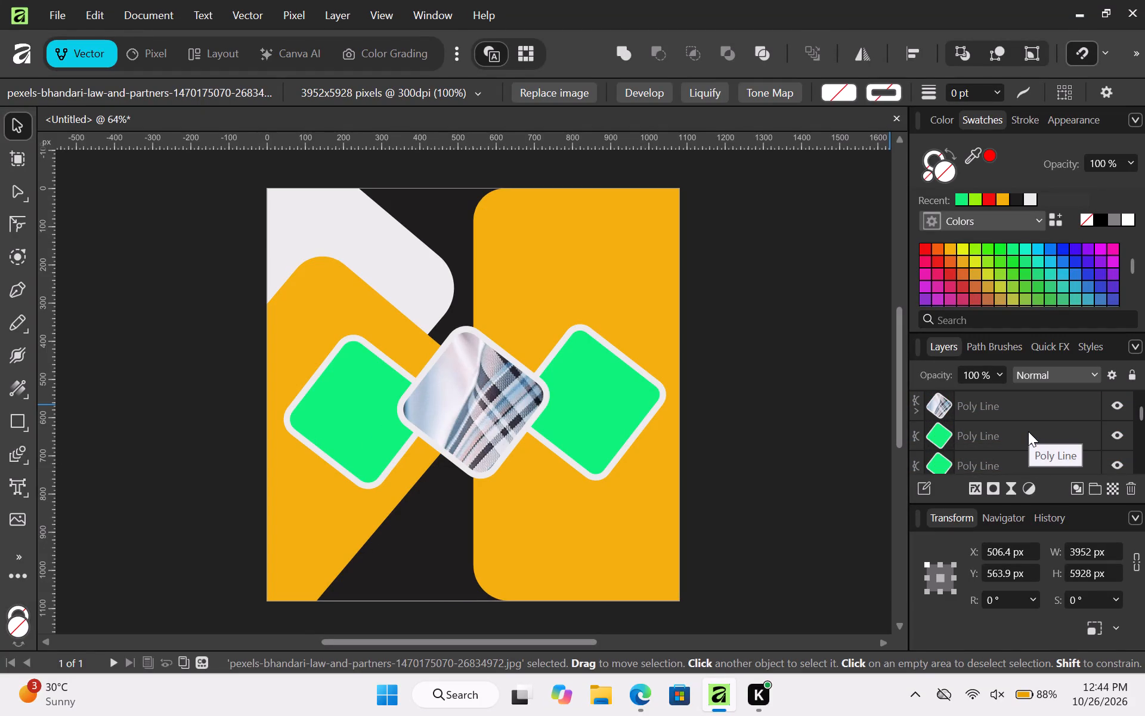
Set the nested portrait's width and height to 300 px each.
left_click(917, 407)
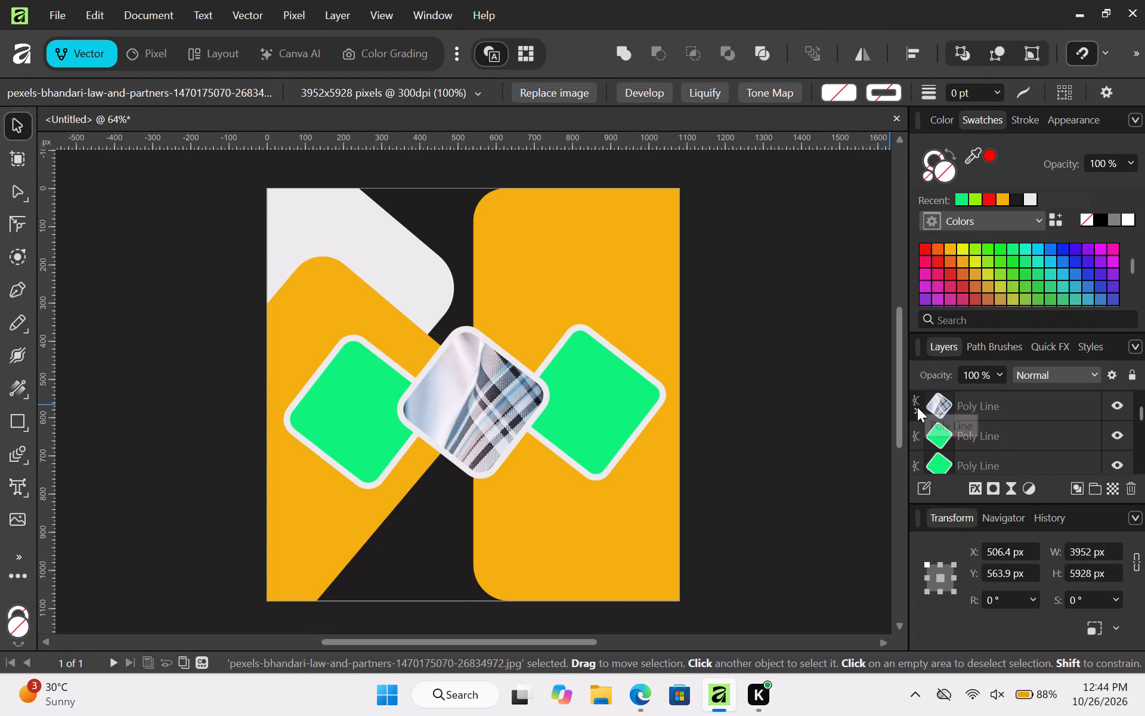
left_click(972, 435)
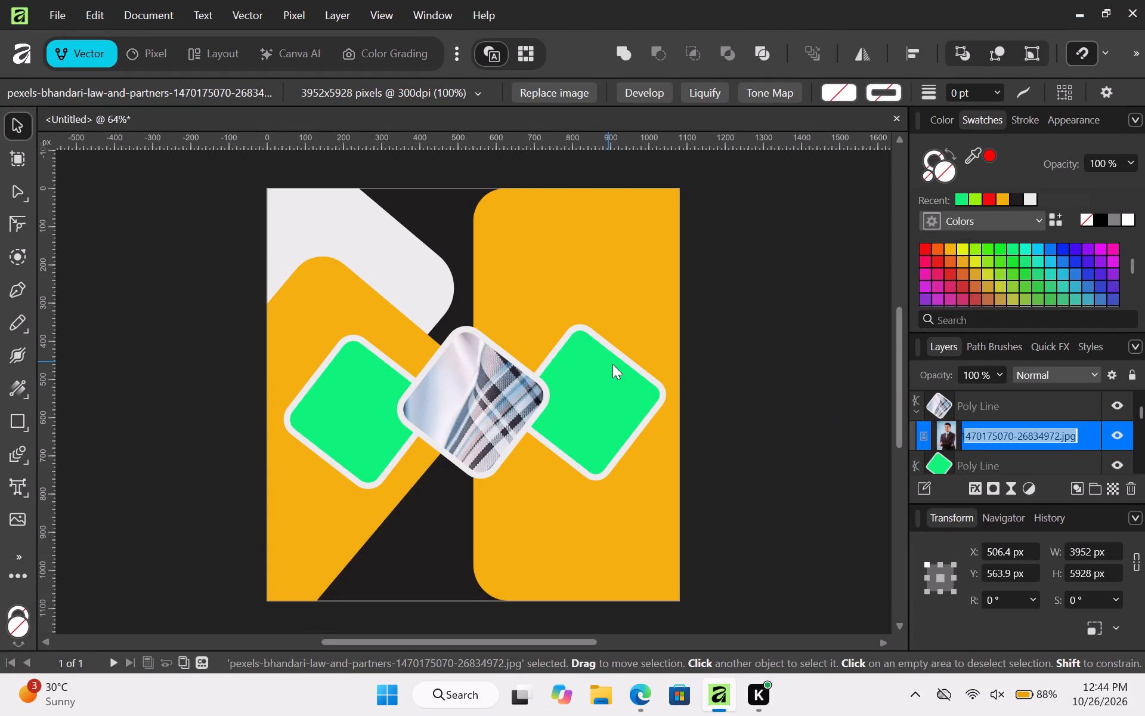
scroll(620, 374, "down", 1)
scroll(655, 391, "down", 3, "ctrl")
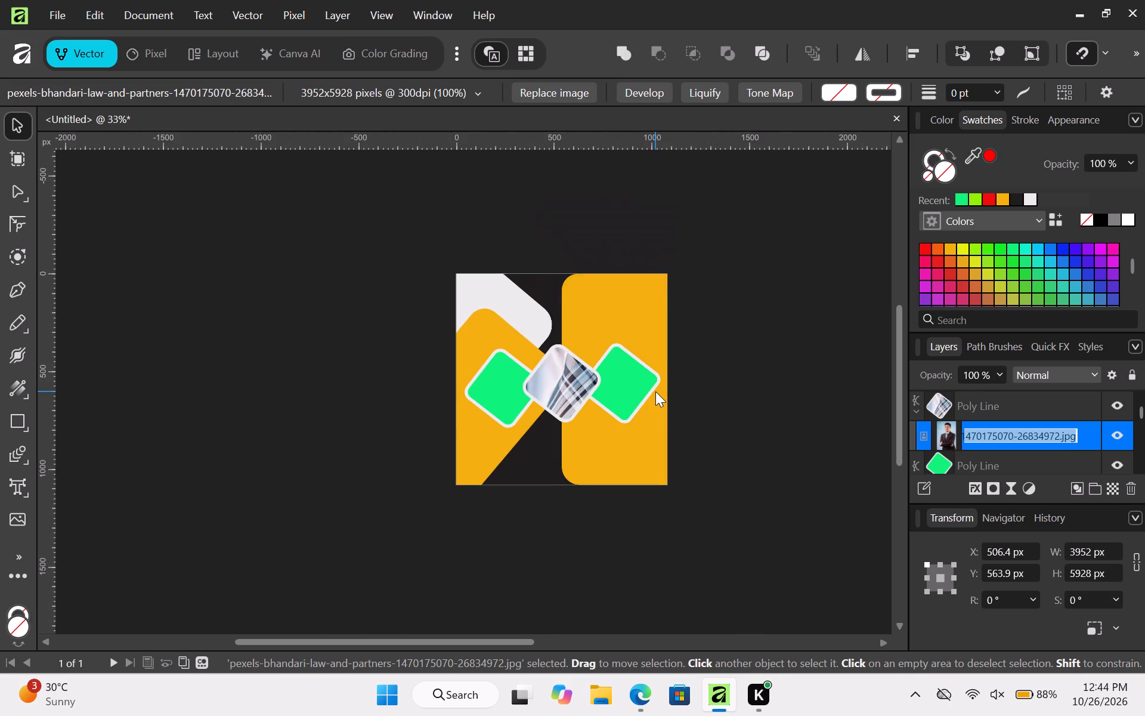
scroll(169, 437, "down", 3, "ctrl")
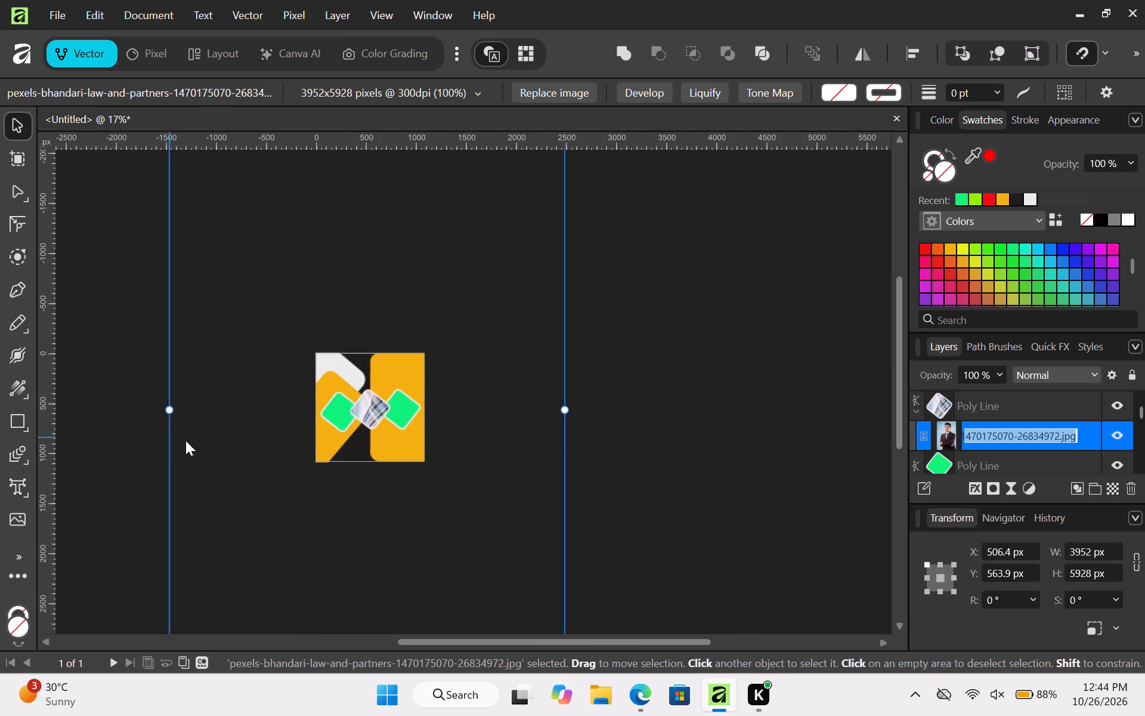
left_click(1087, 550)
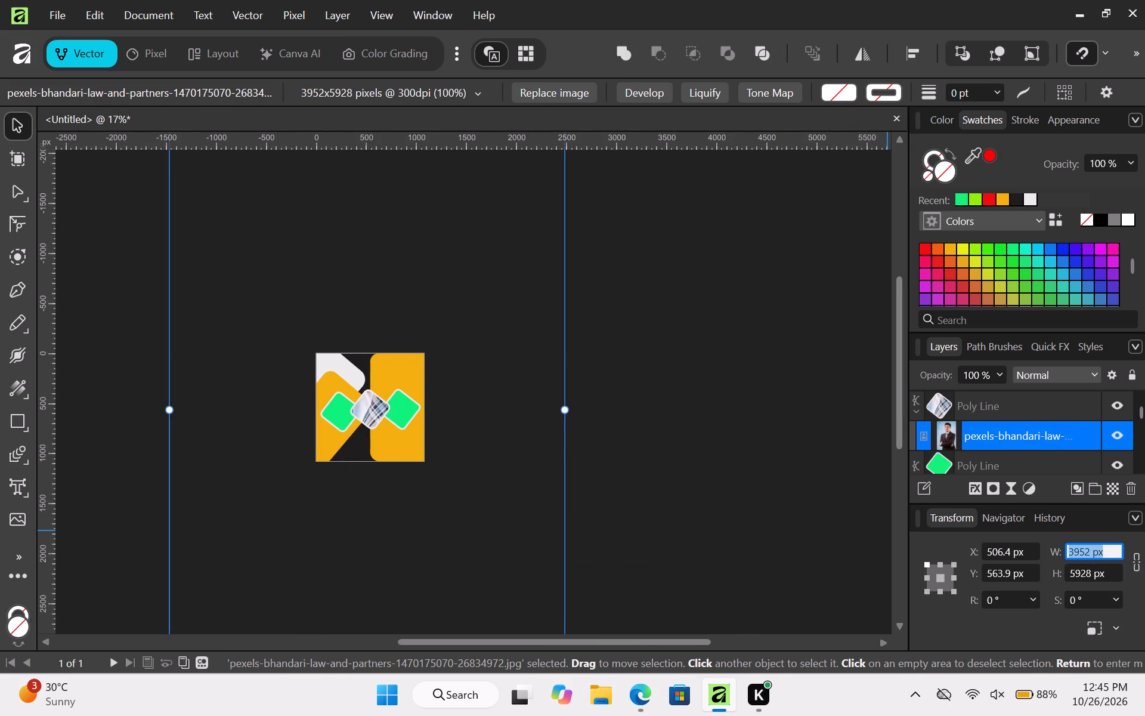
type("300")
key("Tab")
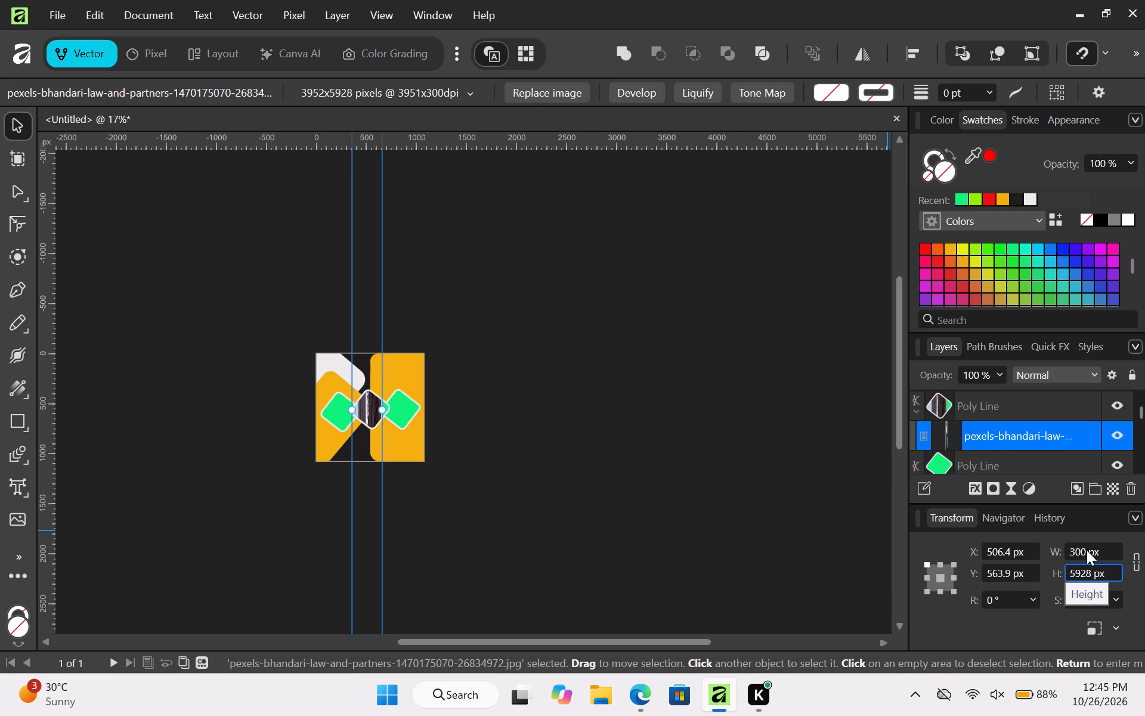
type("300")
key("Tab")
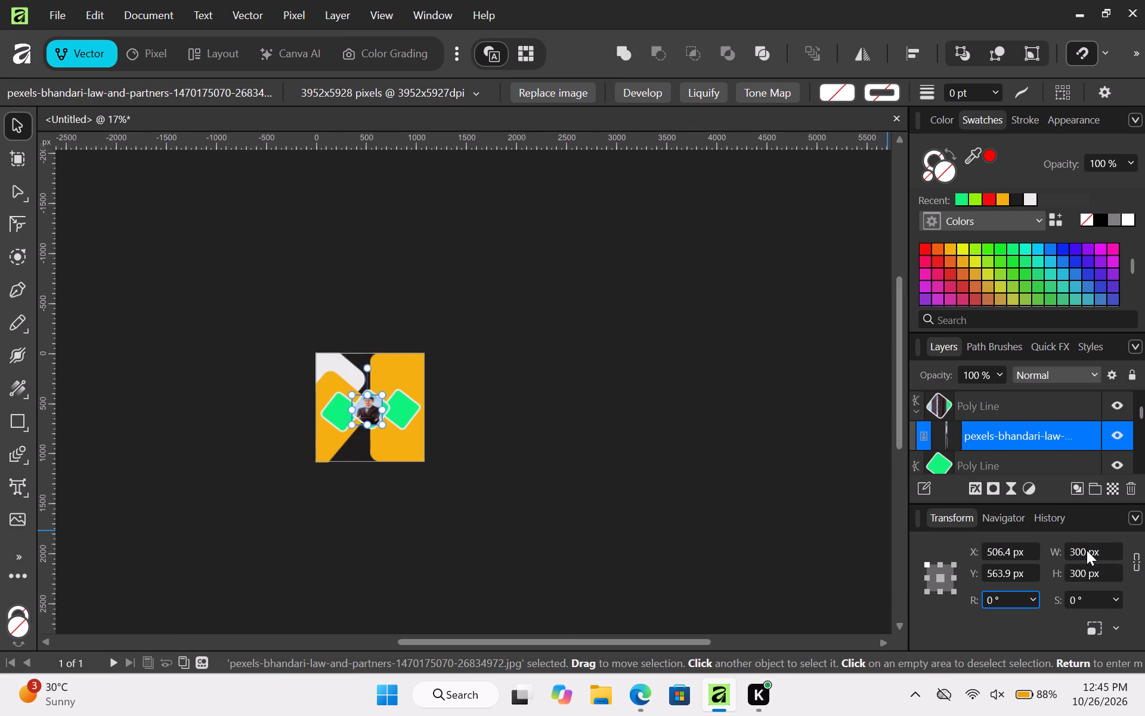
Examine up close how the portrait sits within the middle diamond frame.
scroll(307, 437, "down", 1)
scroll(307, 437, "up", 4)
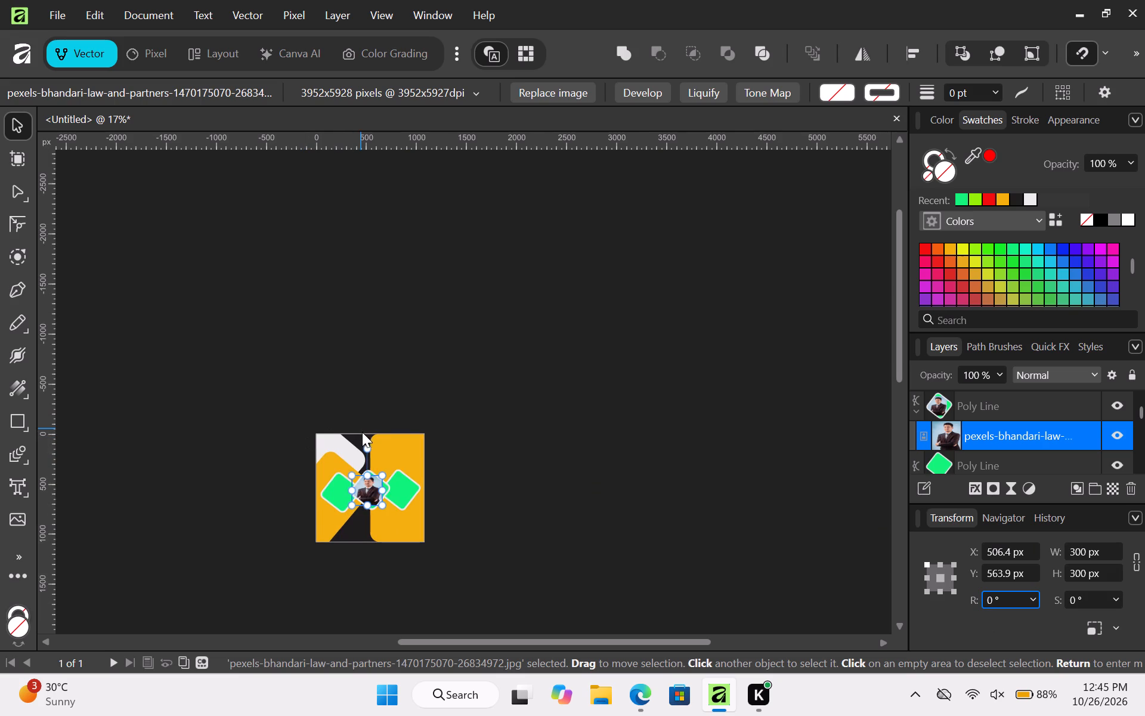
scroll(364, 436, "down", 3)
scroll(366, 452, "up", 2, "ctrl")
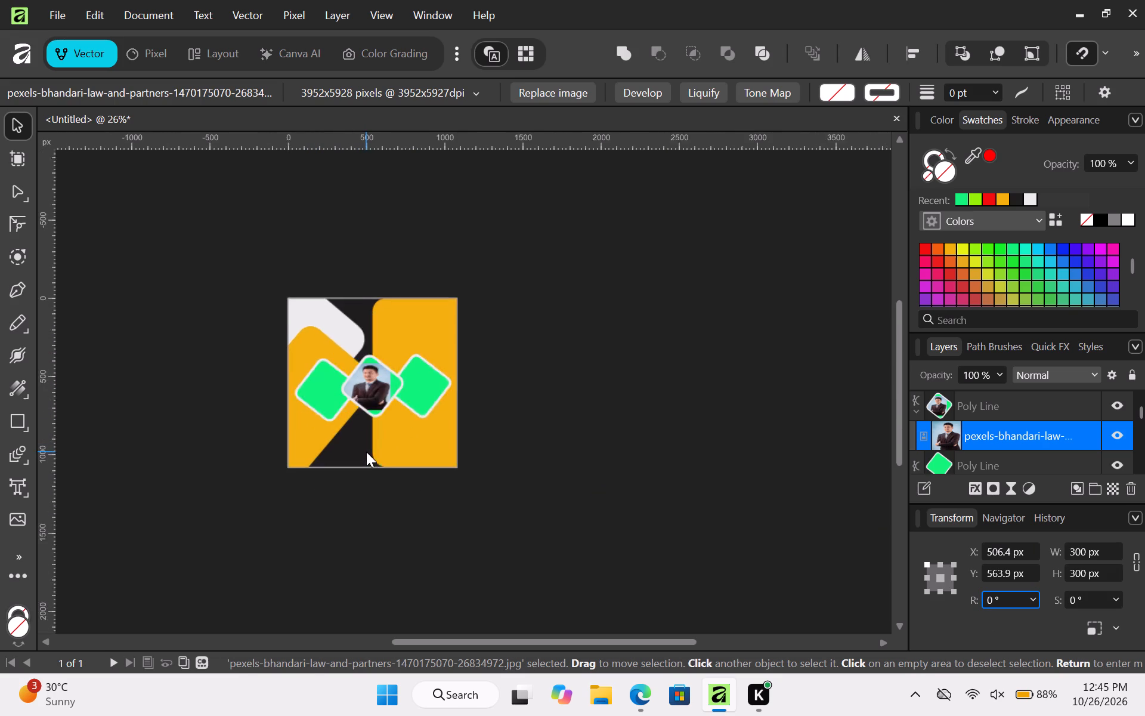
scroll(366, 452, "up", 3, "ctrl")
scroll(275, 266, "up", 4)
scroll(359, 402, "up", 1, "ctrl")
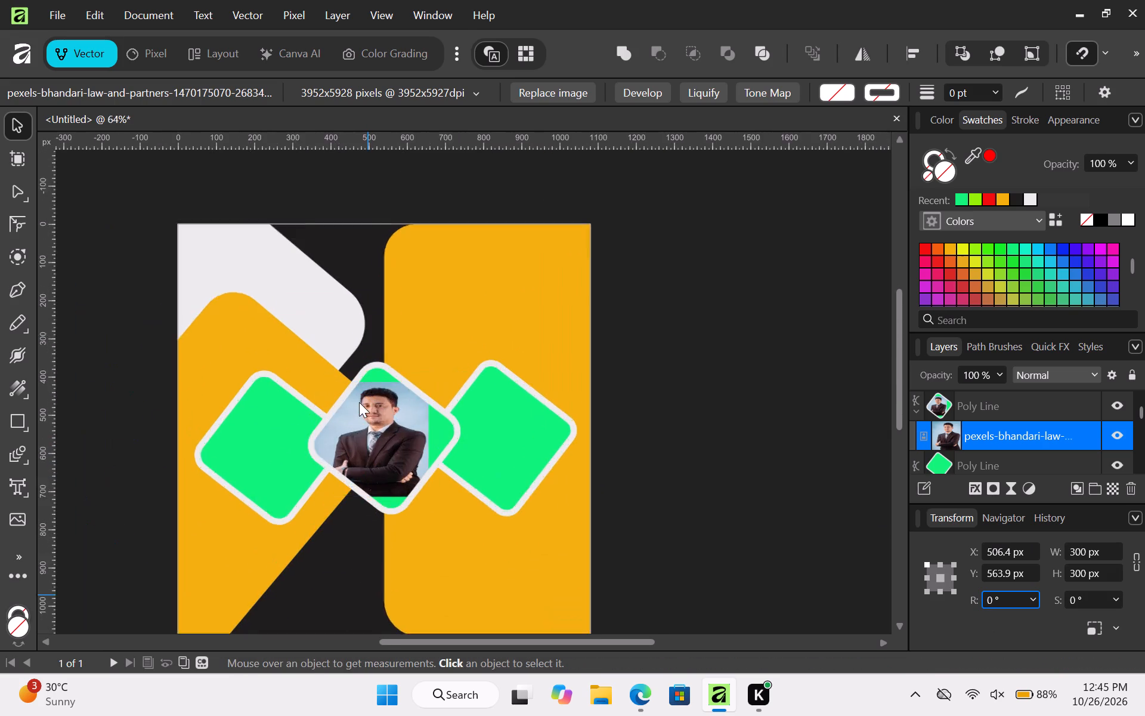
scroll(359, 402, "down", 1, "ctrl")
scroll(359, 402, "up", 8, "ctrl")
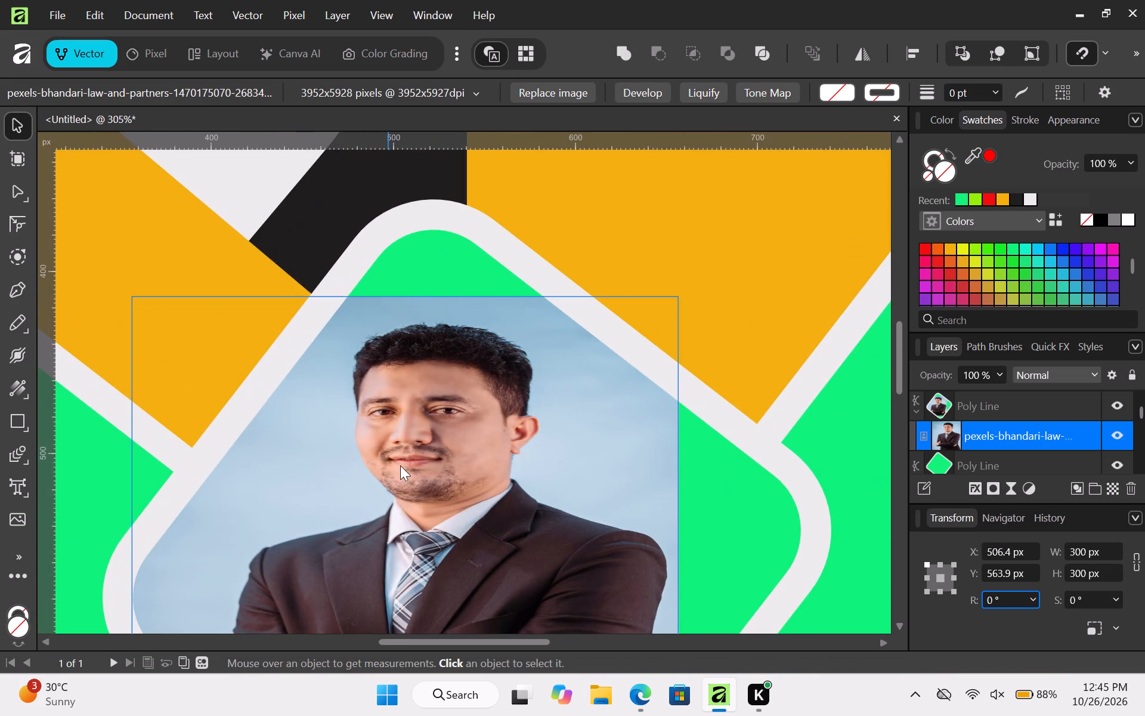
scroll(409, 462, "up", 2, "ctrl")
scroll(417, 456, "down", 1, "ctrl")
scroll(419, 456, "up", 4, "ctrl")
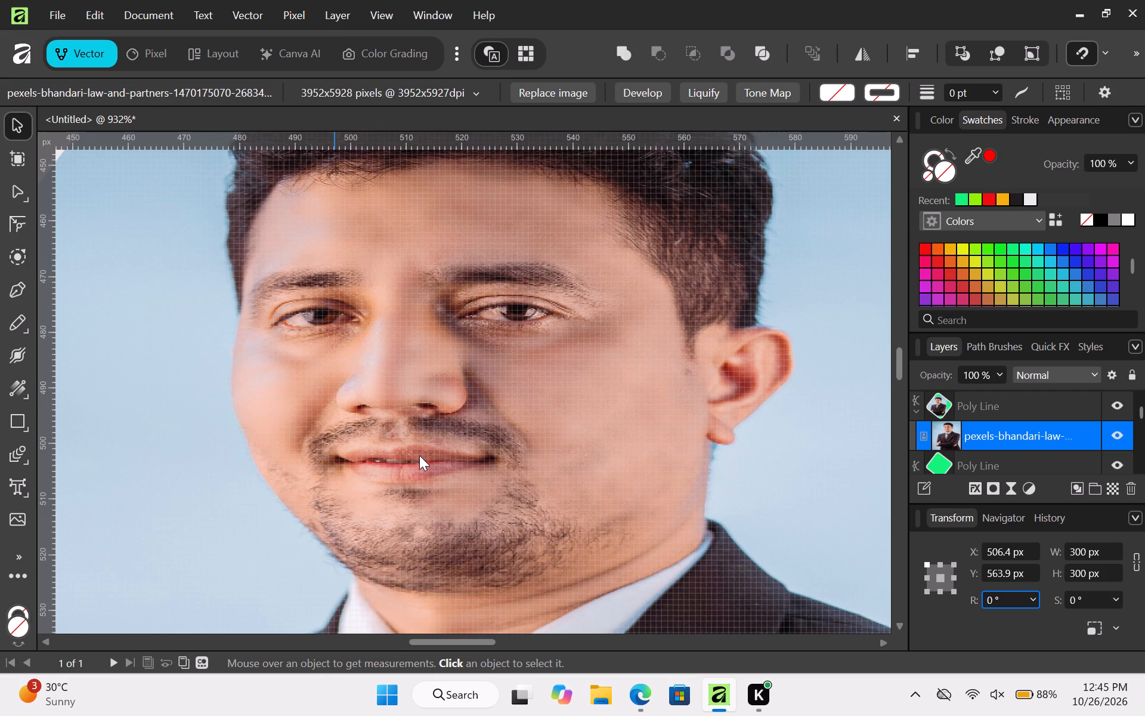
scroll(370, 458, "down", 6, "ctrl")
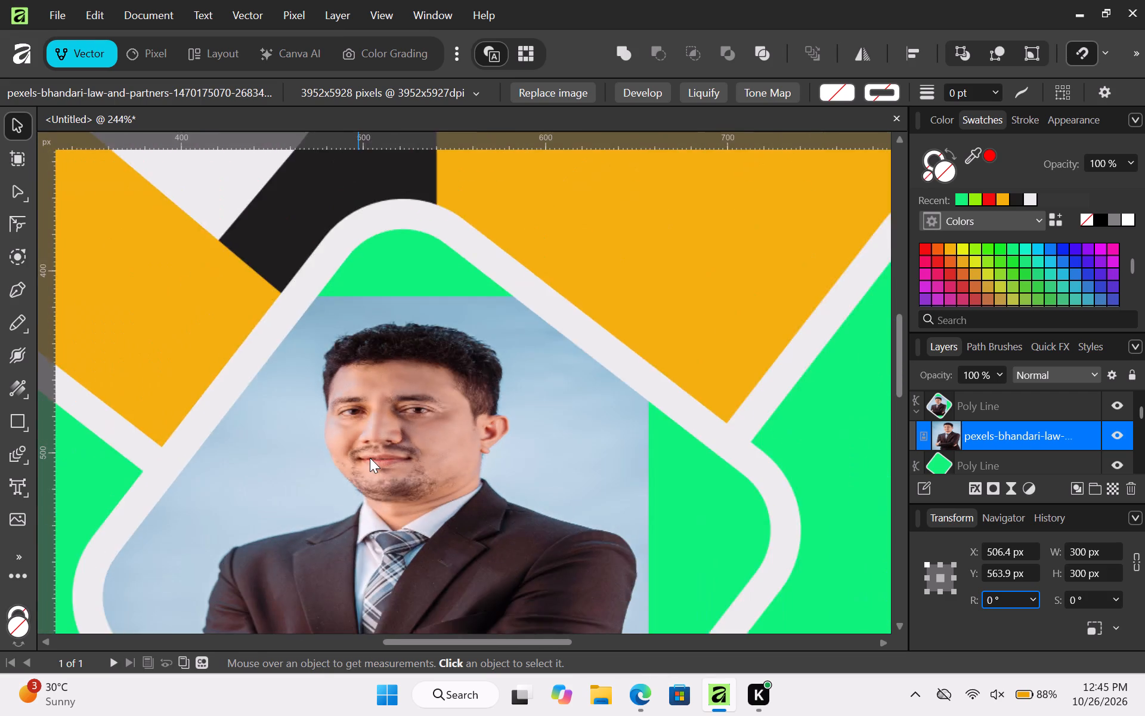
scroll(372, 458, "down", 4)
scroll(373, 458, "down", 1, "ctrl")
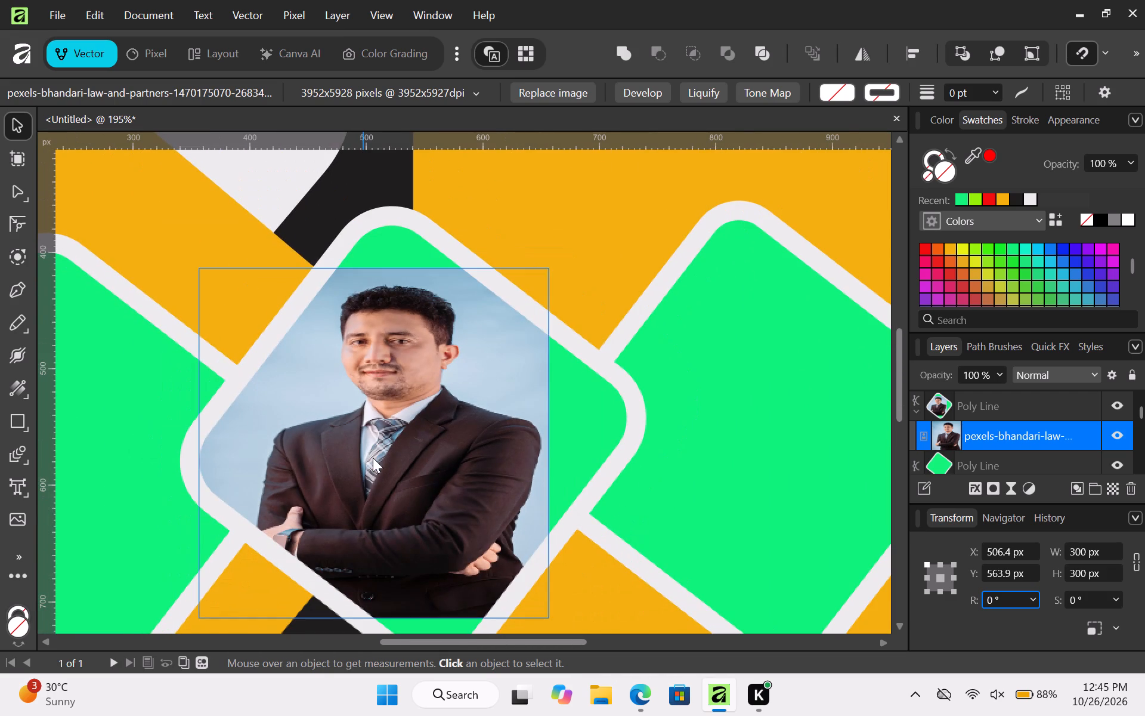
scroll(377, 458, "down", 3)
Enlarge the portrait nested in the middle diamond to about 421 px wide and high, keeping its centre in place.
left_click(414, 378)
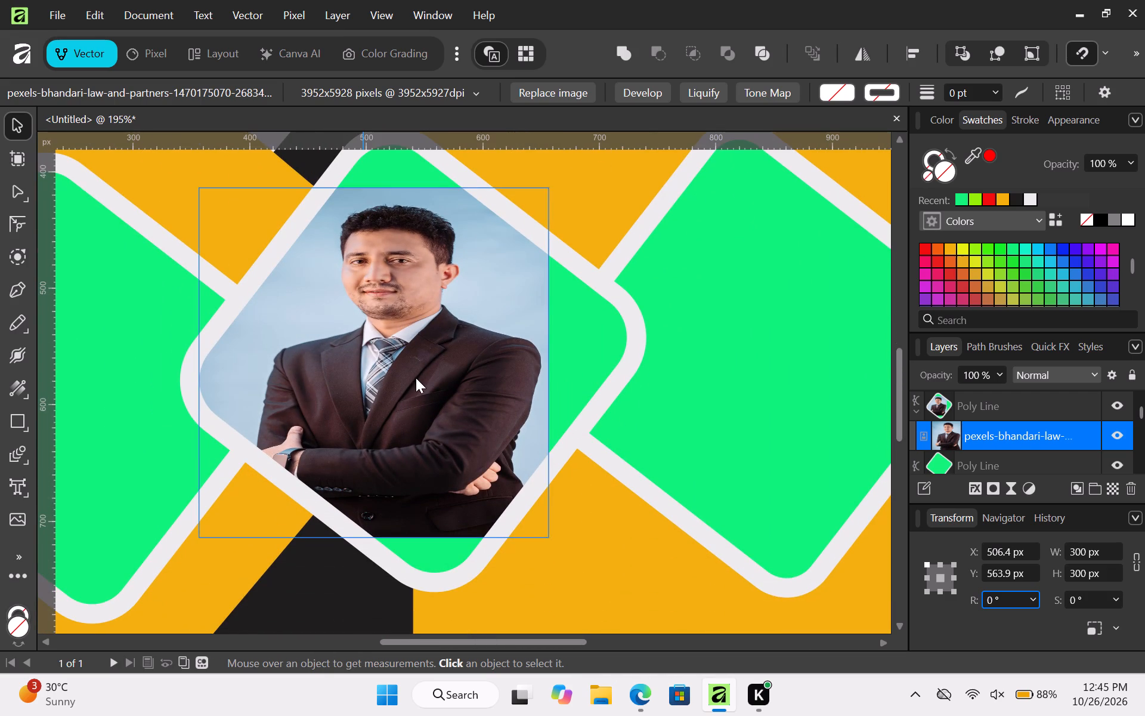
left_click(476, 486)
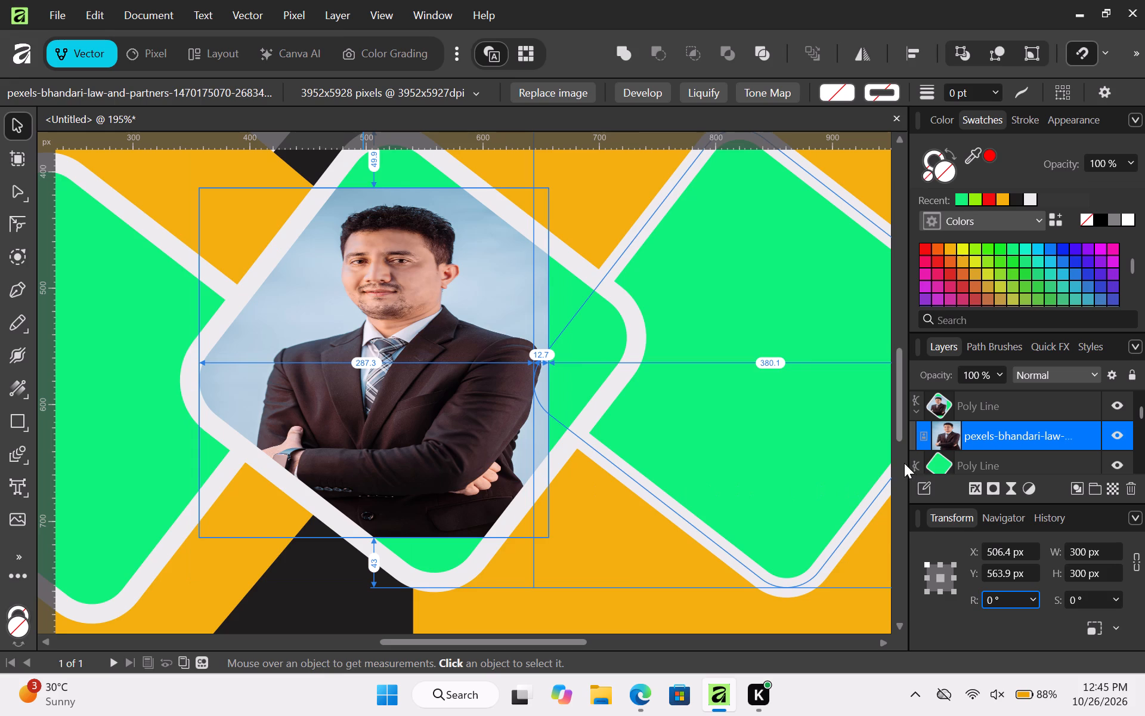
left_click(996, 437)
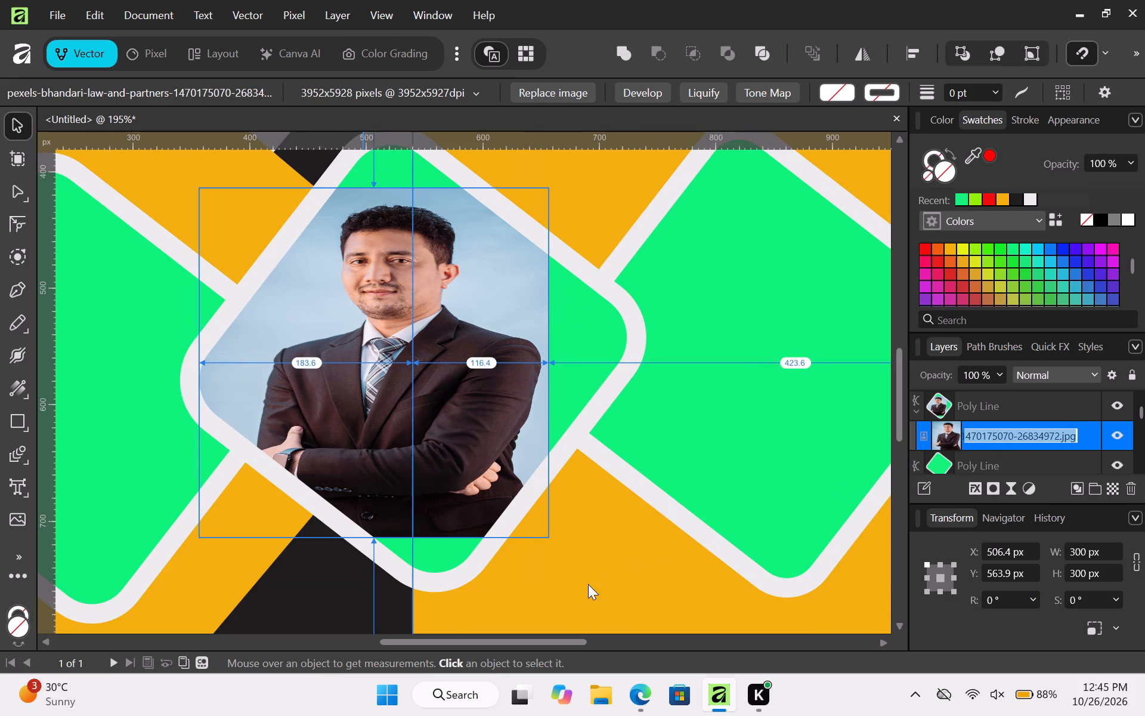
left_click(435, 474)
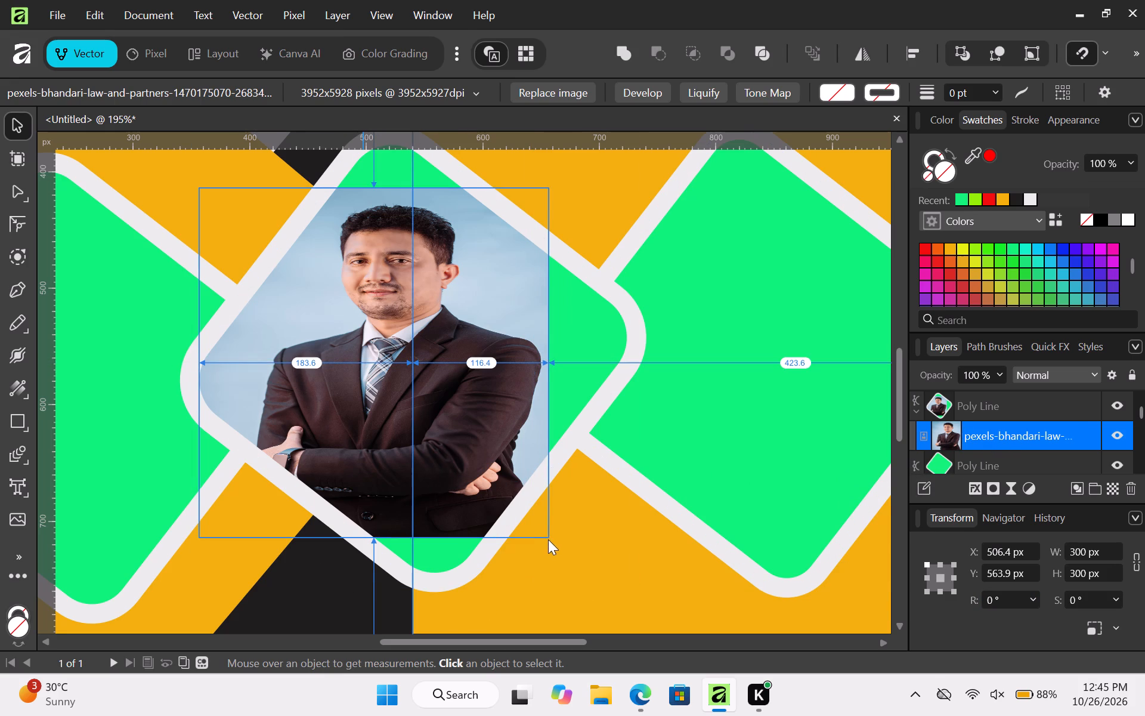
left_click(961, 629)
left_click(971, 403)
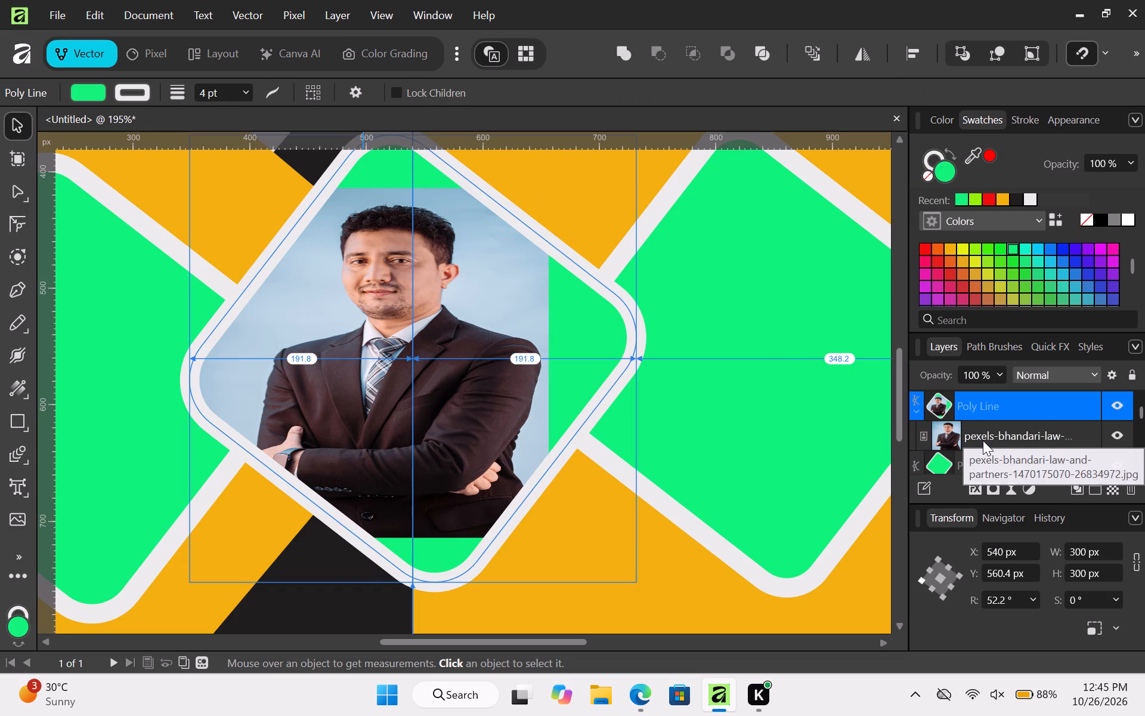
left_click(983, 440)
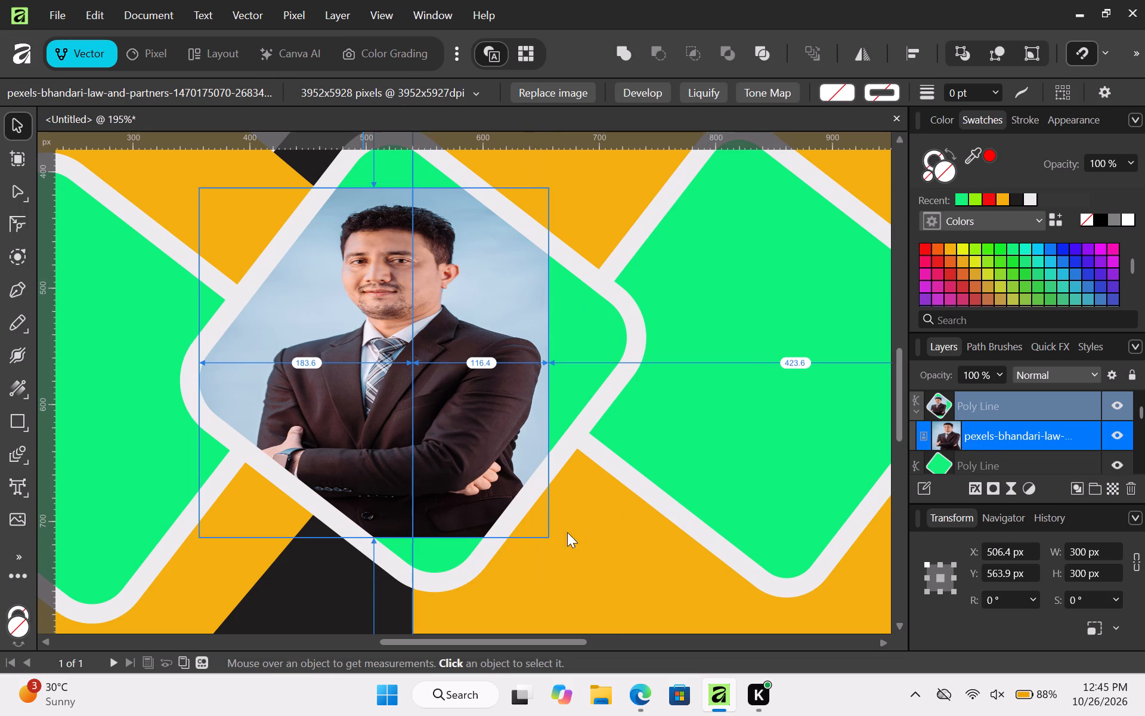
scroll(539, 535, "down", 3, "ctrl")
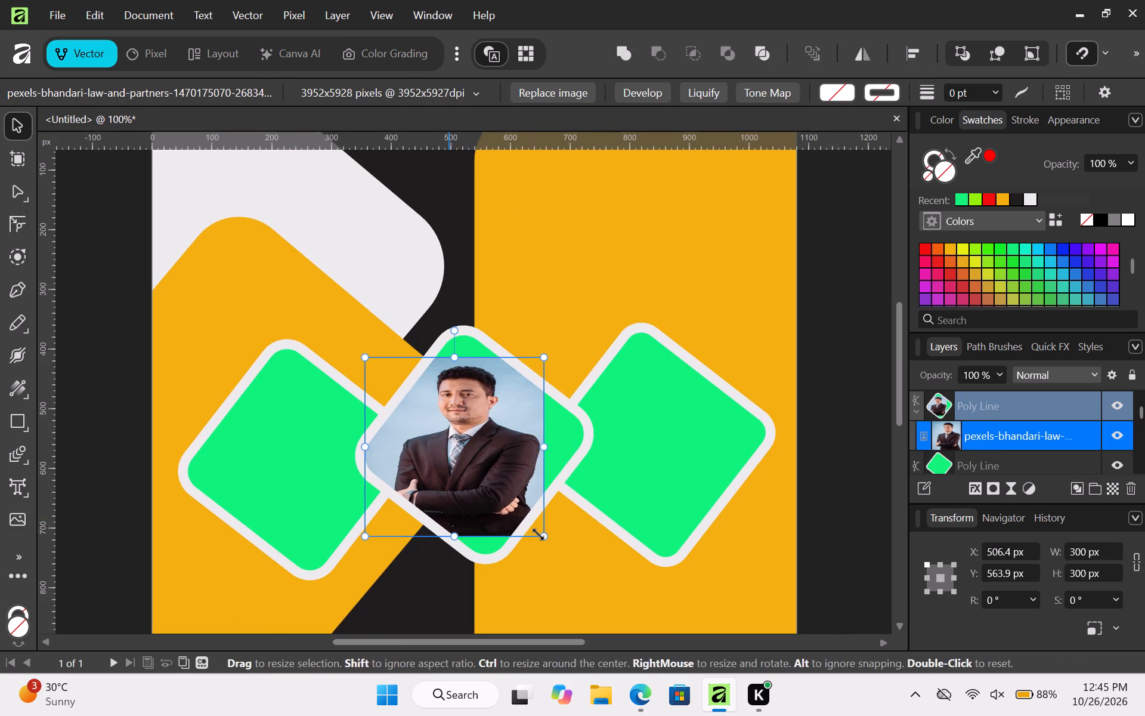
left_click_drag(363, 359, 356, 347)
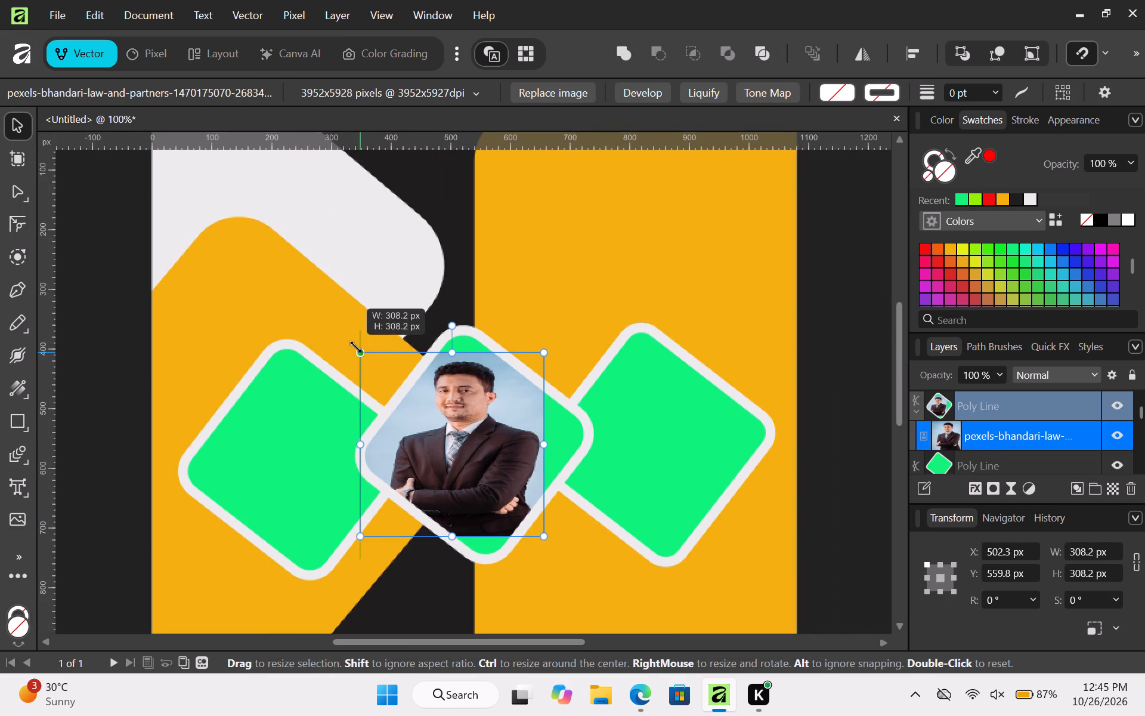
left_click_drag(356, 347, 370, 350)
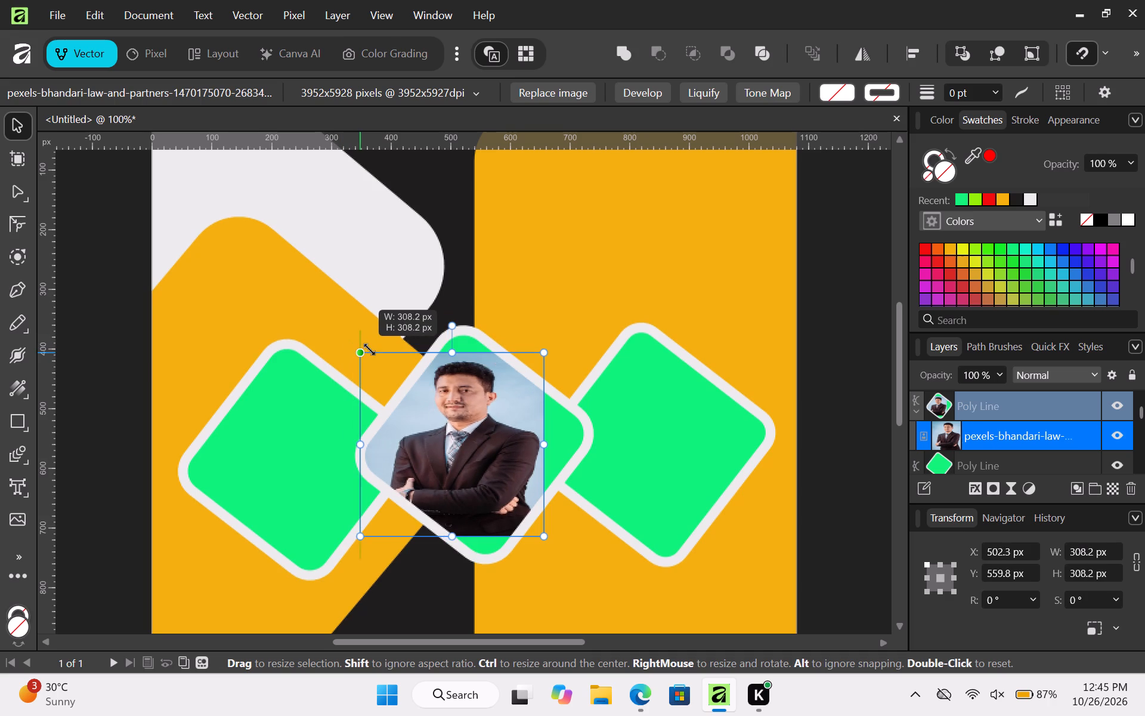
left_click_drag(370, 350, 343, 319)
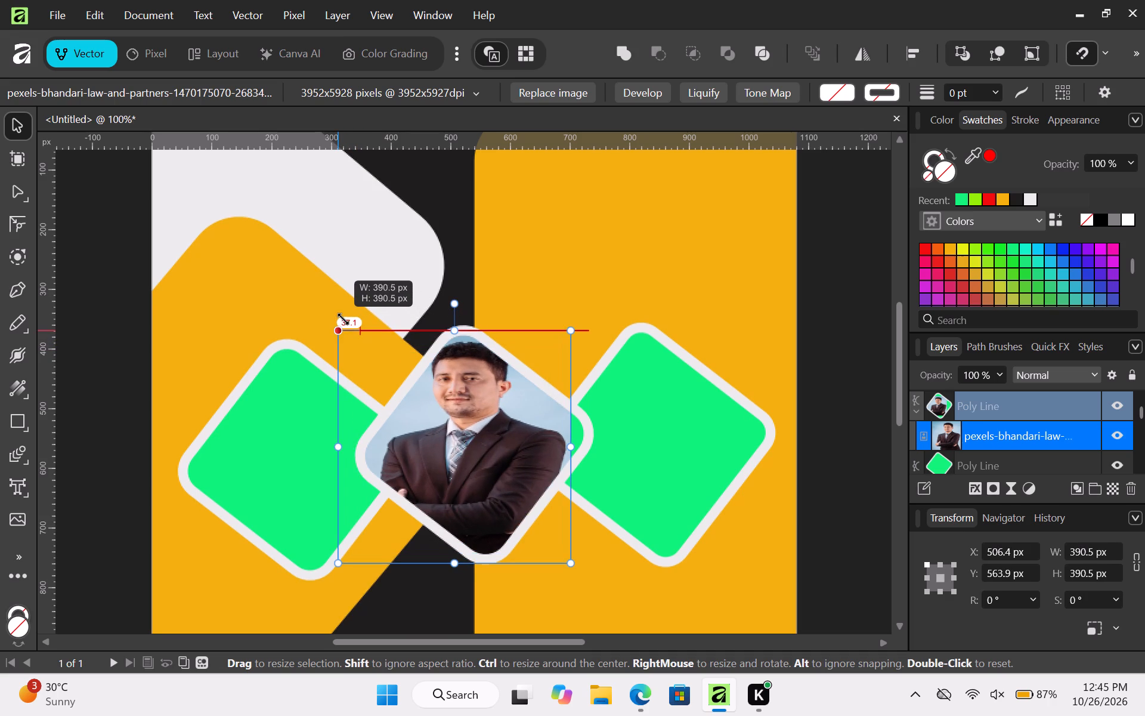
left_click_drag(343, 319, 338, 312)
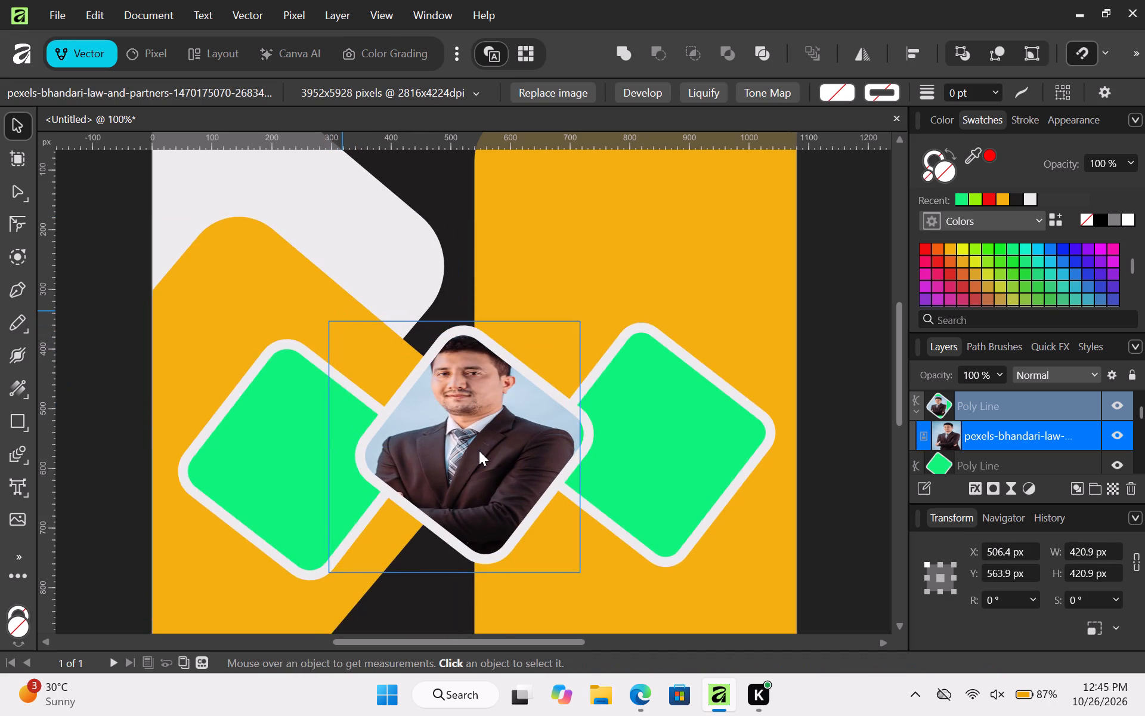
Duplicate the portrait inside the middle diamond, moving the copy straight down to about X 506 px, Y 610 px.
left_click_drag(479, 450, 485, 462, "ctrl")
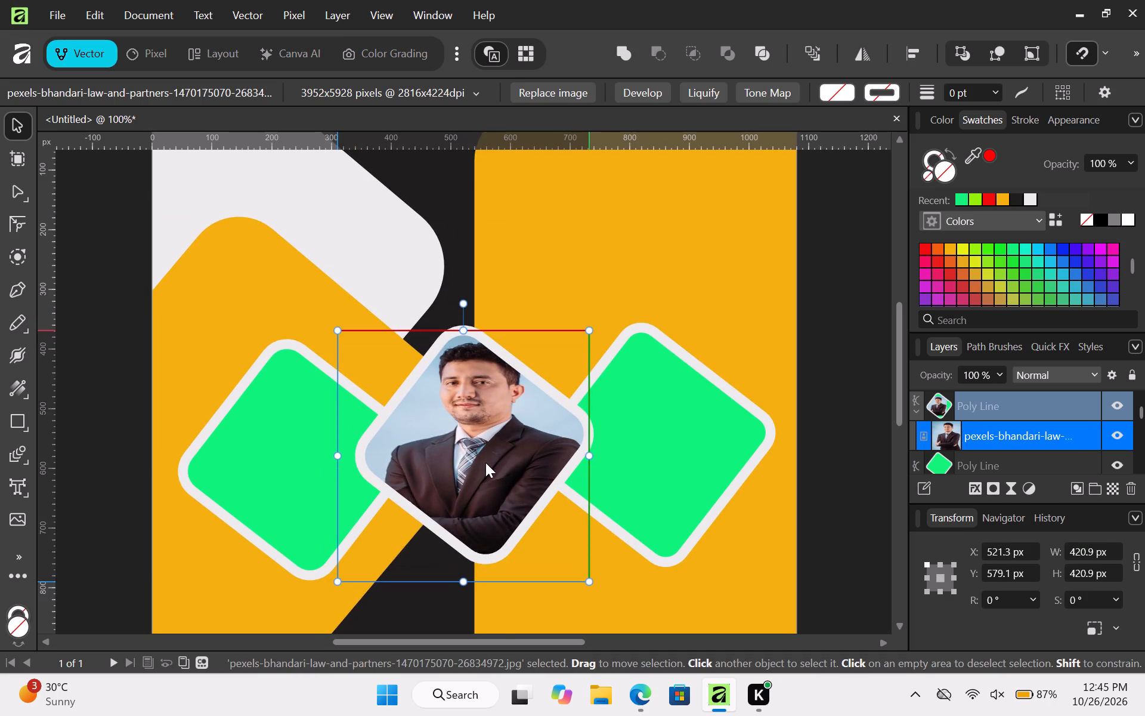
left_click_drag(485, 462, 481, 465, "ctrl")
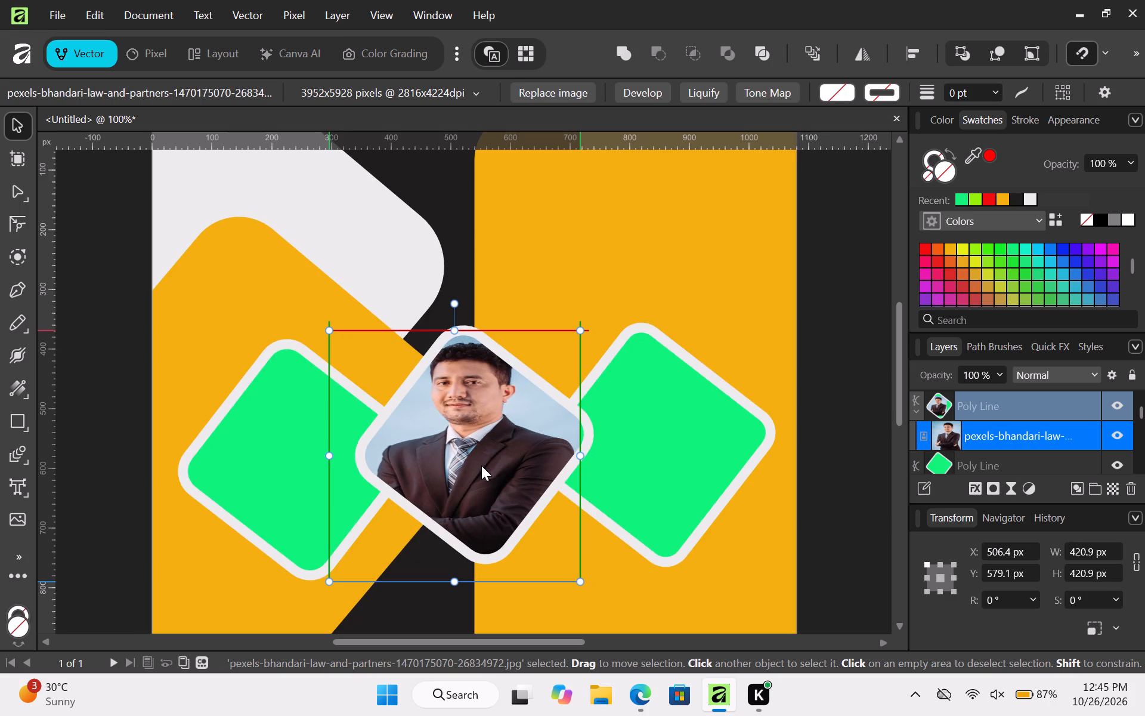
left_click_drag(481, 465, 483, 469, "ctrl")
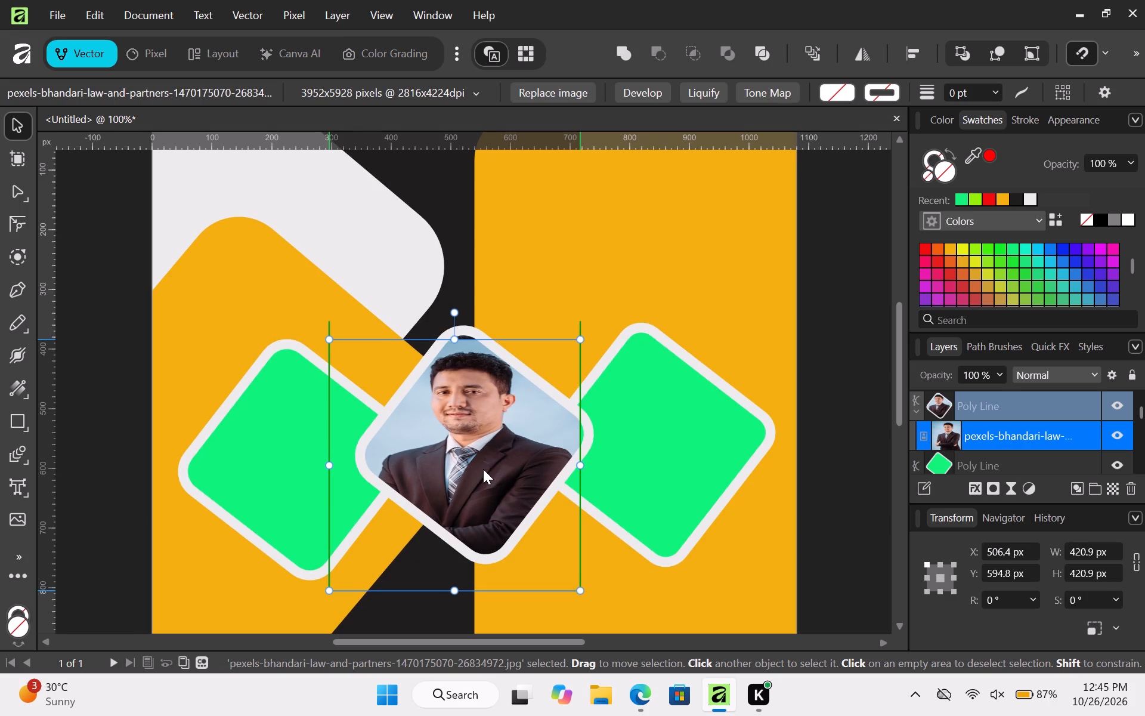
left_click_drag(483, 469, 482, 478, "ctrl")
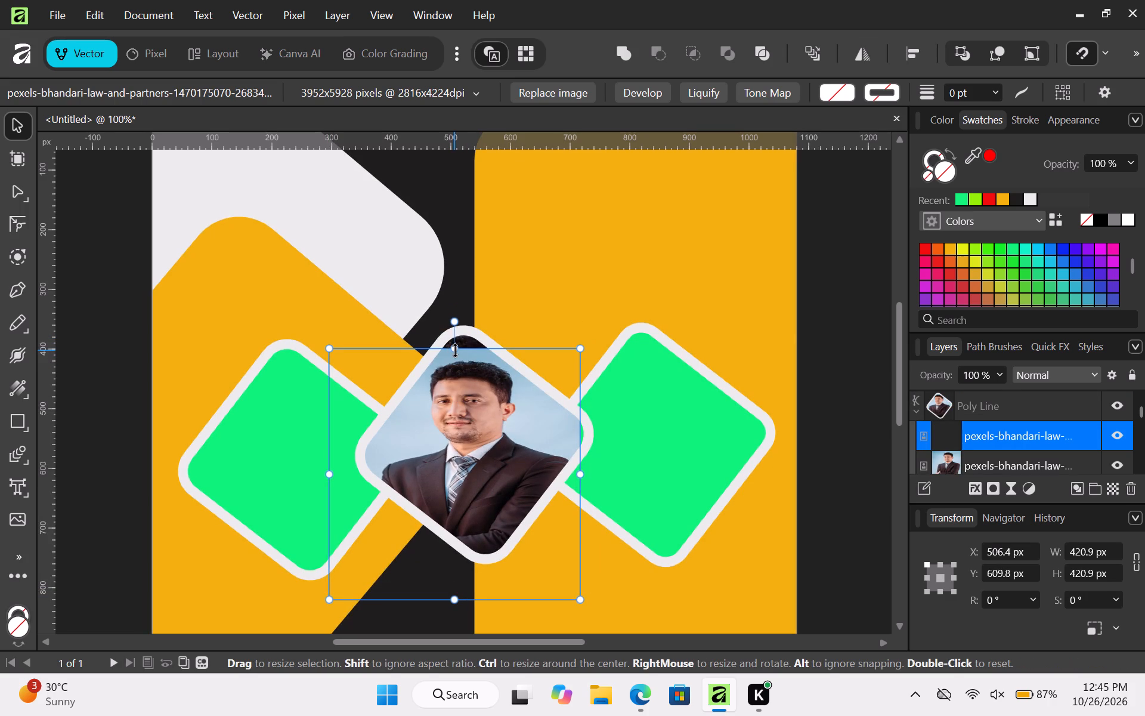
Enlarge the portrait copy upward from its top edge to about 431 px wide and high.
left_click_drag(456, 350, 457, 341)
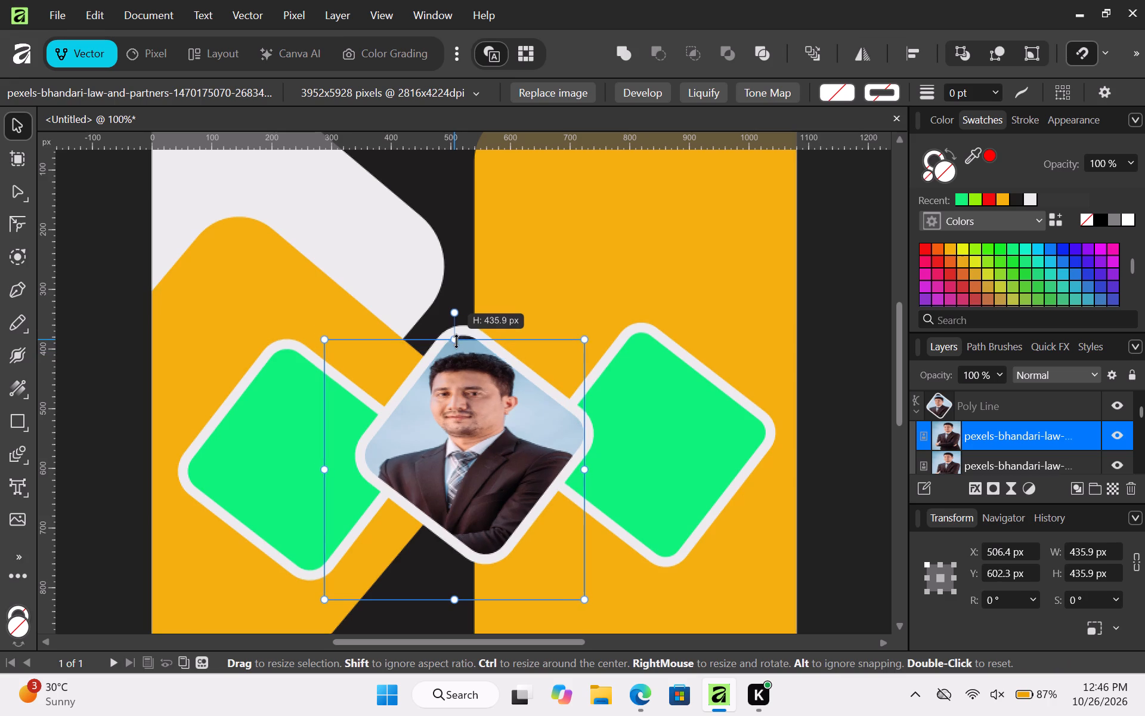
left_click_drag(457, 341, 457, 344)
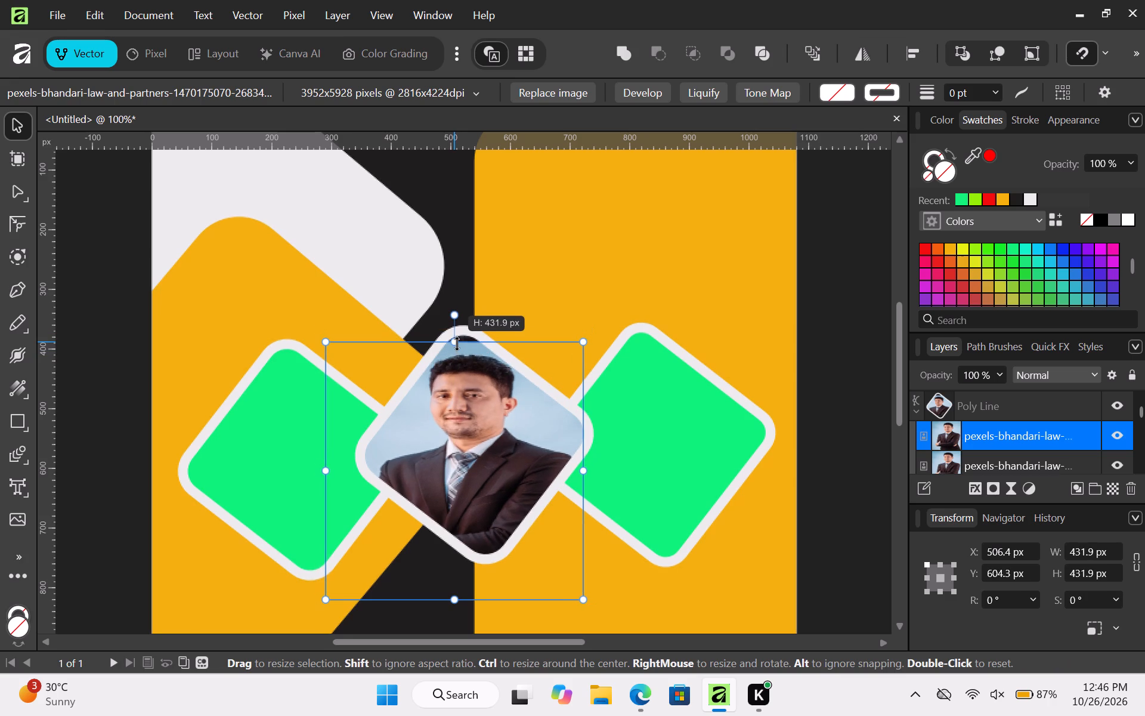
left_click_drag(457, 344, 457, 344)
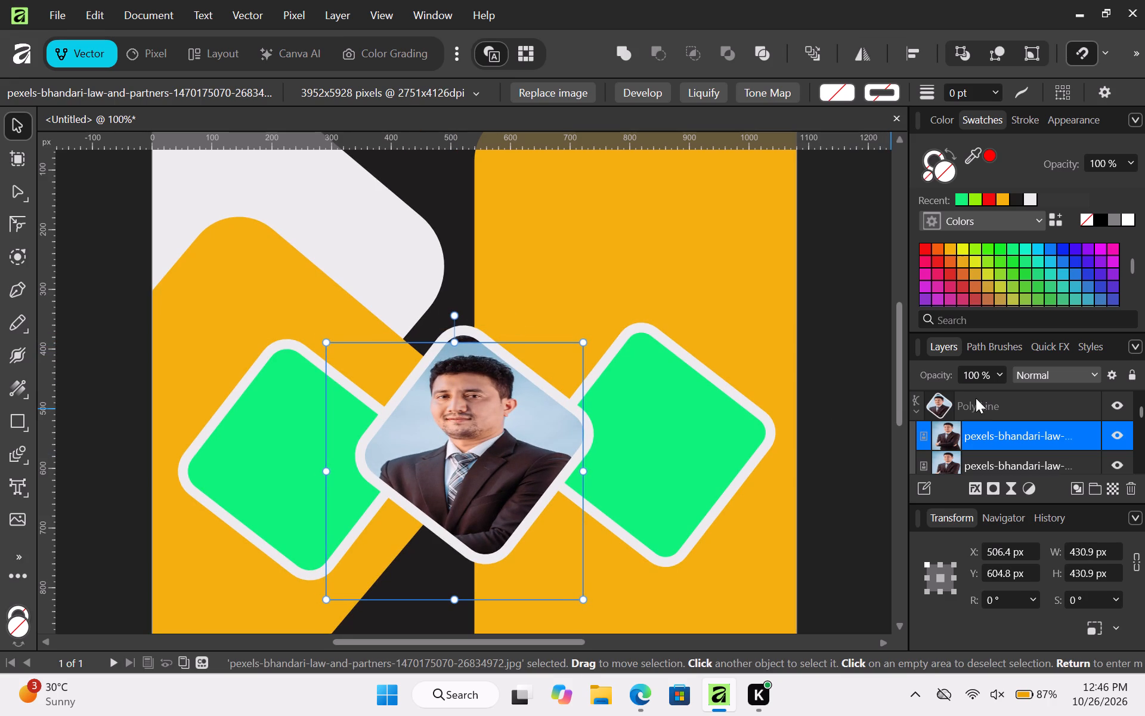
Set the stroke width of the middle diamond to 6 pt.
left_click(978, 398)
left_click(227, 95)
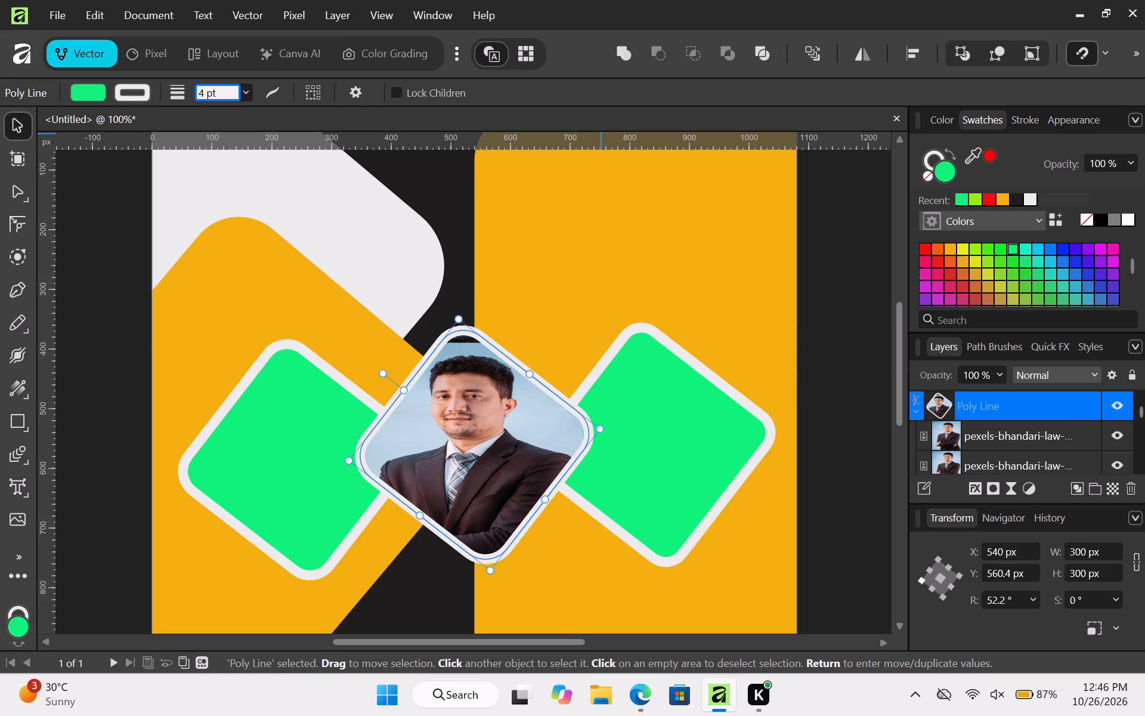
key("6")
key("Tab")
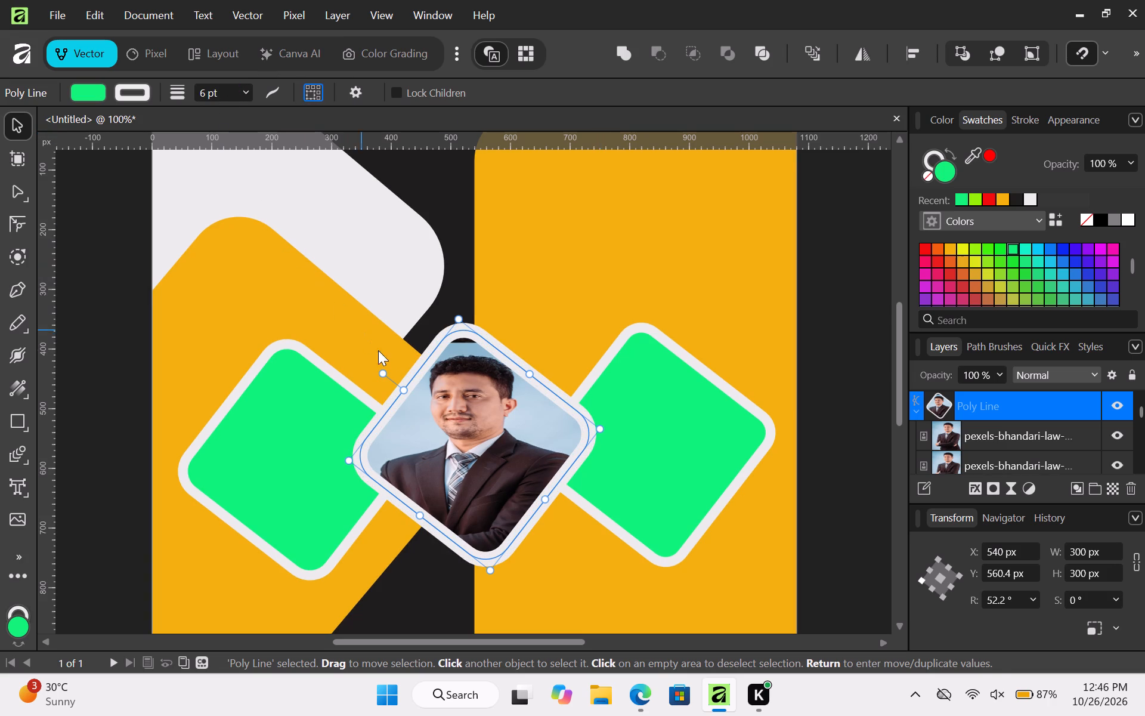
Enlarge the middle diamond together with its nested portraits around its centre to about 348 × 367 px.
left_click(500, 449)
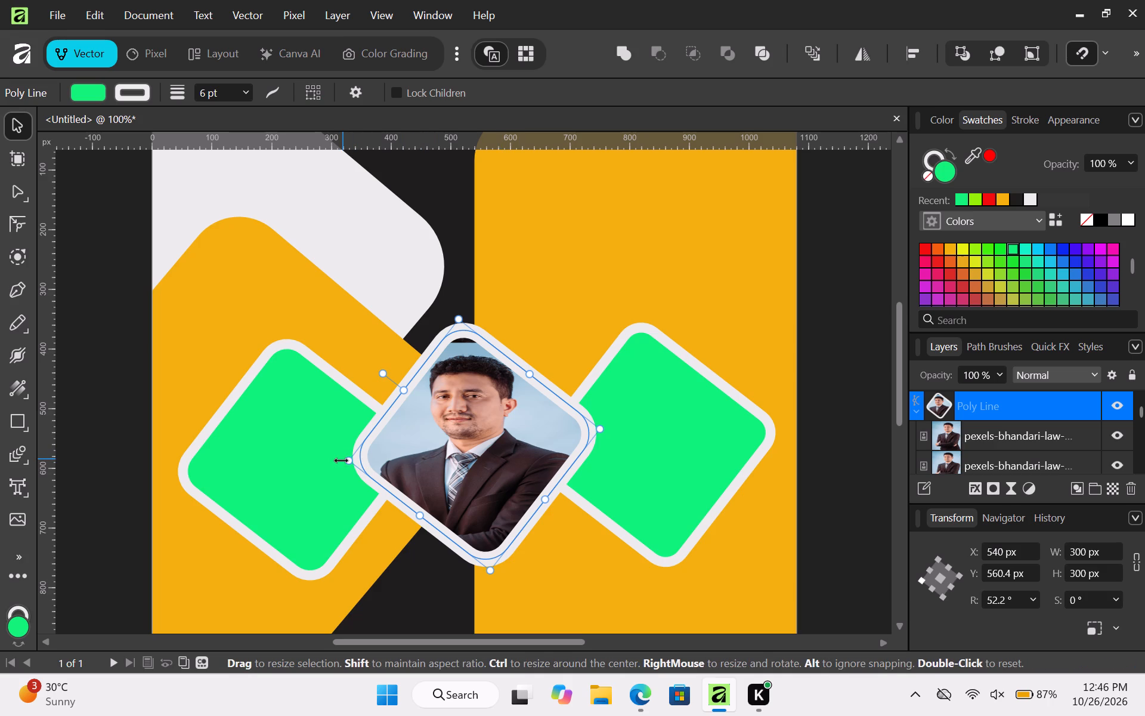
left_click_drag(345, 461, 325, 459)
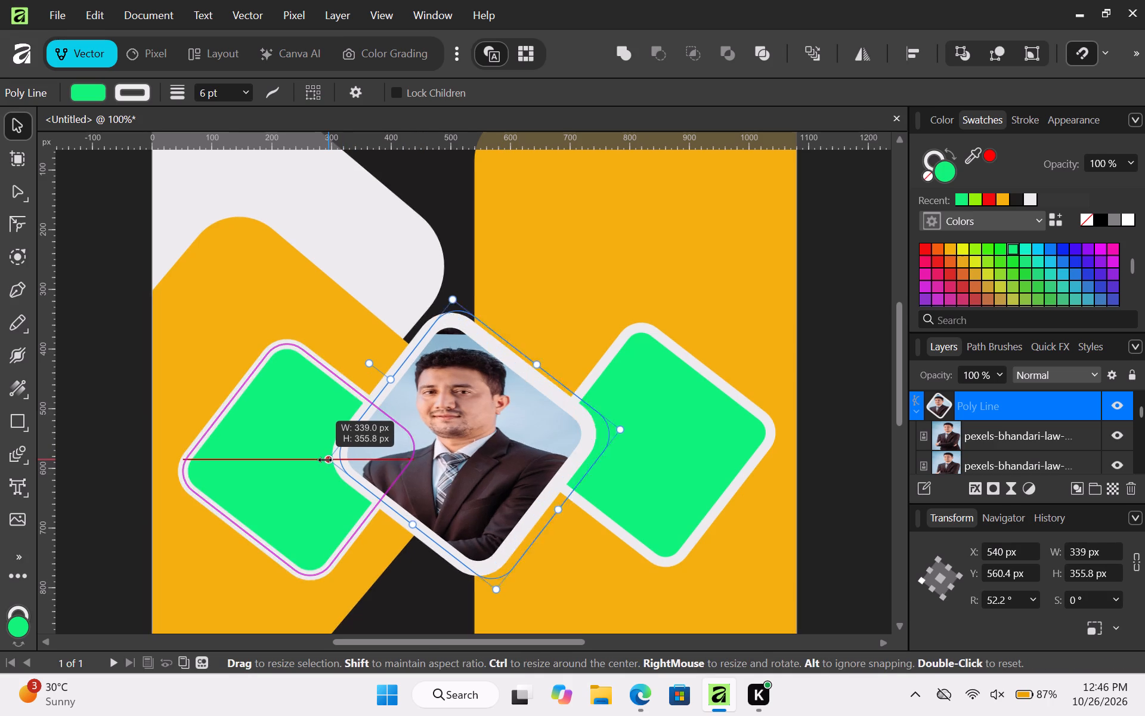
left_click_drag(325, 459, 321, 459)
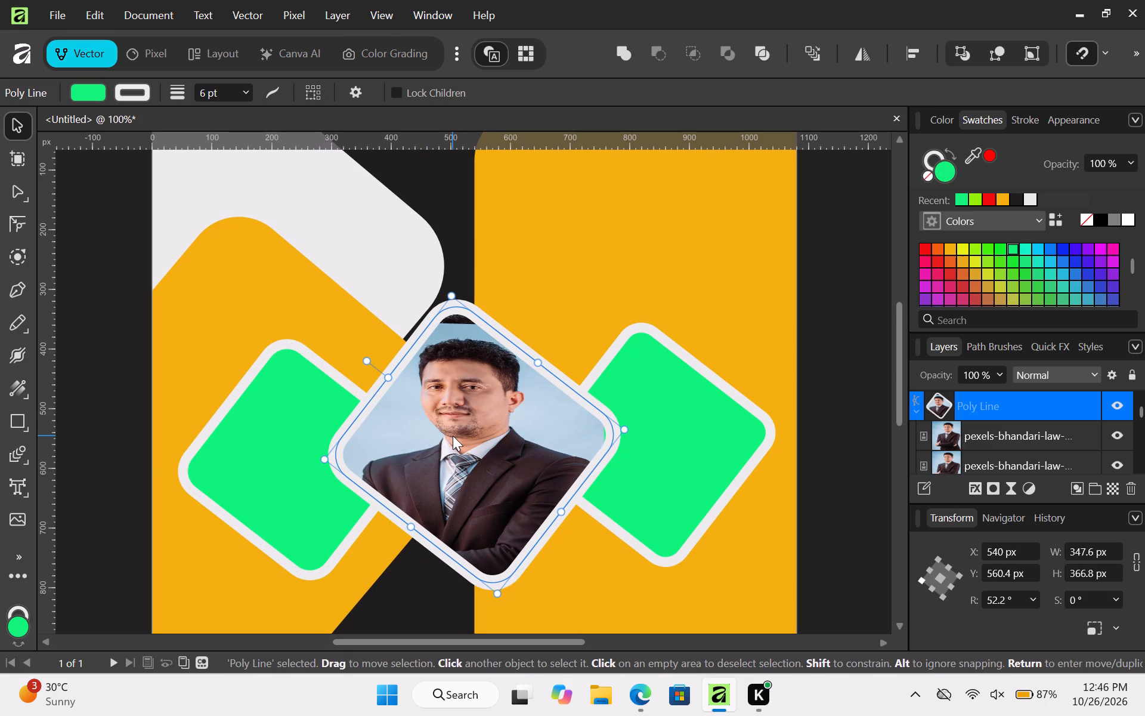
Hide and delete the lower of the two portrait layers nested in the middle diamond.
left_click(469, 418)
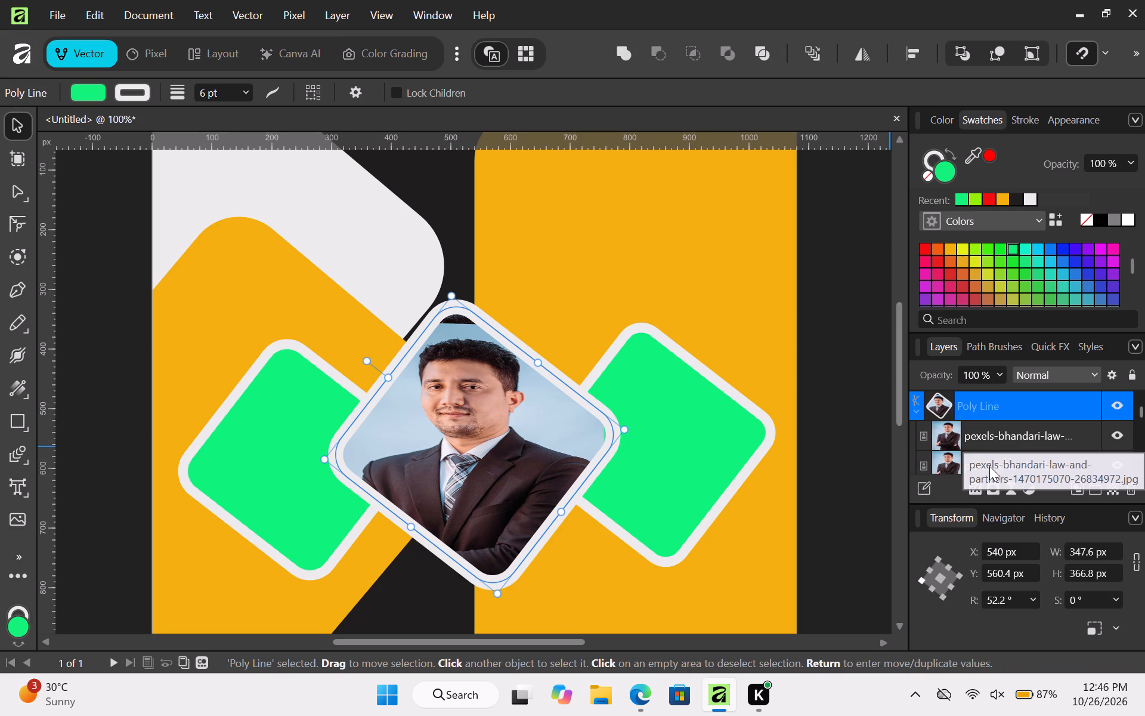
left_click(1060, 464)
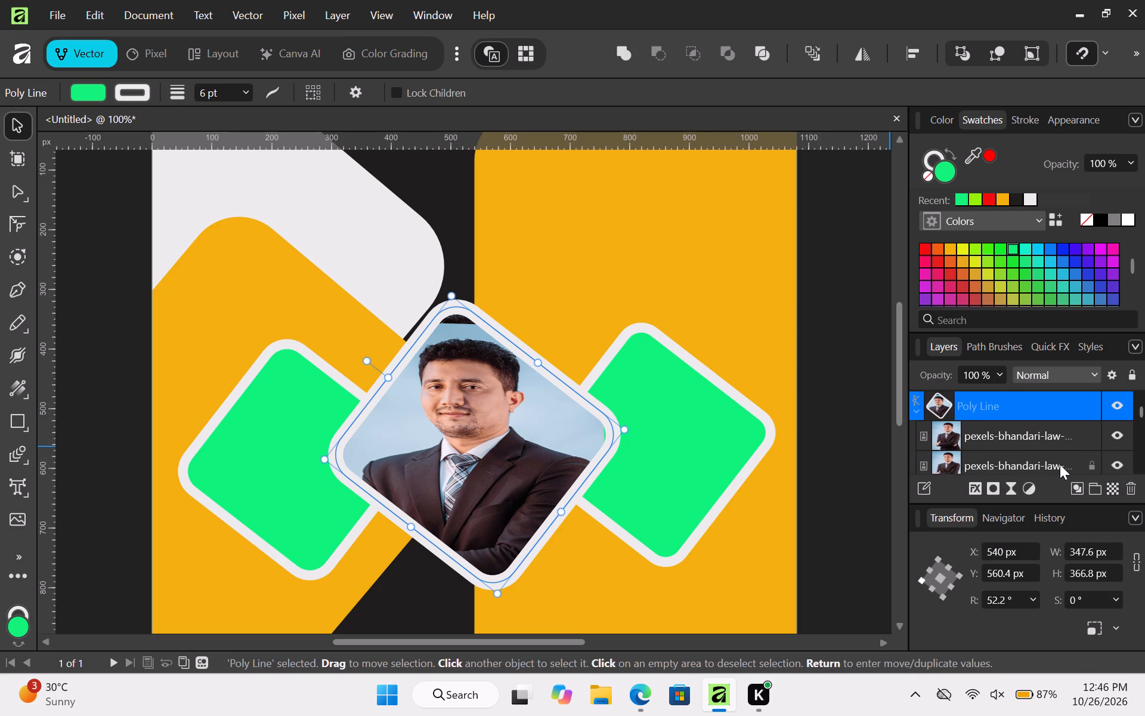
left_click(1119, 431)
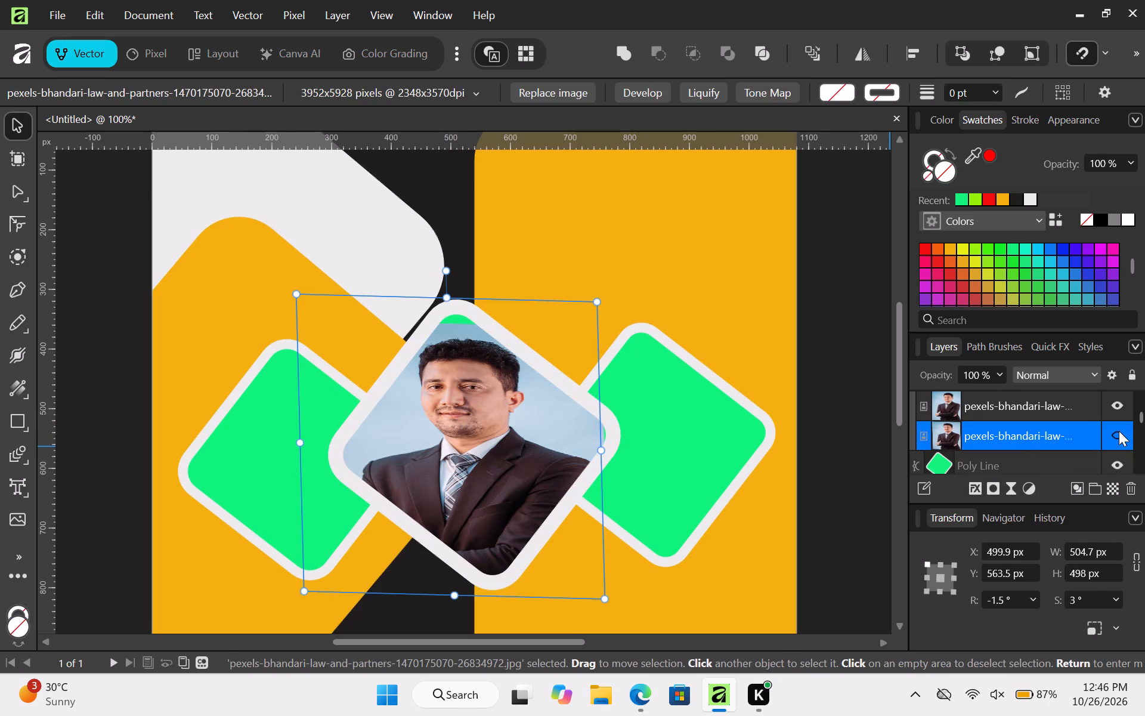
left_click(1119, 431)
left_click(1119, 431)
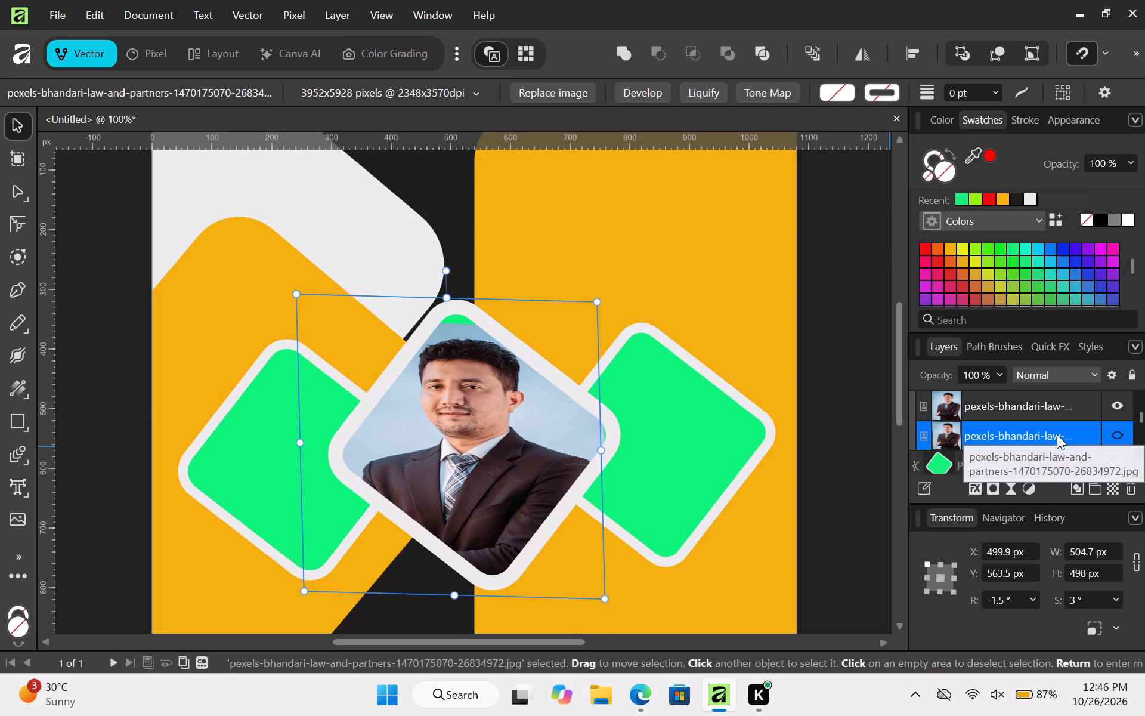
key("Delete")
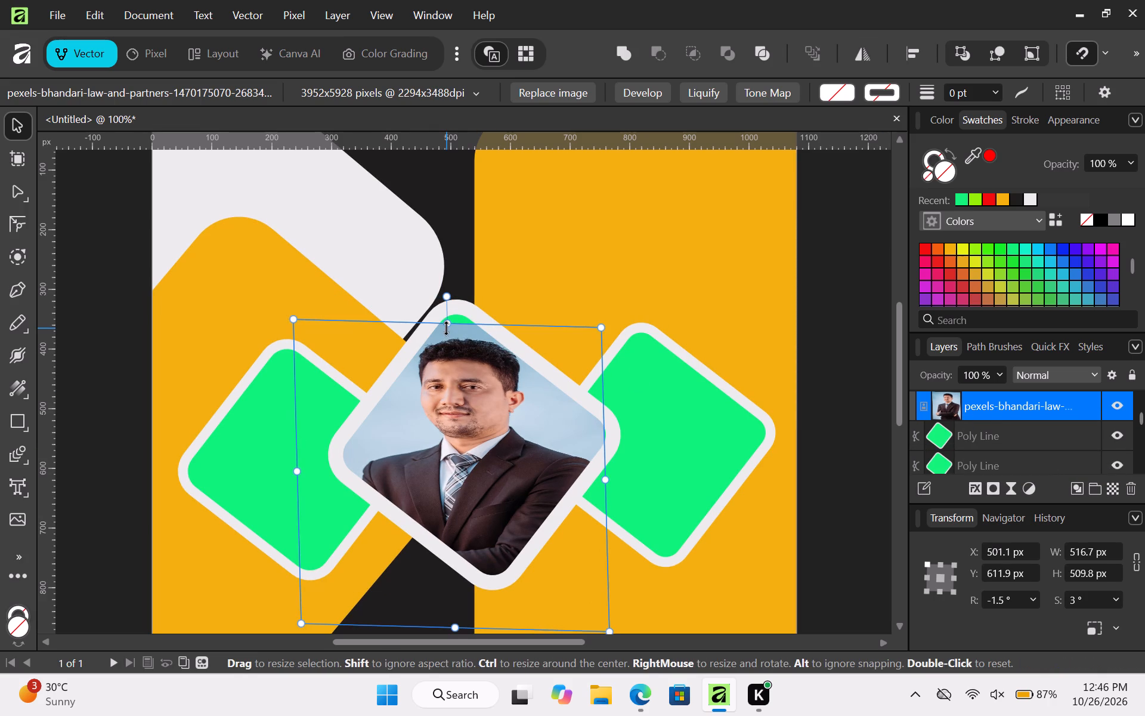
Enlarge the remaining portrait to about 545 × 538 px so that it fills the top corner of the middle diamond.
left_click_drag(447, 328, 445, 317, "ctrl")
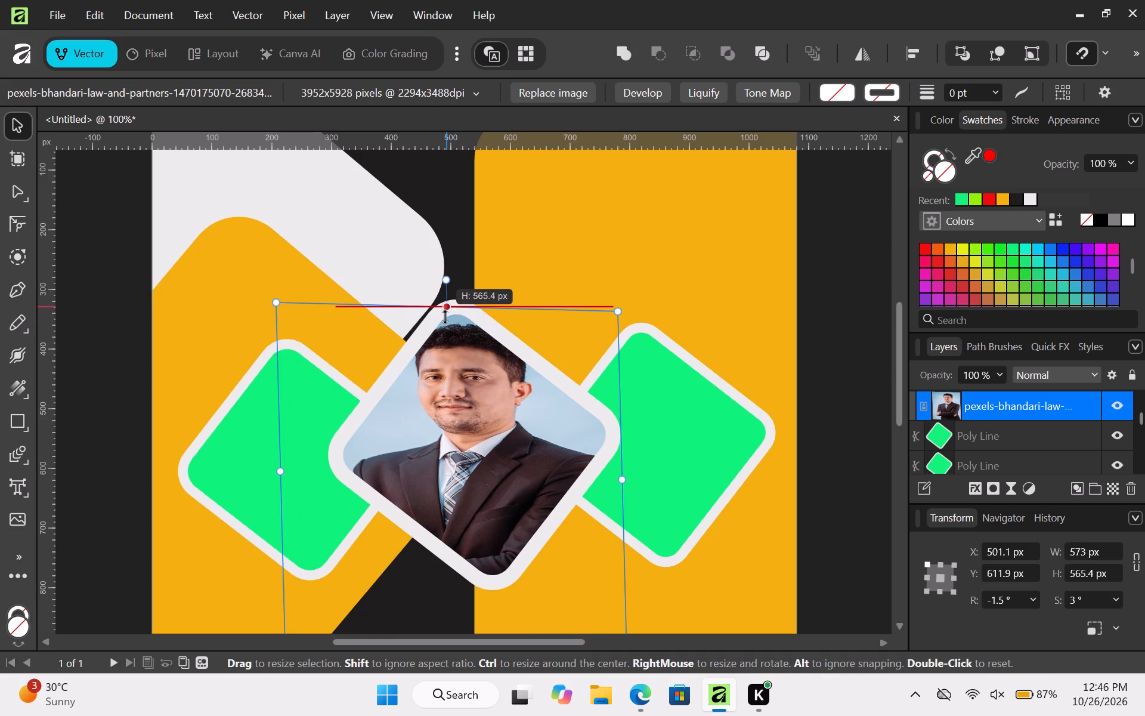
left_click_drag(445, 317, 448, 320, "ctrl")
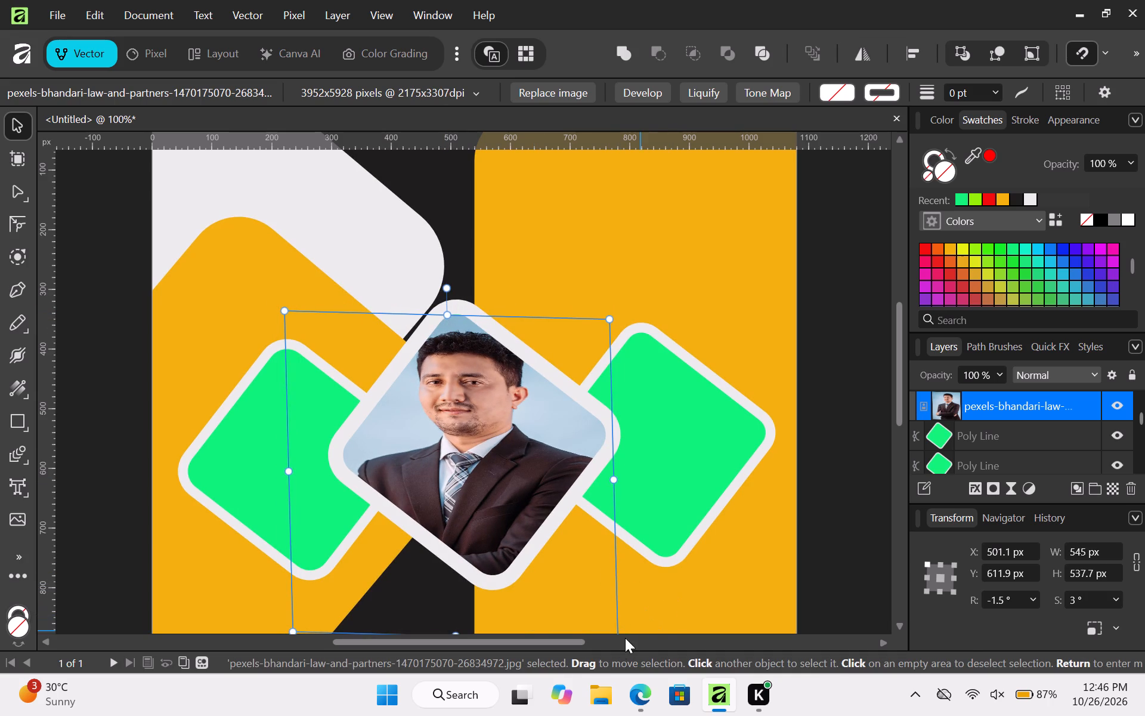
Place the portrait image "Adobe Express - file" from the Downloads folder onto the poster at its default size.
left_click(813, 698)
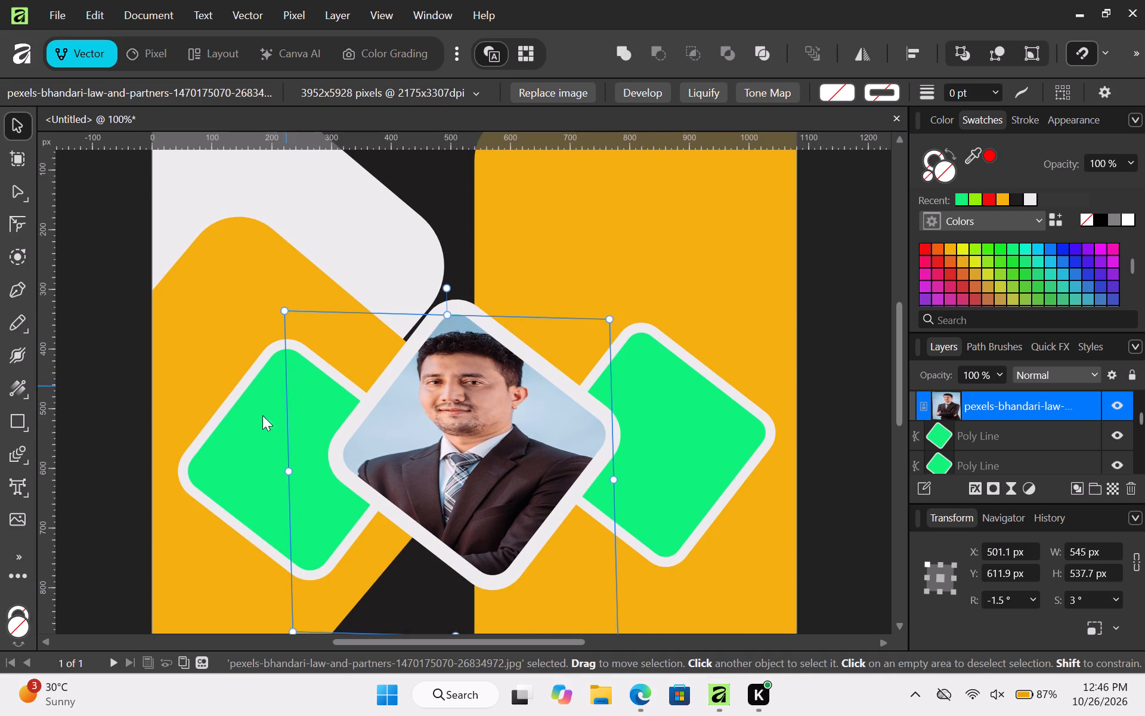
left_click(245, 430)
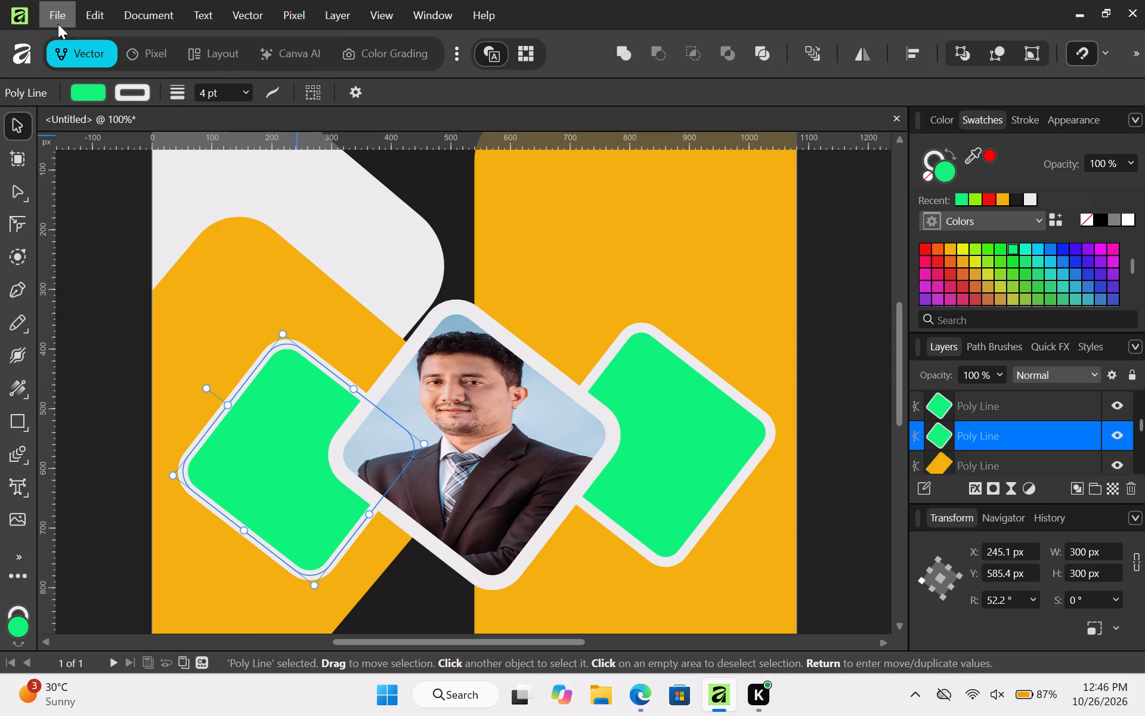
left_click(53, 16)
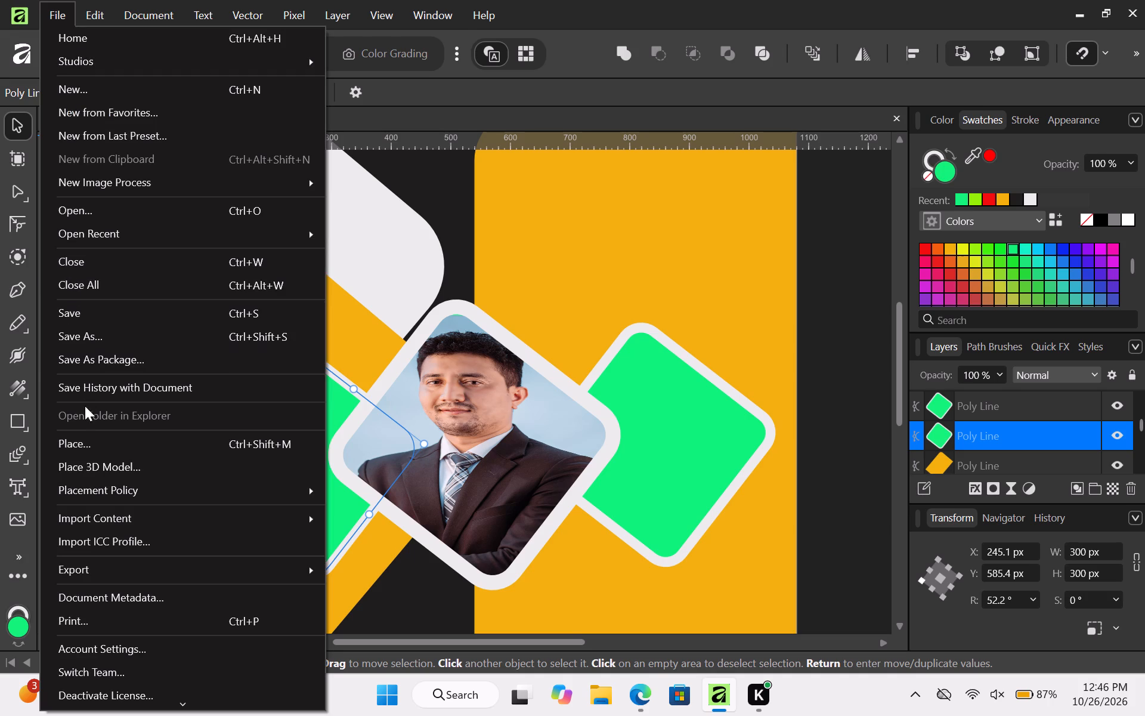
left_click(96, 445)
scroll(287, 254, "up", 1)
scroll(288, 254, "down", 1)
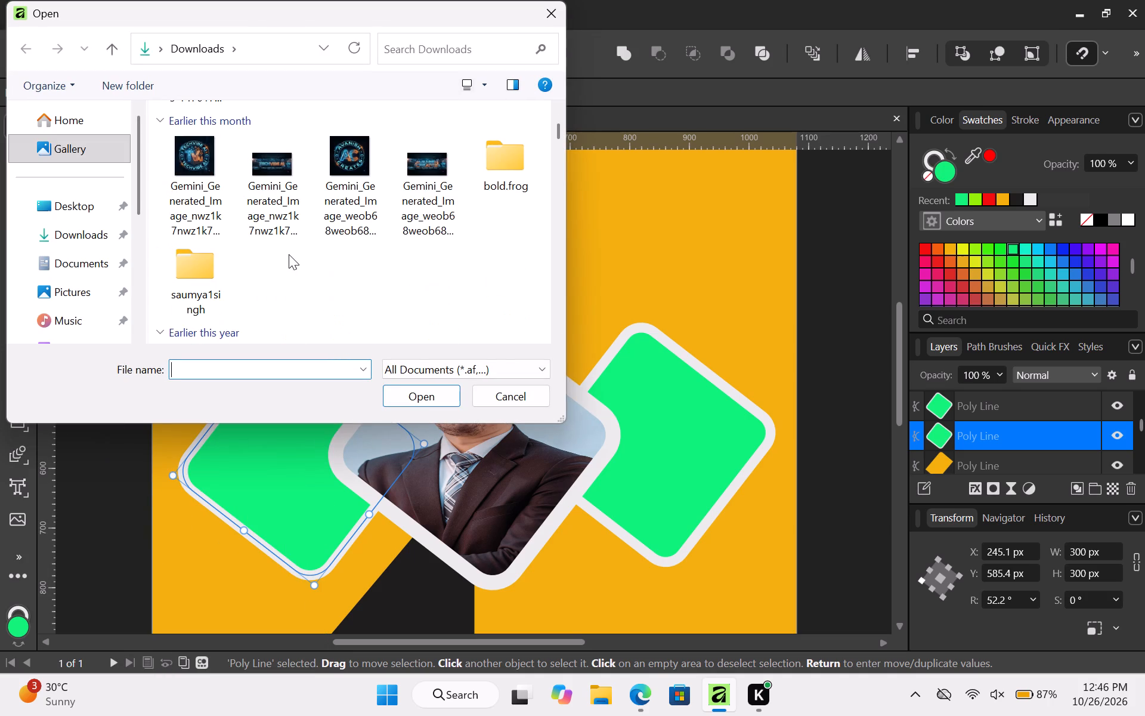
scroll(297, 255, "down", 8)
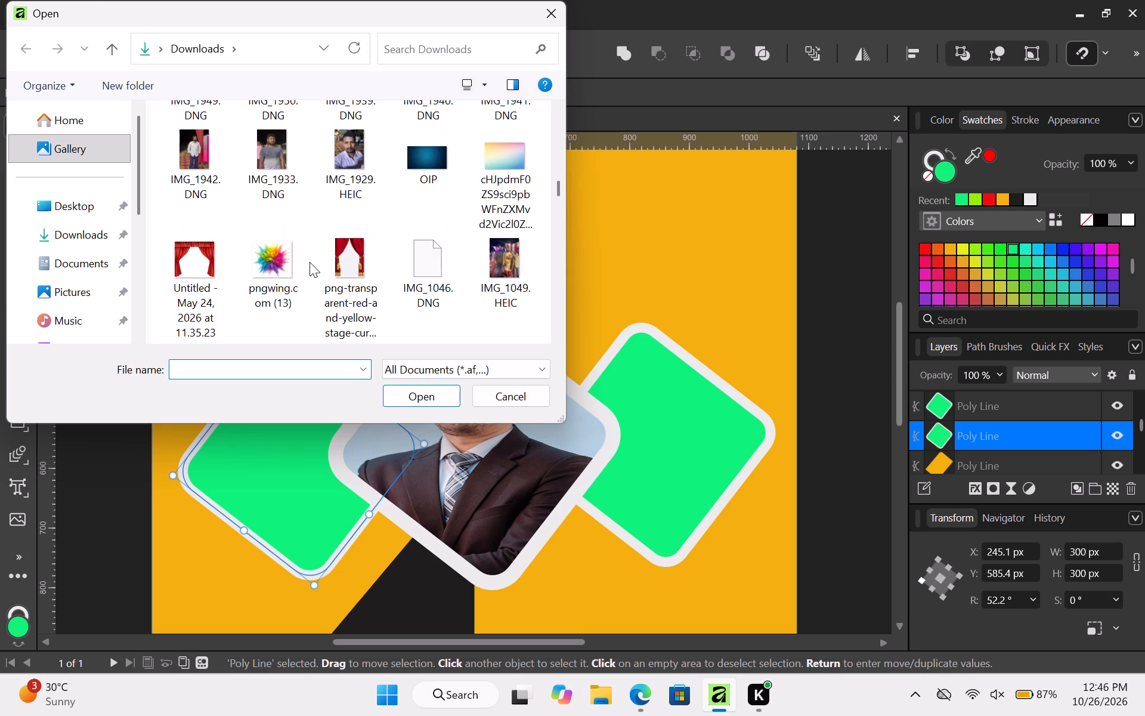
scroll(310, 262, "down", 4)
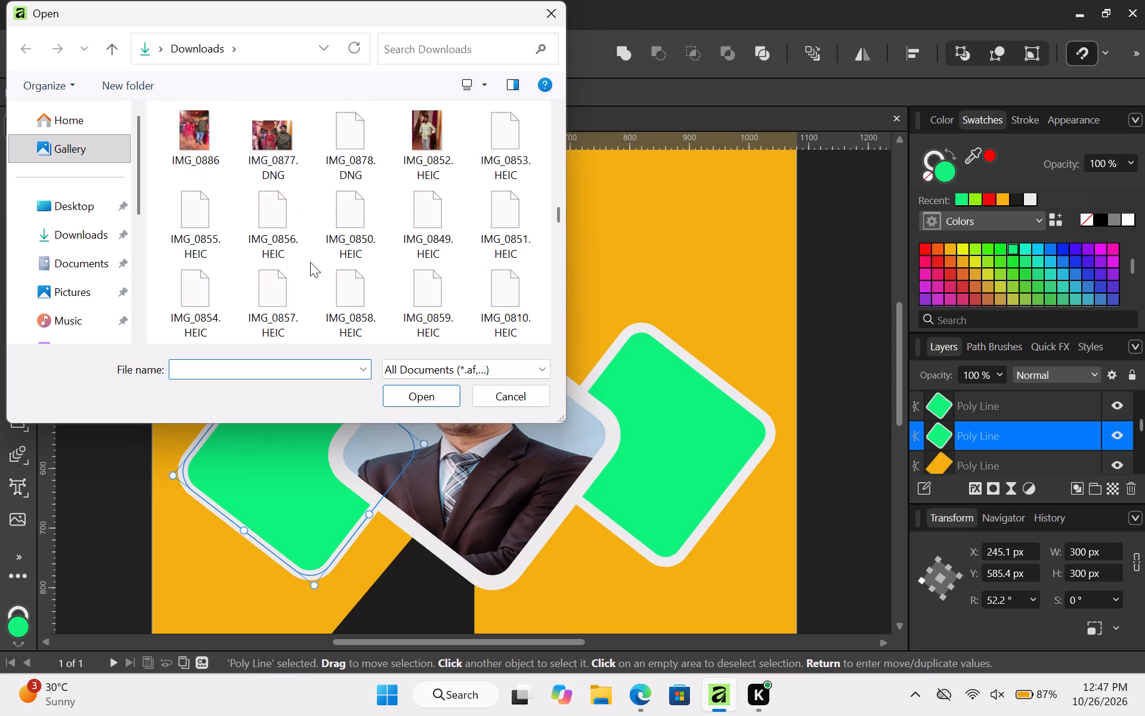
scroll(310, 262, "up", 1)
scroll(310, 262, "down", 1)
scroll(312, 263, "up", 1)
scroll(317, 267, "down", 2)
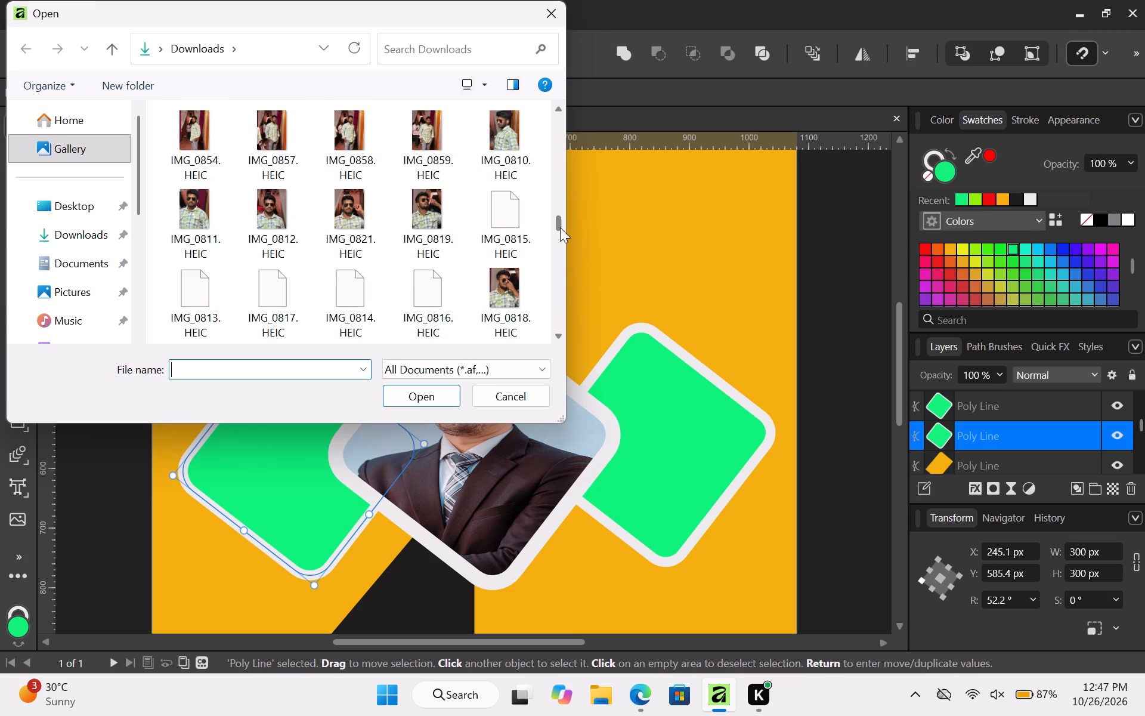
left_click_drag(562, 225, 577, 333)
scroll(405, 283, "up", 3)
scroll(405, 283, "down", 1)
scroll(405, 283, "up", 2)
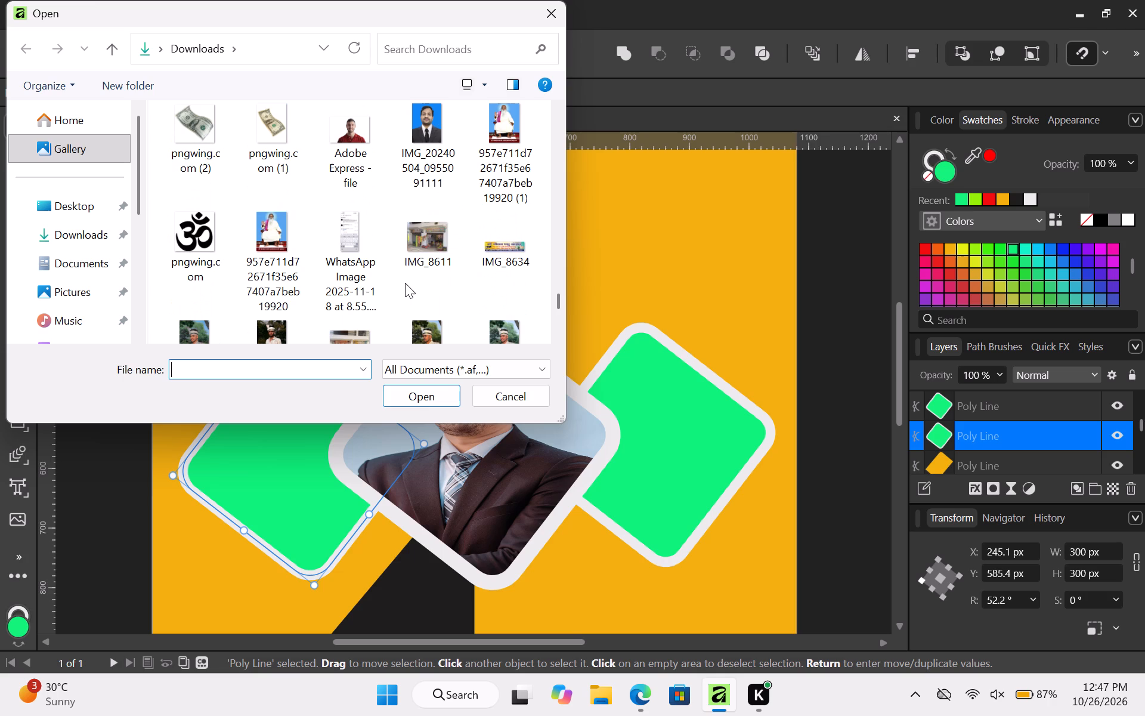
left_click(360, 131)
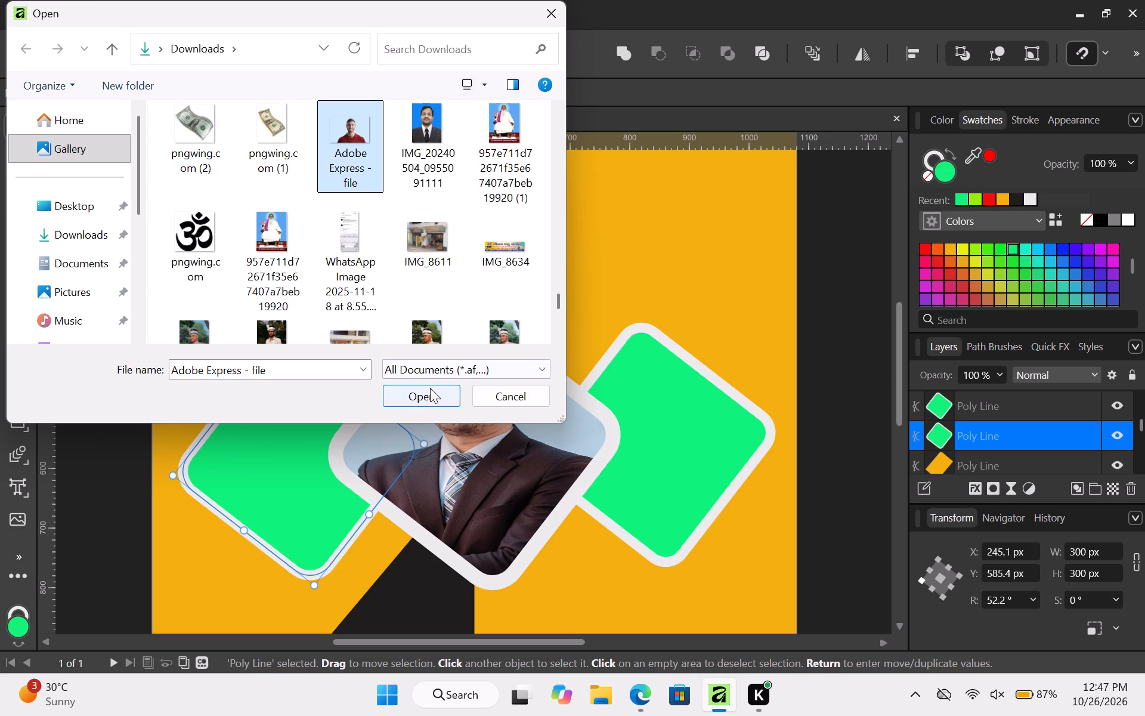
left_click(430, 388)
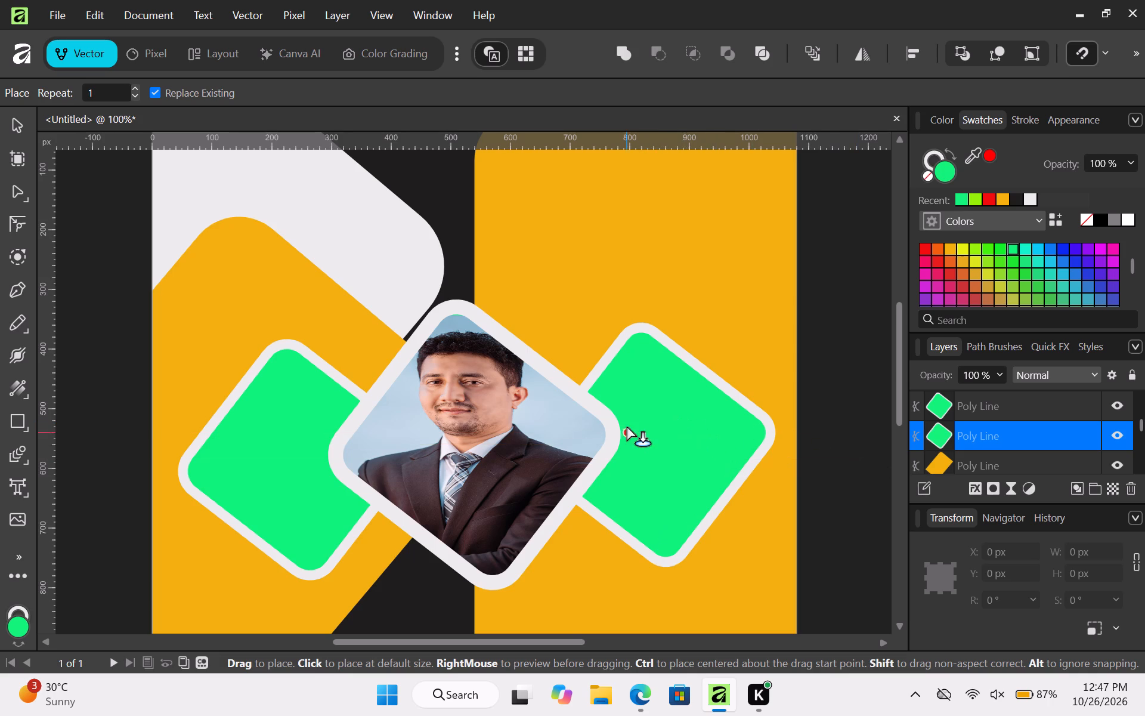
left_click(661, 428)
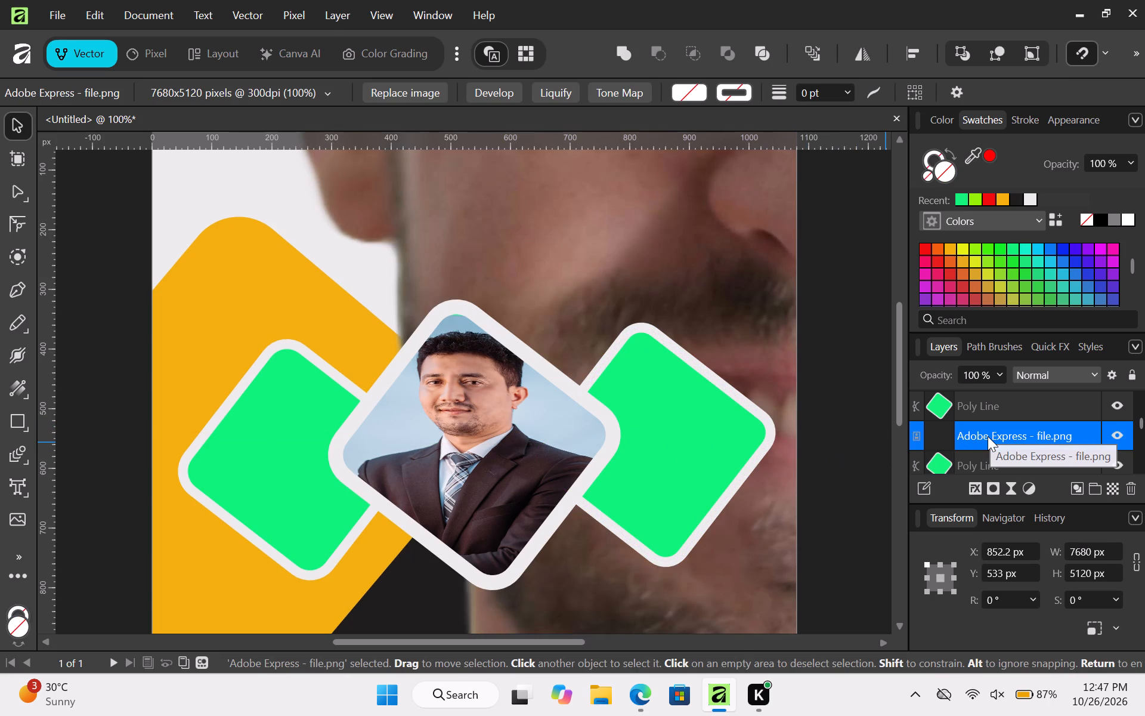
Nest the placed Adobe Express portrait inside the right diamond so that the diamond clips it.
left_click_drag(988, 436, 1001, 462)
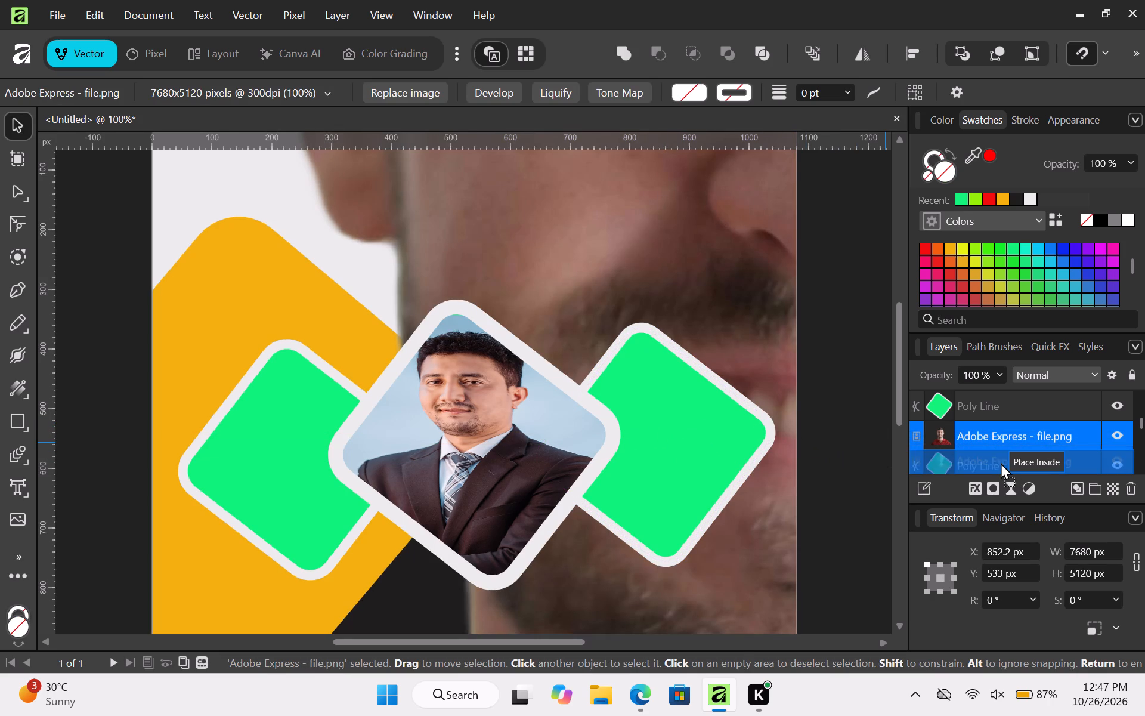
left_click_drag(1001, 462, 1005, 468)
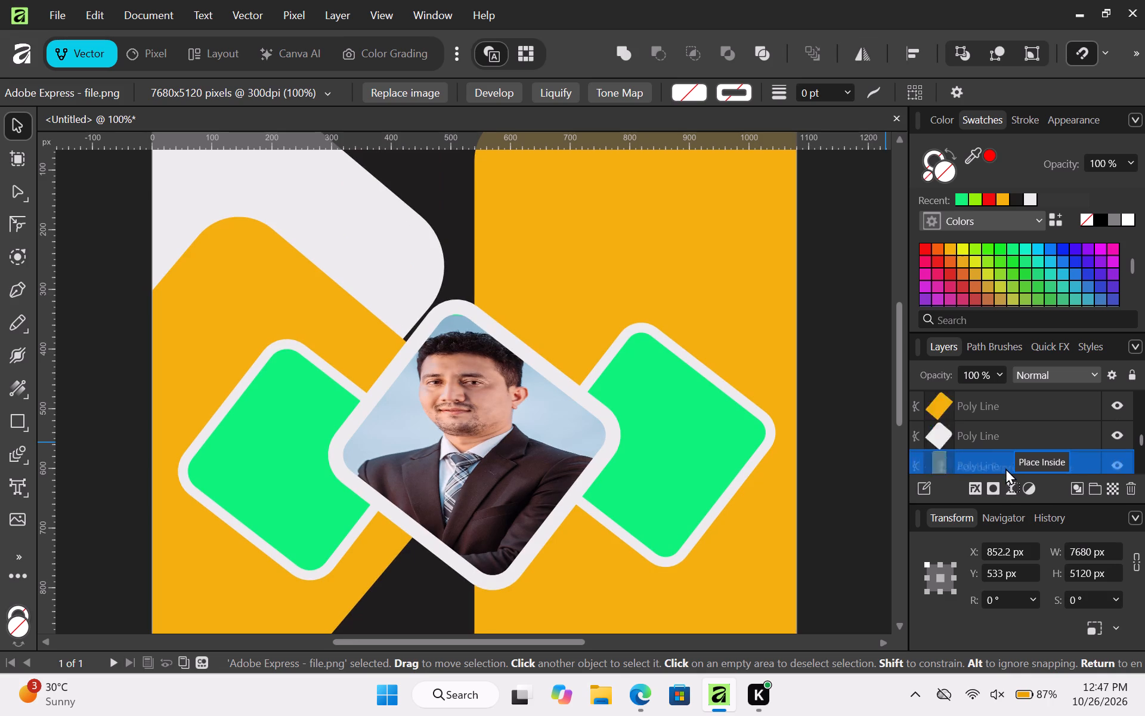
left_click_drag(1005, 468, 976, 383)
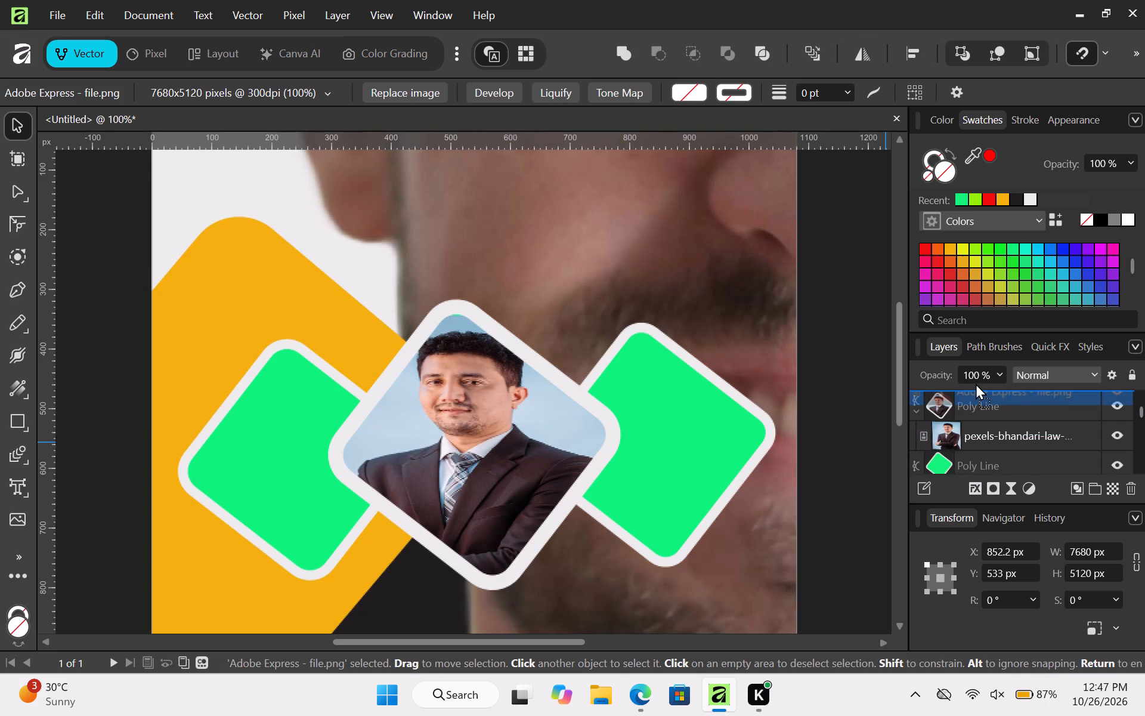
left_click_drag(976, 383, 1004, 461)
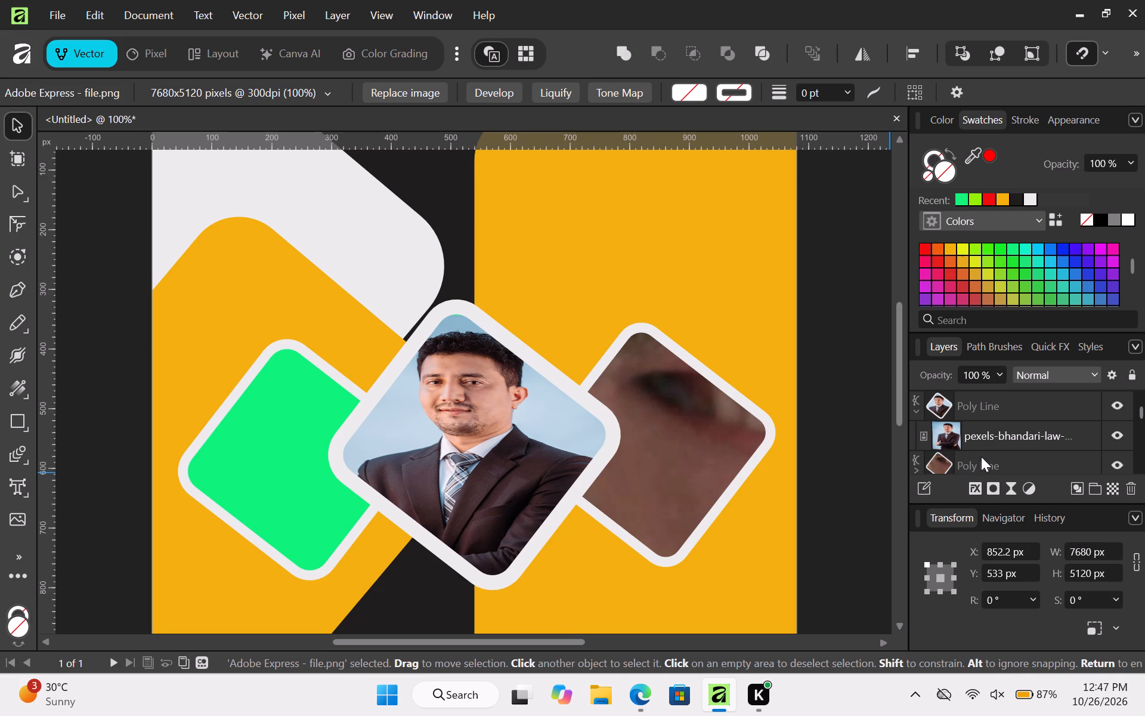
scroll(978, 456, "up", 1)
scroll(977, 457, "down", 1)
scroll(930, 435, "up", 1)
Set the width and height of the portrait nested in the right diamond to 300 px each.
left_click(915, 473)
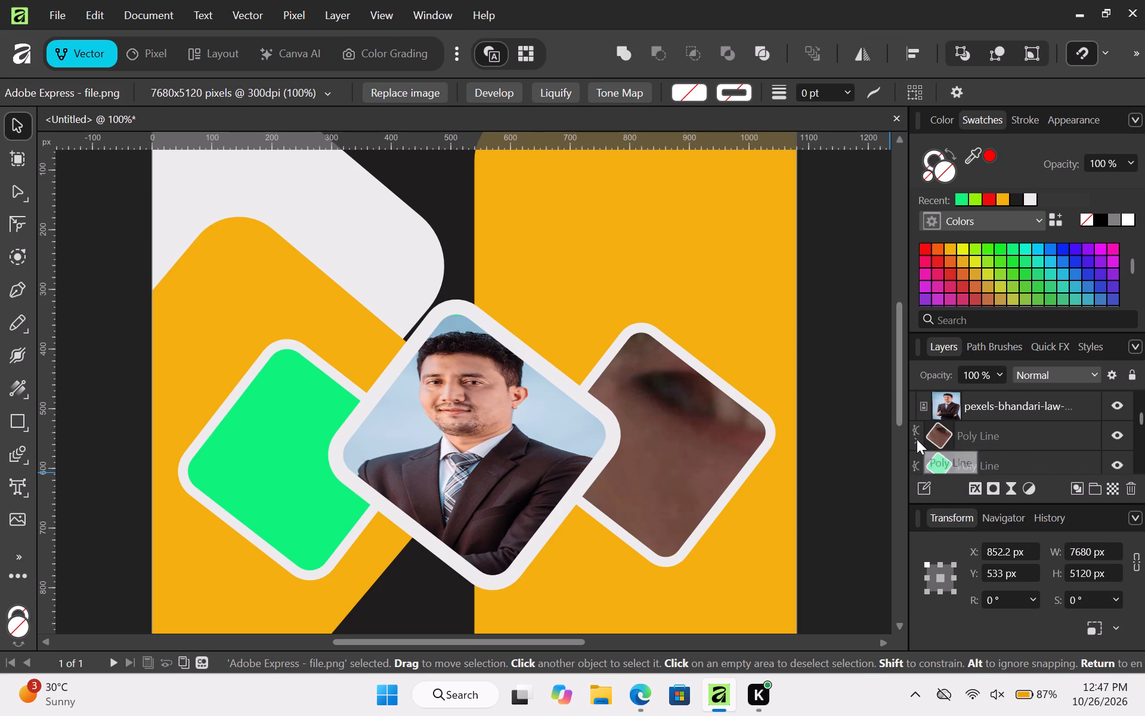
left_click(917, 439)
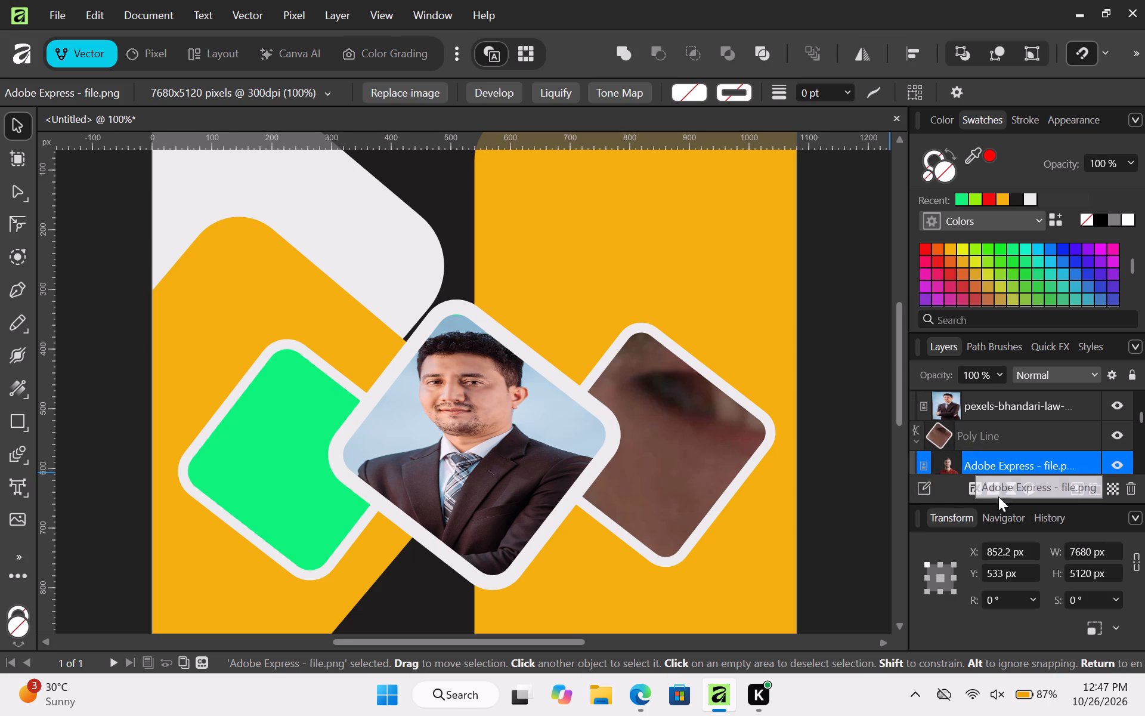
left_click(1017, 464)
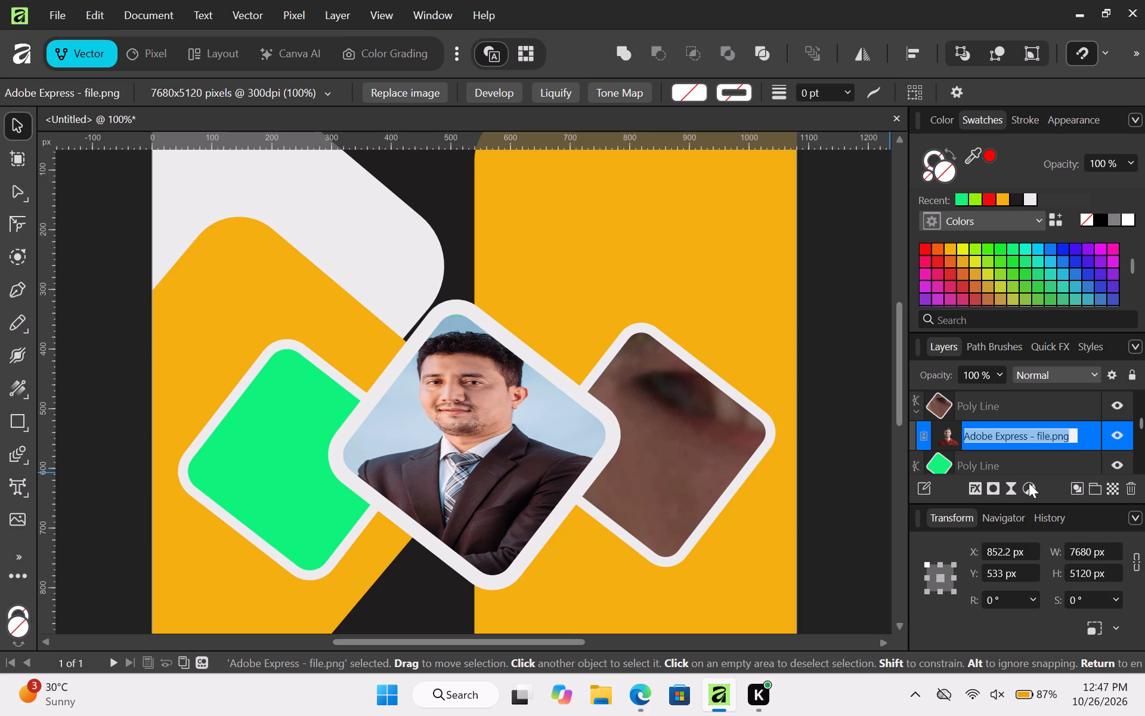
left_click(1091, 441)
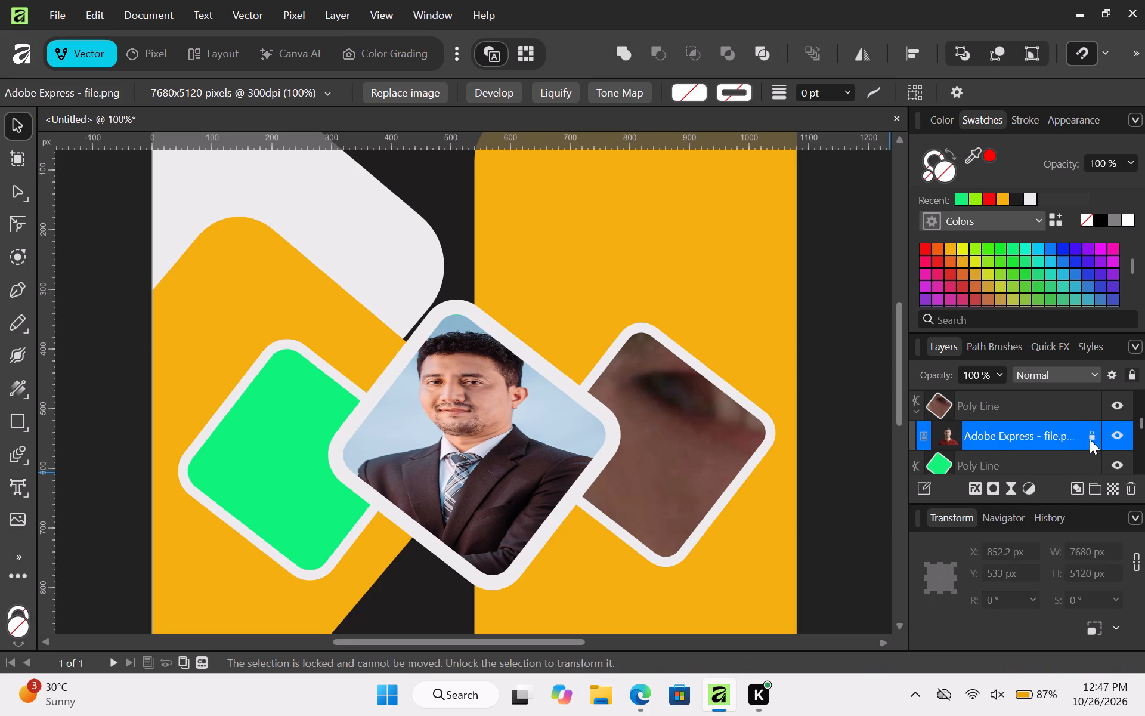
left_click(1090, 439)
left_click(1021, 439)
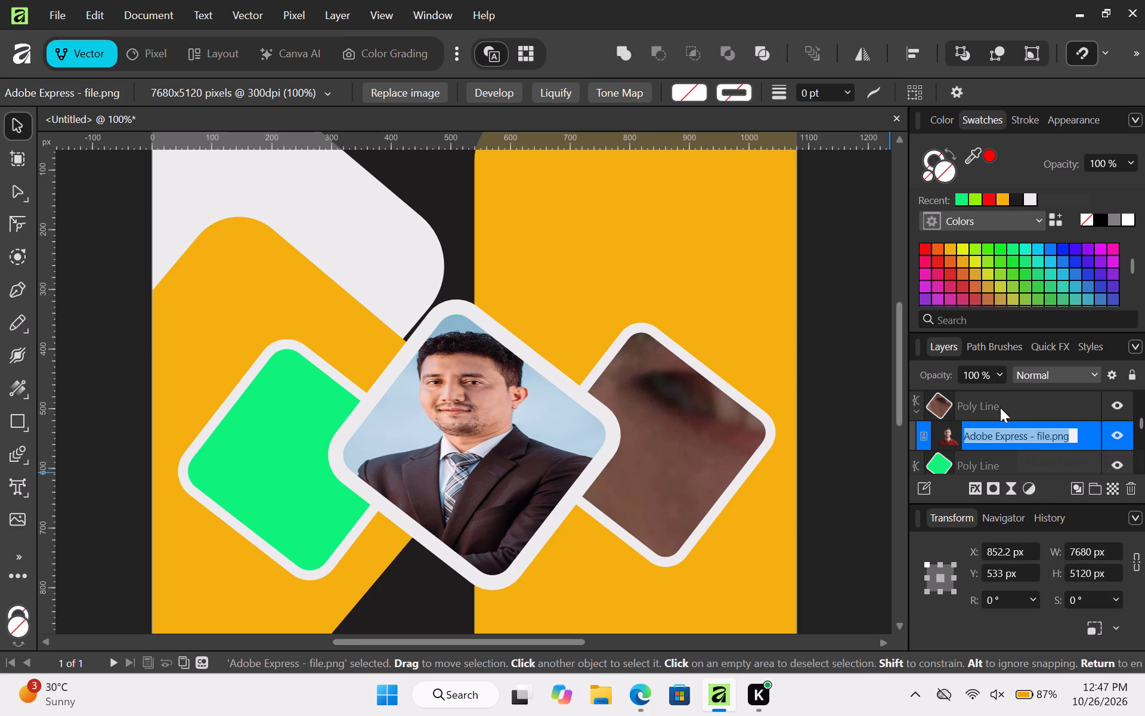
left_click(1000, 407)
left_click(1000, 428)
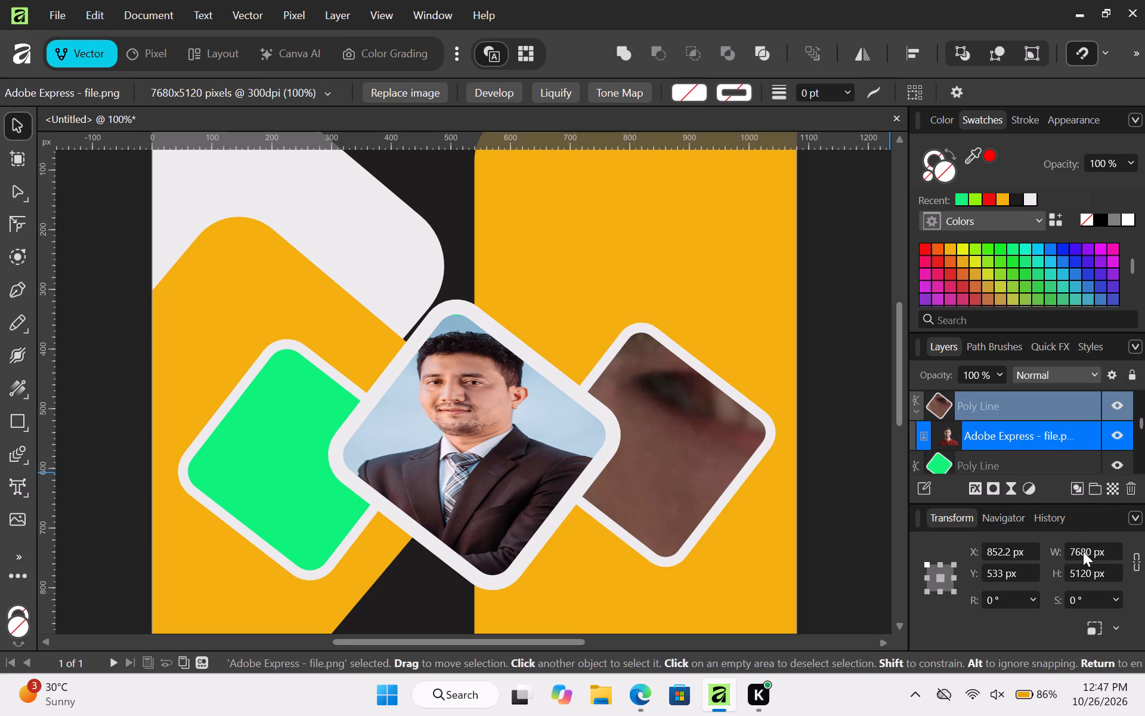
left_click(1084, 553)
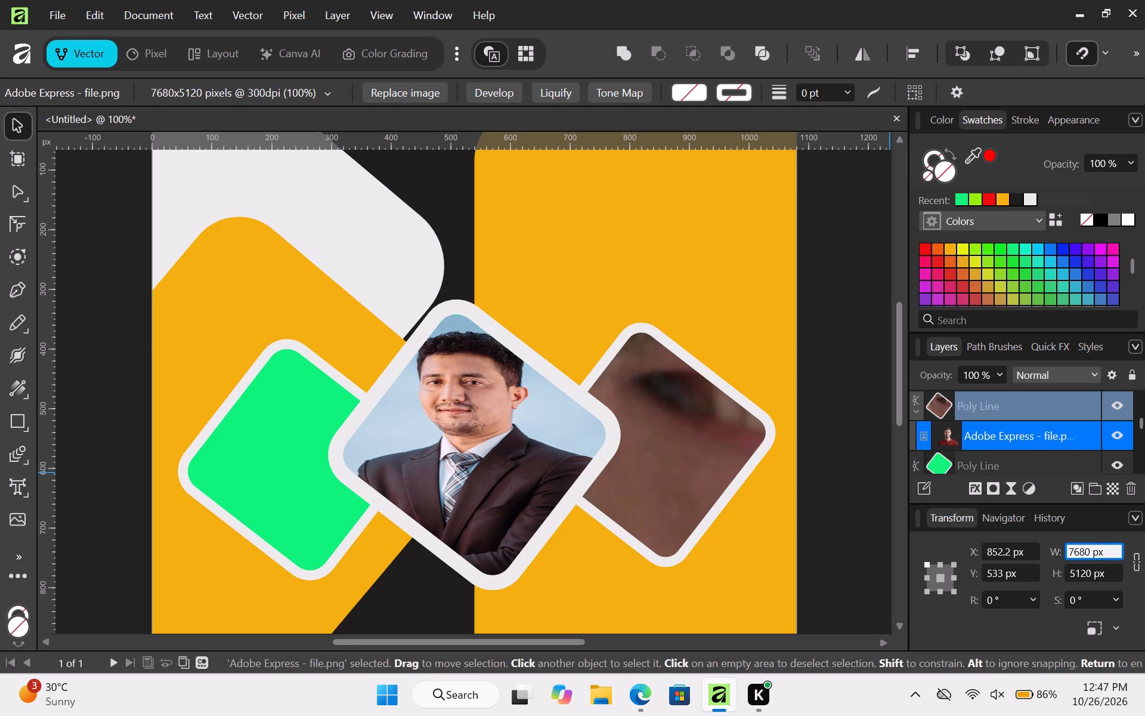
type("300")
key("Tab")
type("300")
key("Tab")
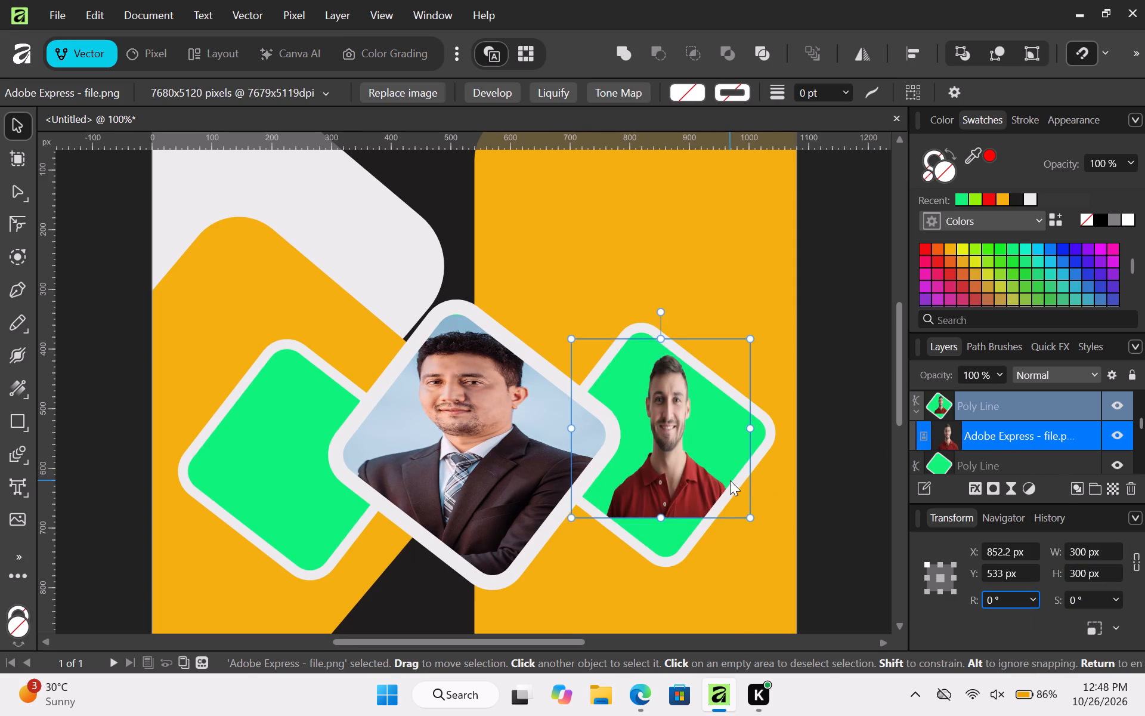
Enlarge the right diamond's portrait to about 448 × 448 px and shift it down and left to fit the head inside the frame.
left_click_drag(753, 521, 775, 545)
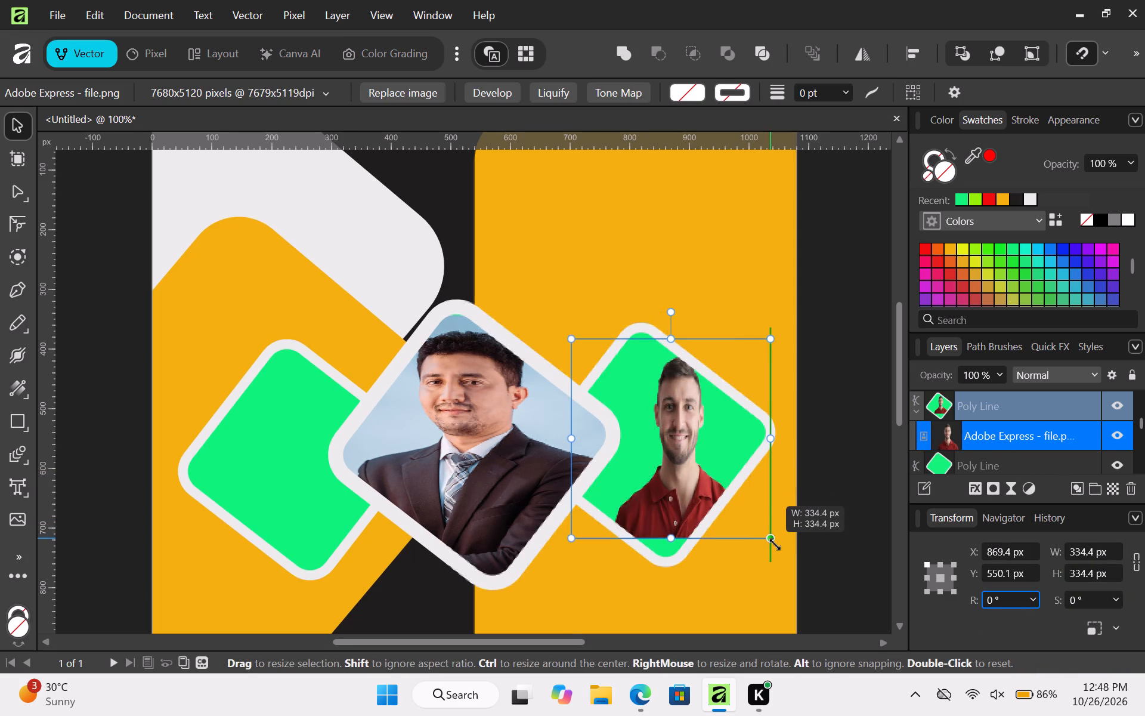
left_click_drag(775, 545, 788, 565)
left_click_drag(661, 462, 662, 471)
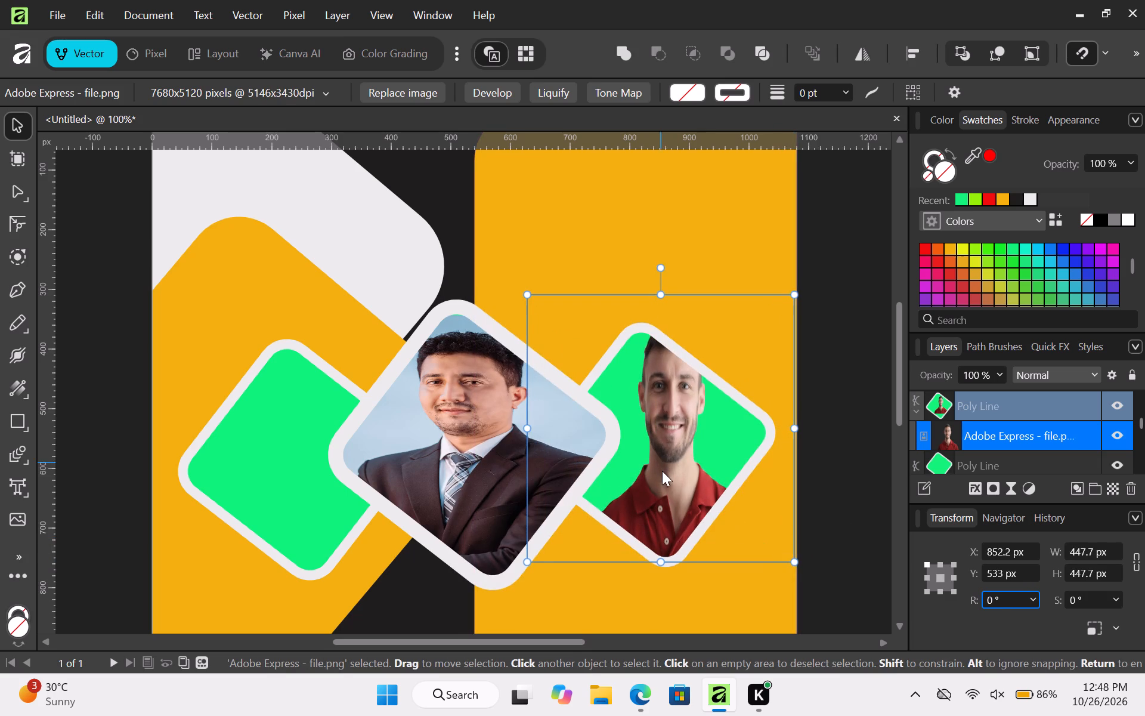
left_click_drag(662, 471, 643, 500)
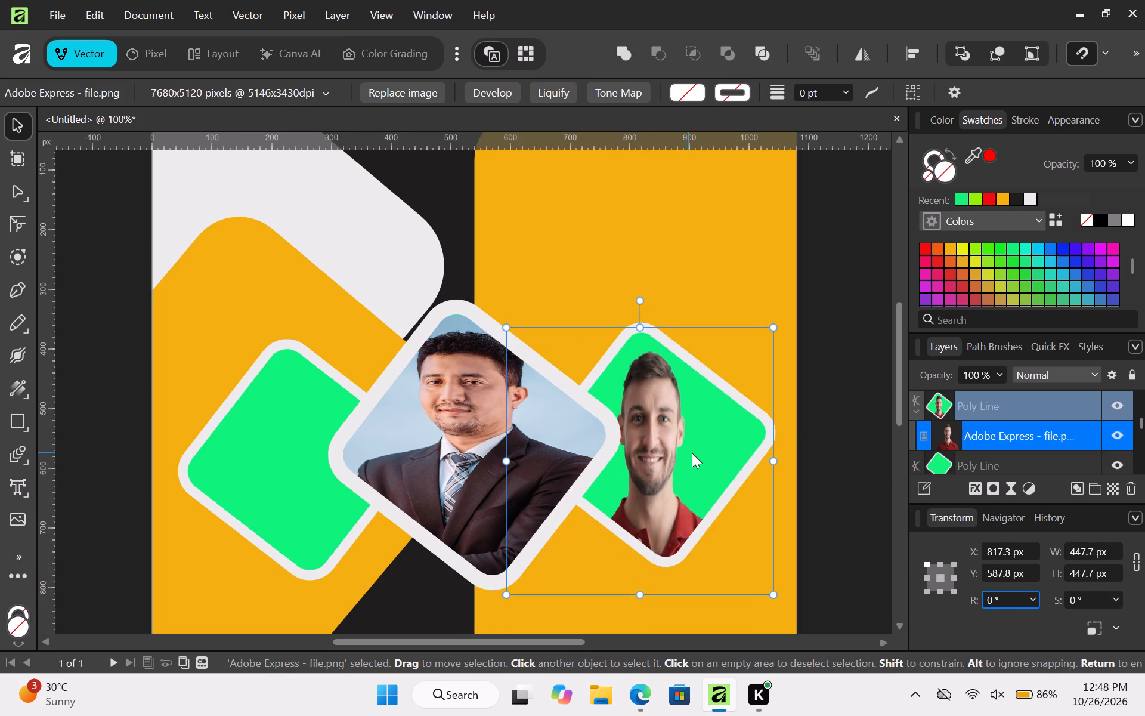
left_click(692, 453)
Check the headline on the reference poster in the browser and add it as artistic text "DIGITAL MARKETING AGENCY" on the upper yellow panel.
left_click(299, 464)
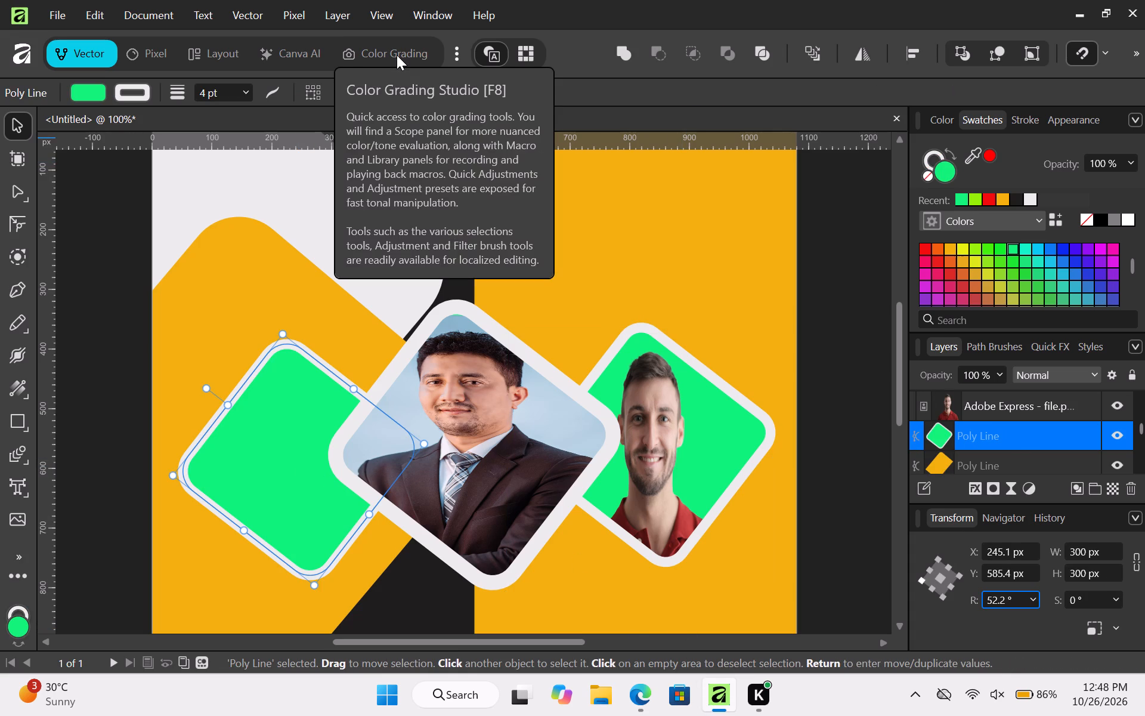
left_click(636, 697)
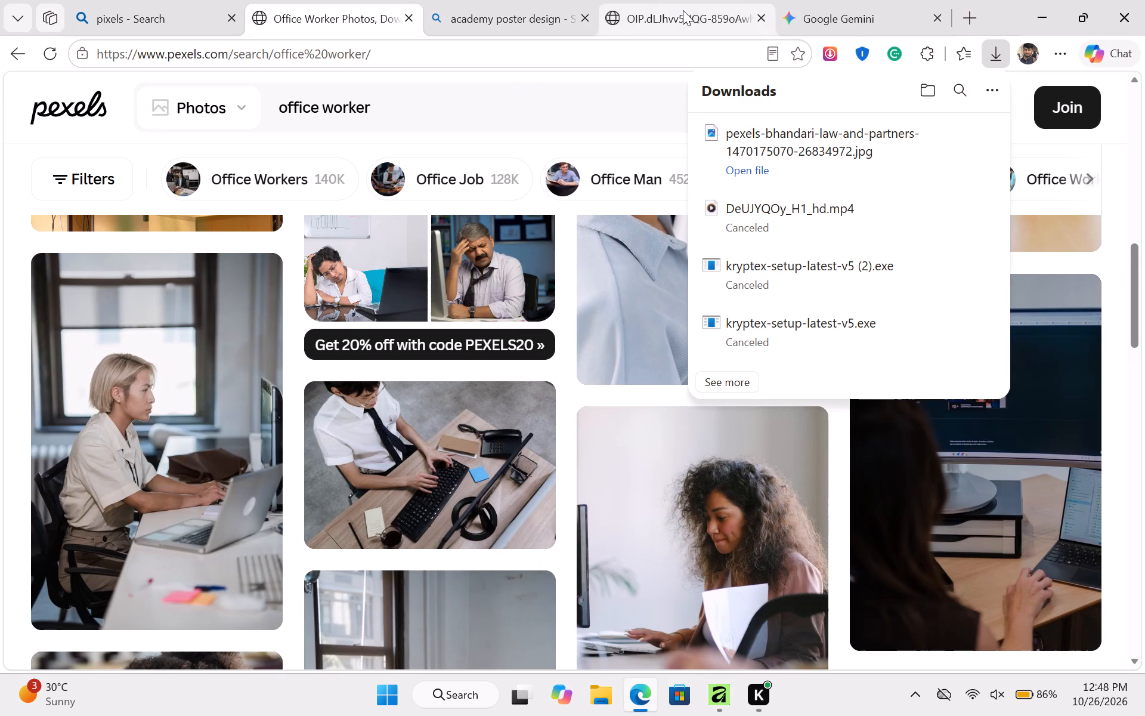
left_click(685, 10)
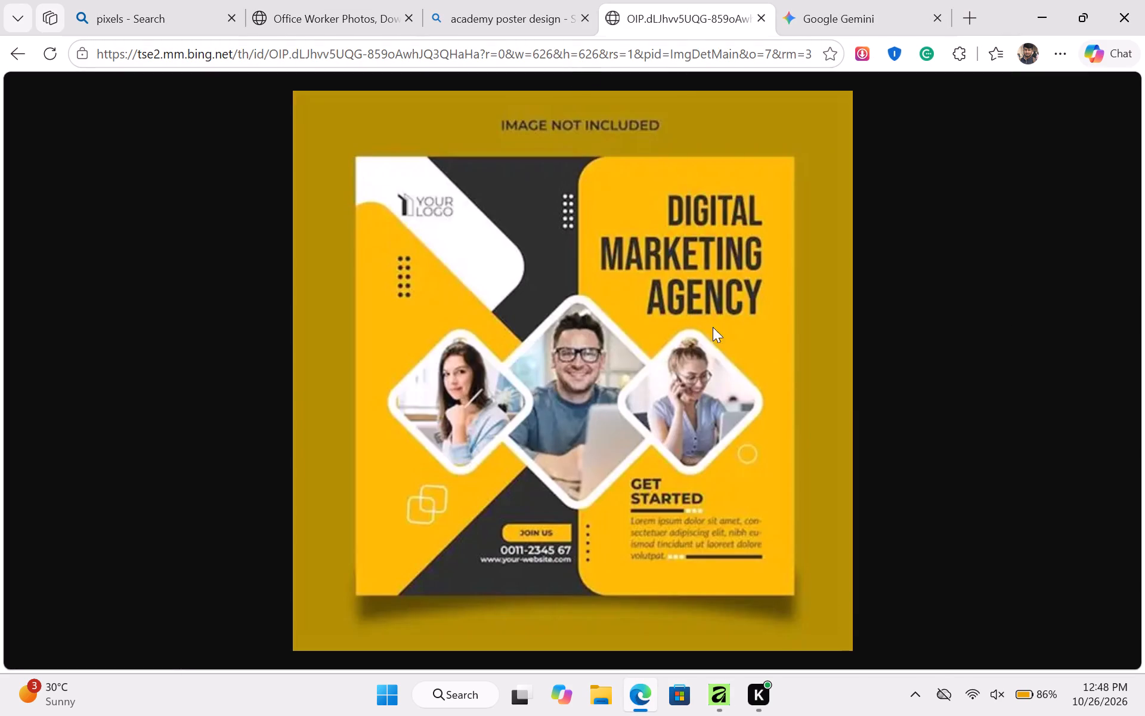
left_click(717, 700)
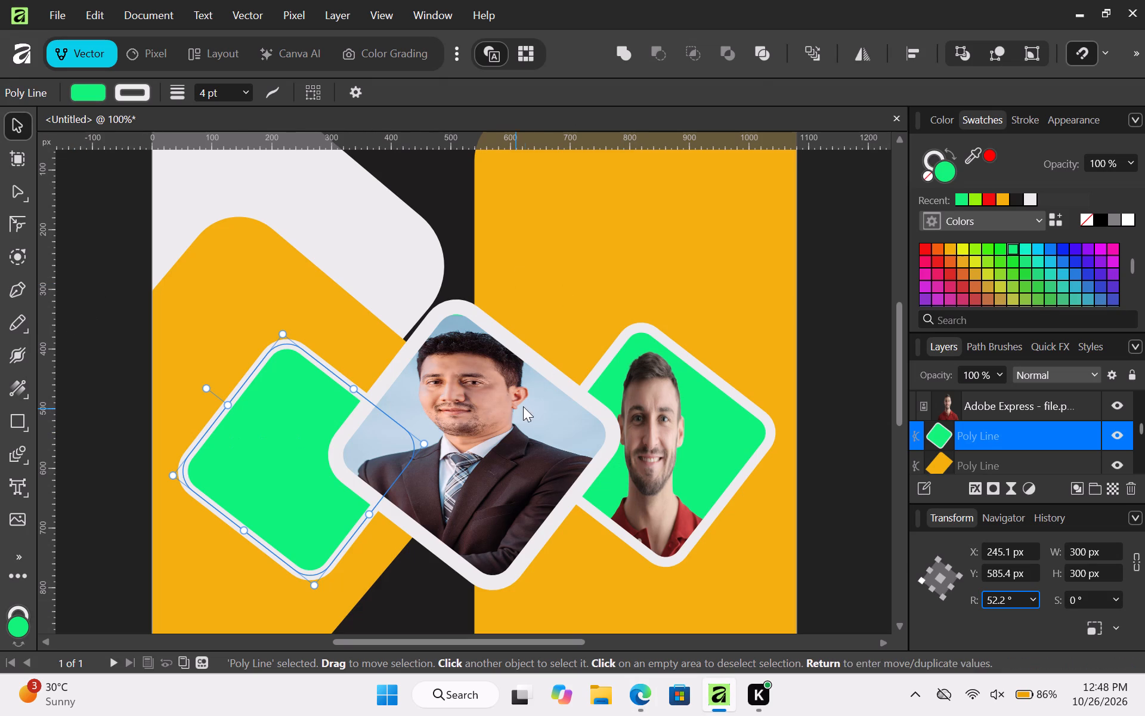
key("t")
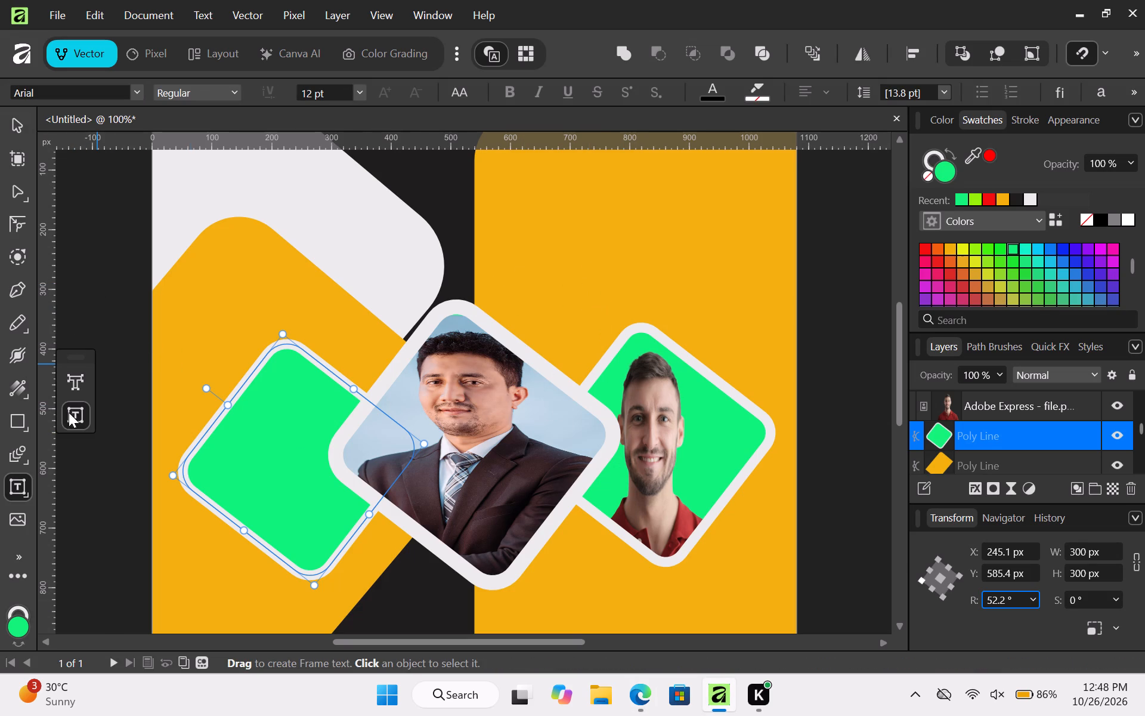
left_click(73, 418)
left_click(73, 384)
left_click(577, 242)
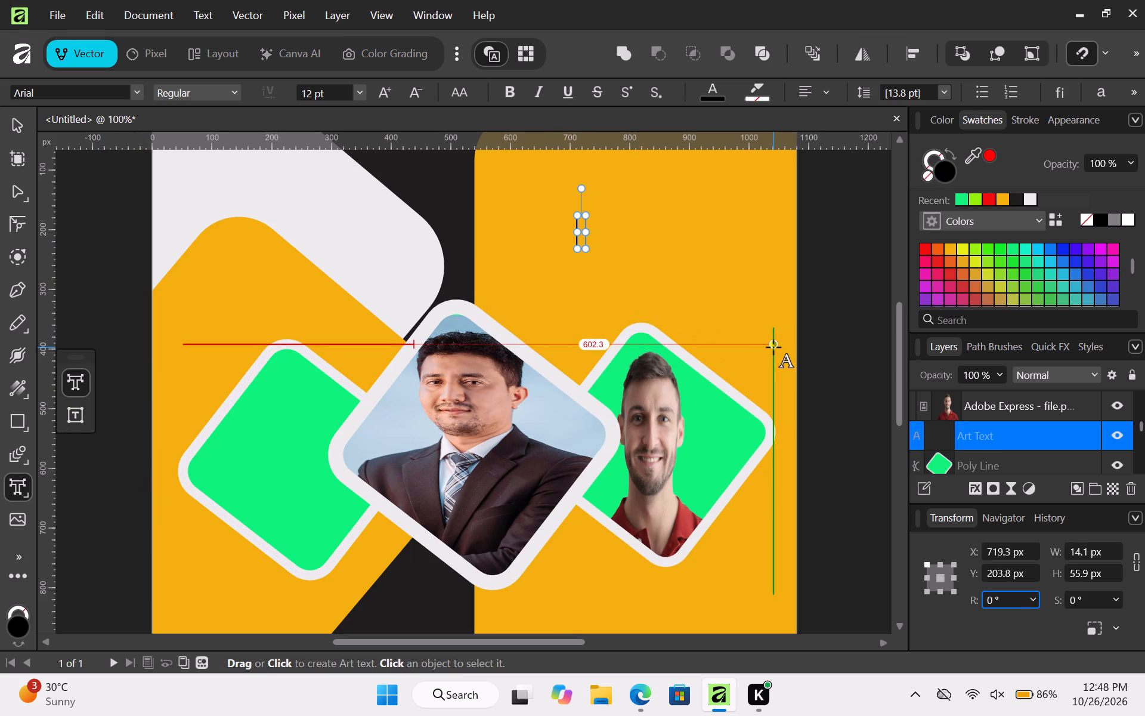
type("DIGI")
type("TAL")
key("space")
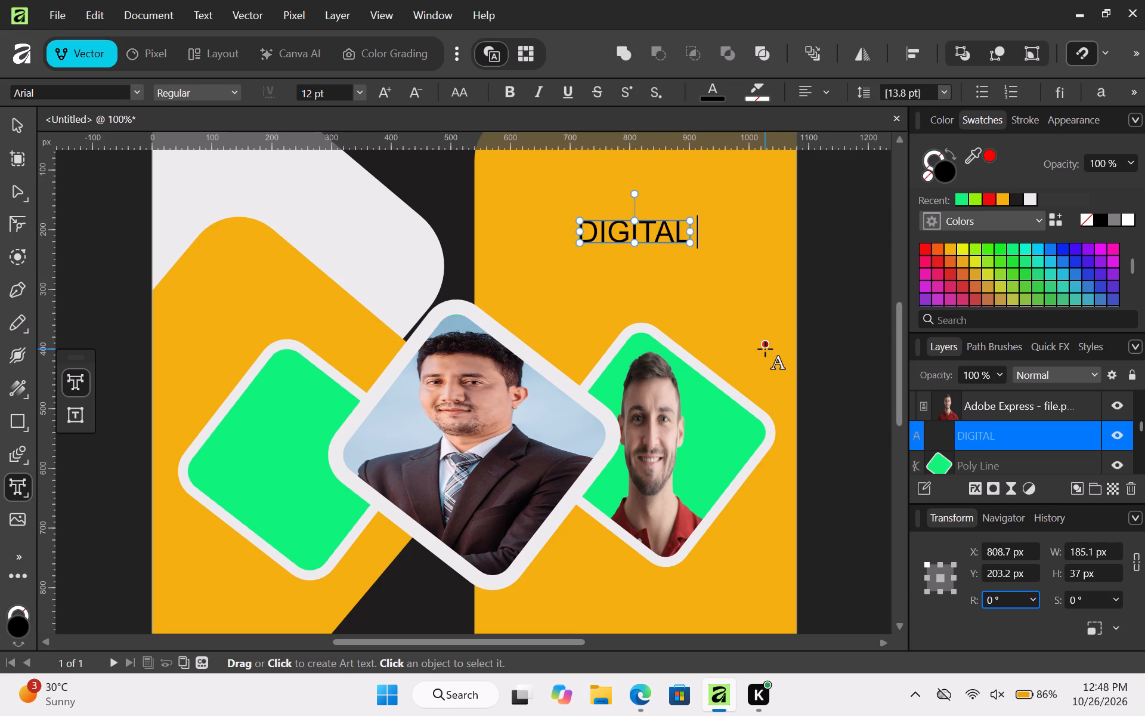
type("MAR")
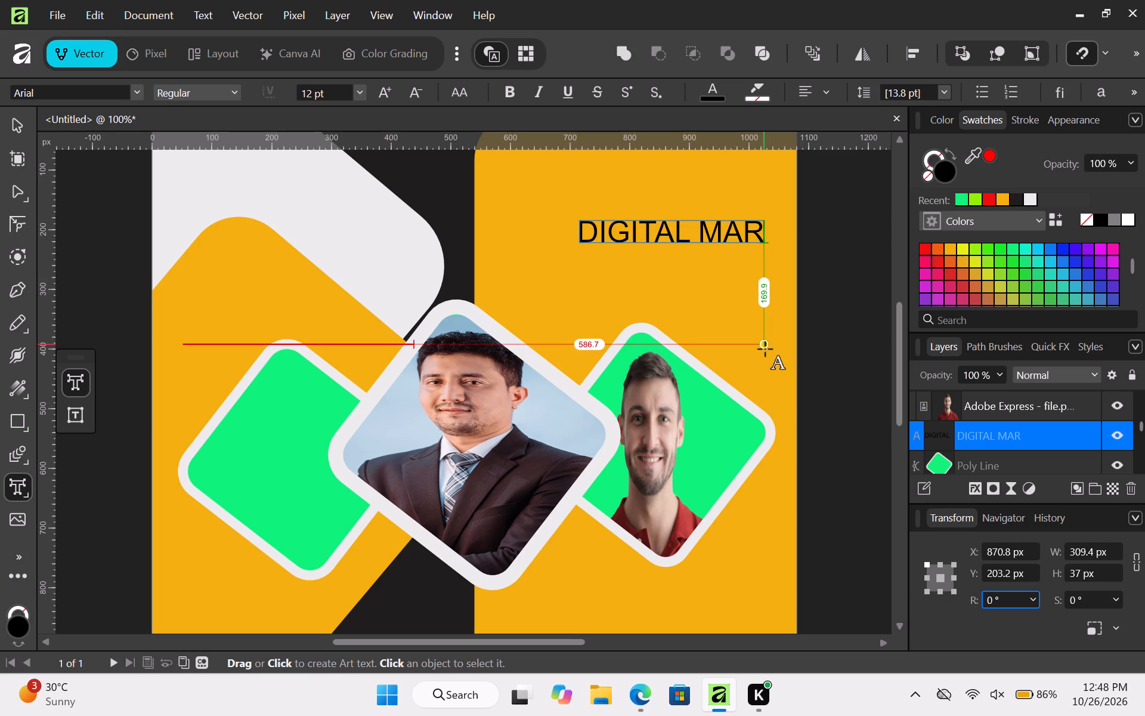
type("KETING")
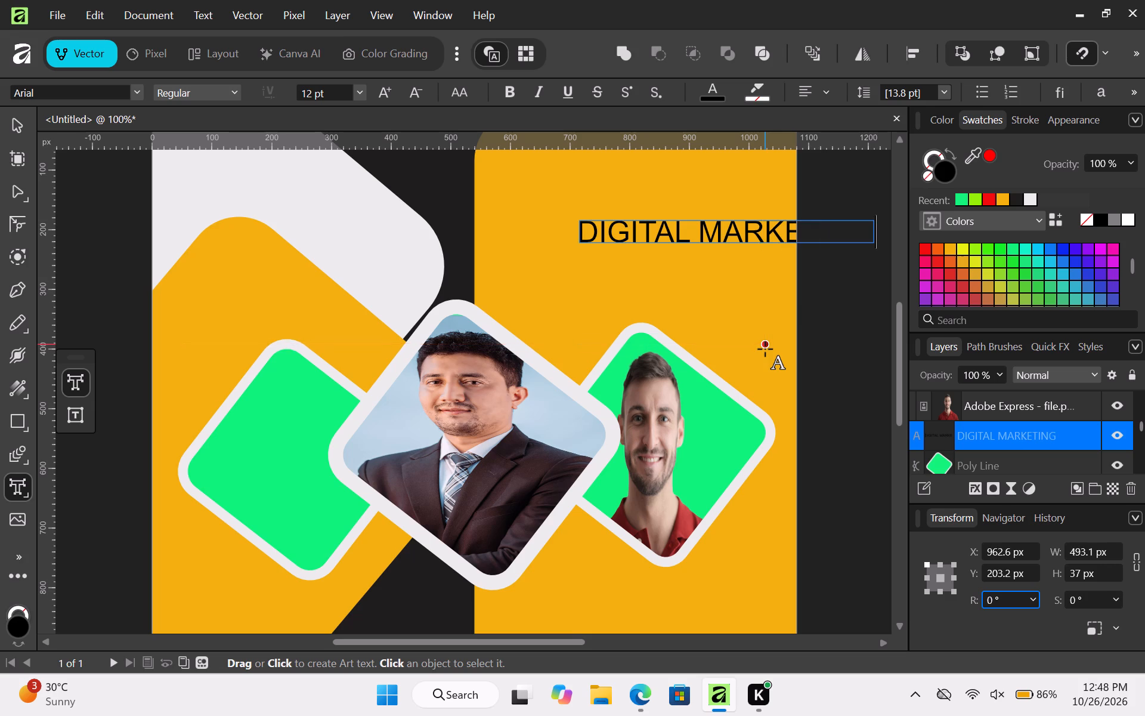
key("space")
type("AGE")
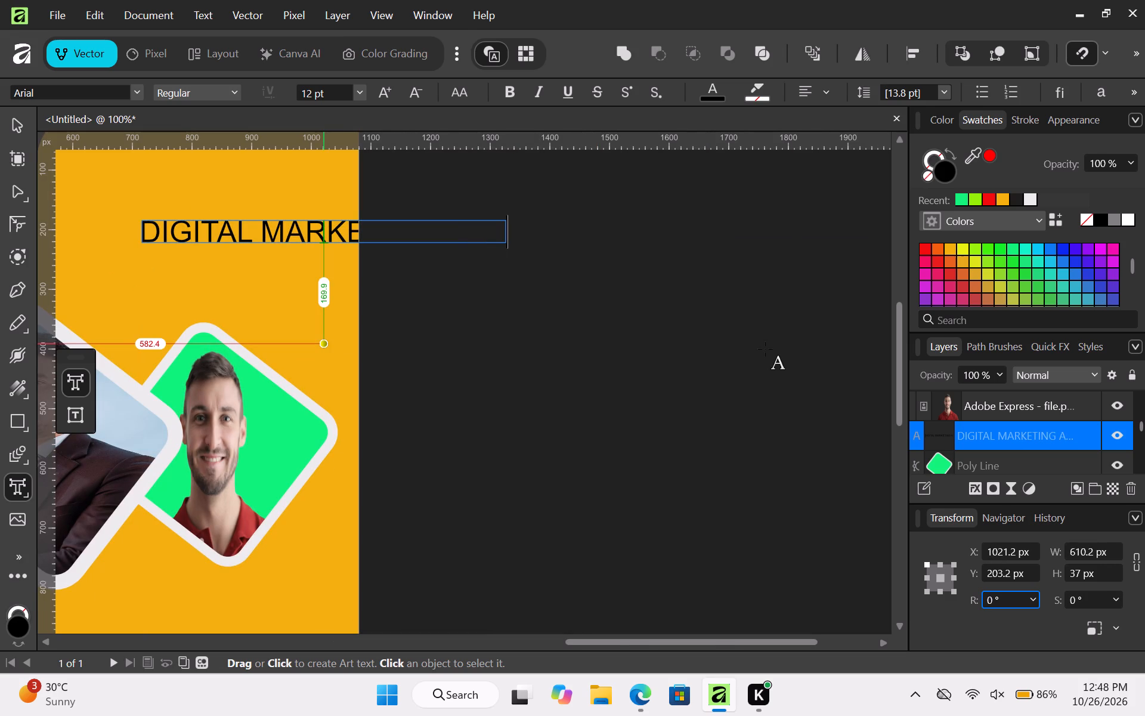
key("n")
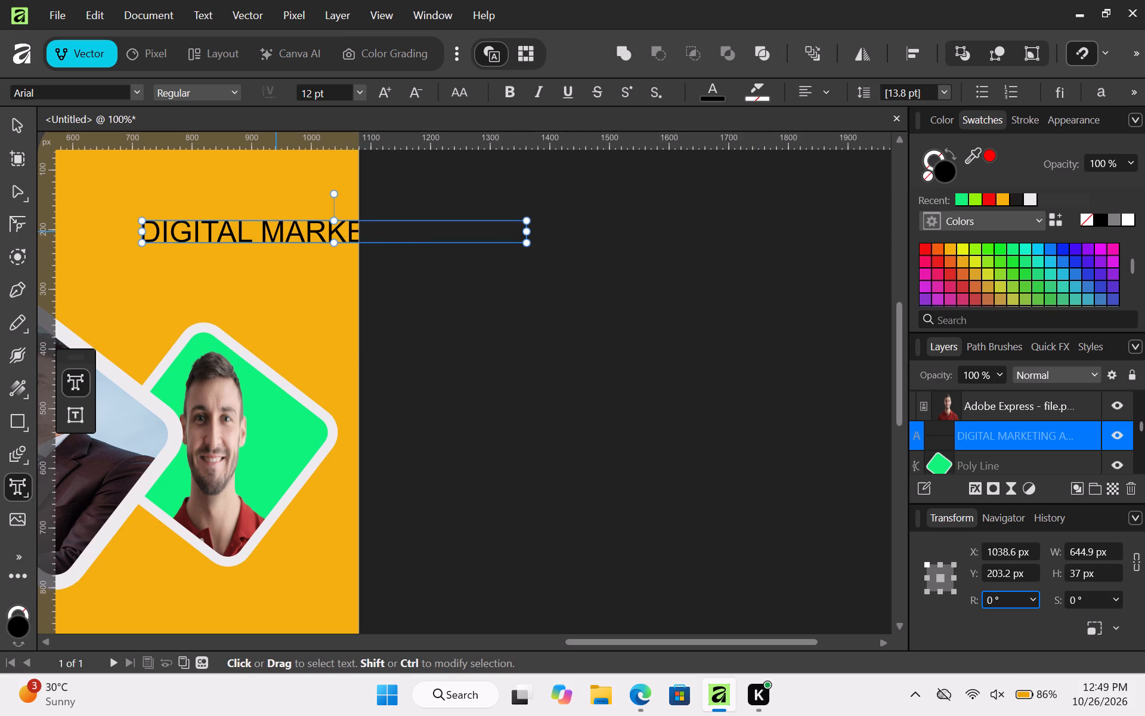
left_click(644, 700)
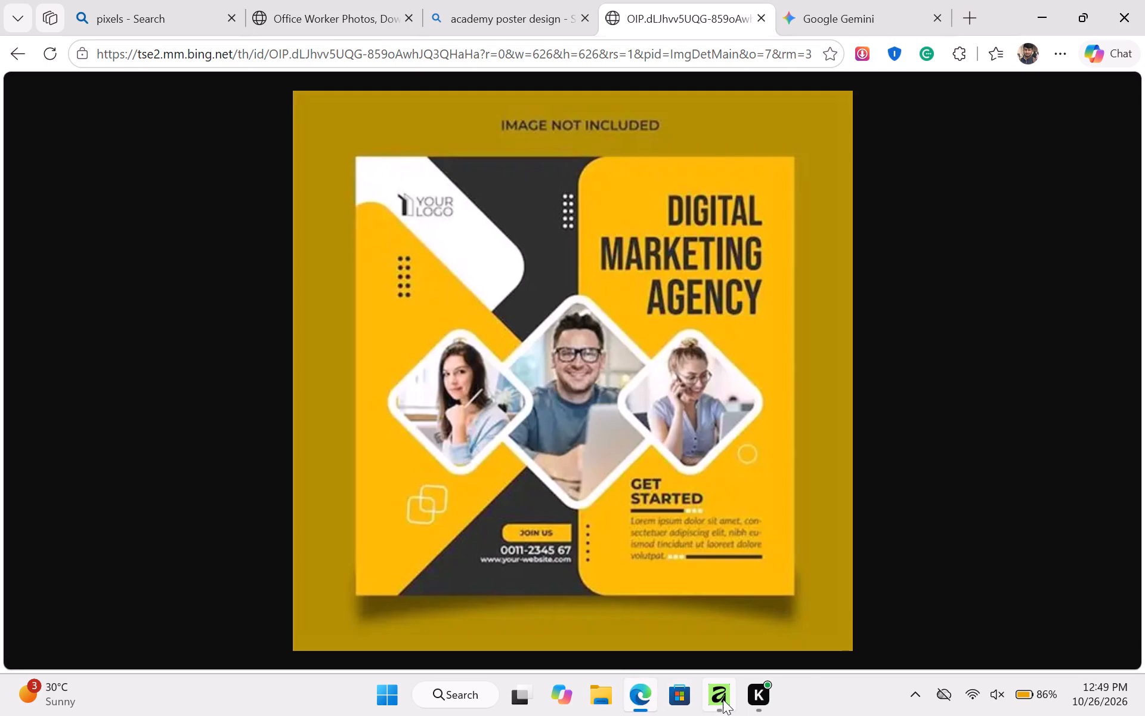
left_click(723, 699)
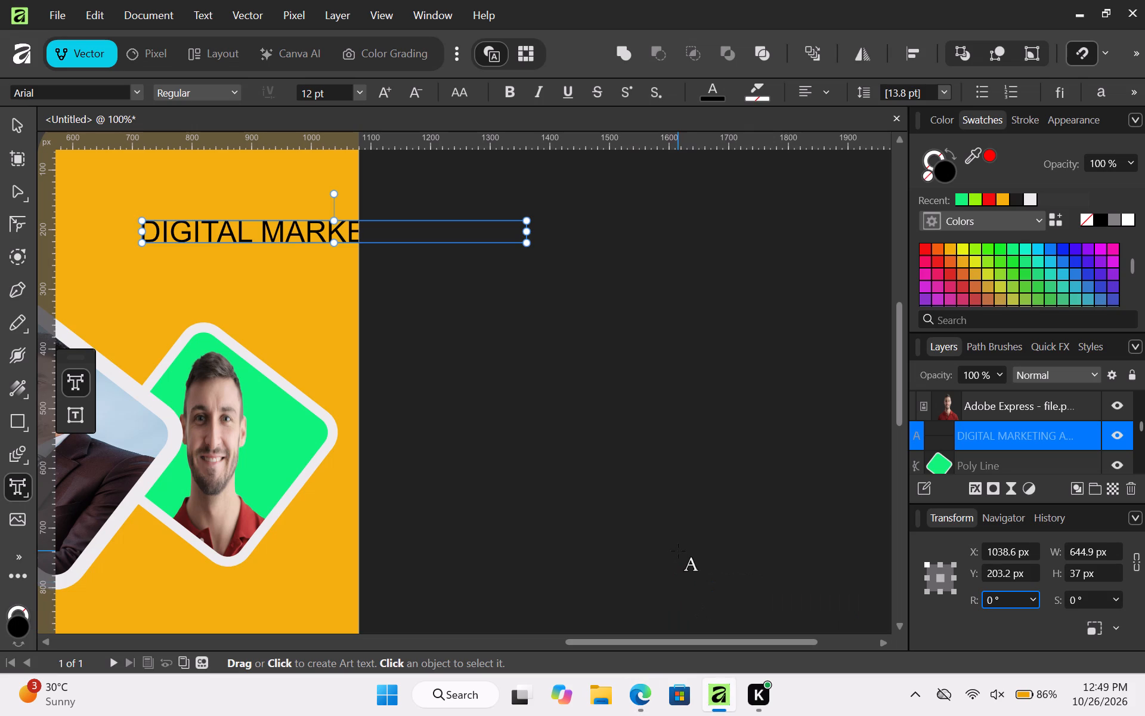
type("CY")
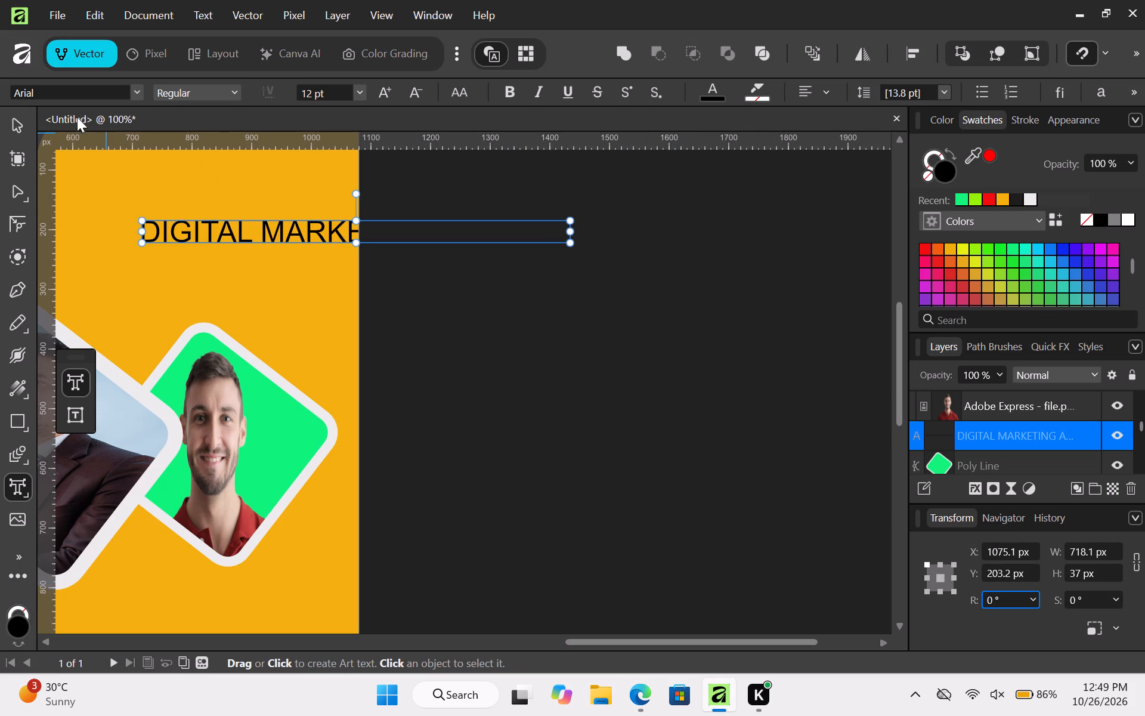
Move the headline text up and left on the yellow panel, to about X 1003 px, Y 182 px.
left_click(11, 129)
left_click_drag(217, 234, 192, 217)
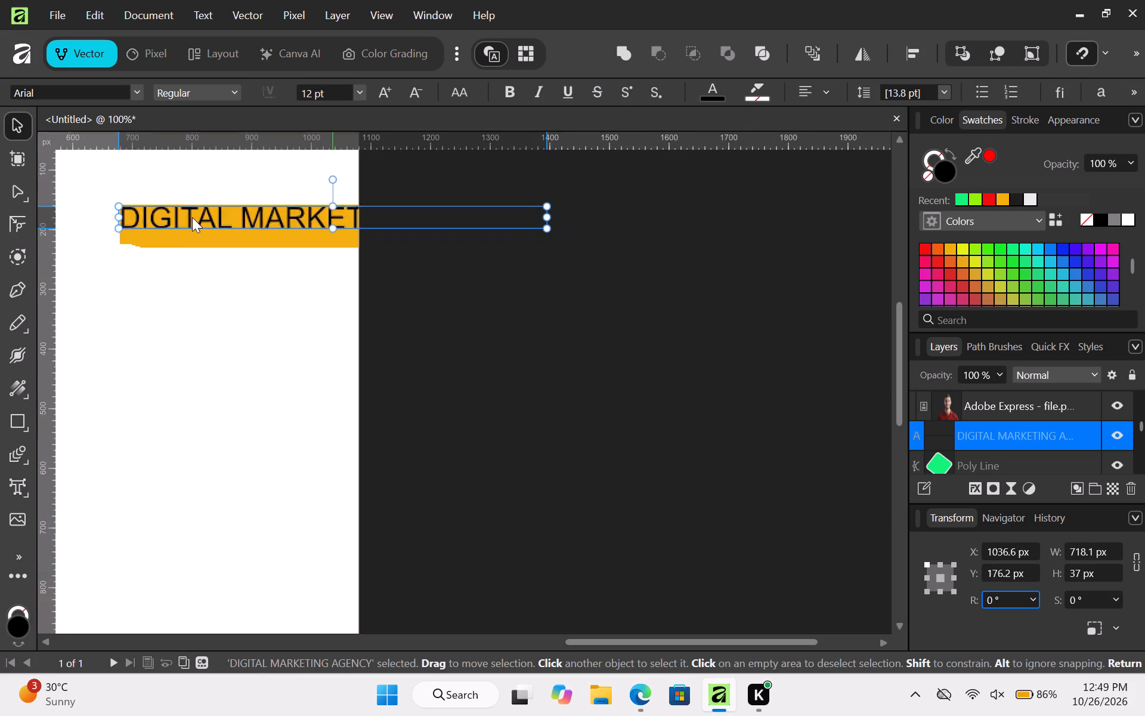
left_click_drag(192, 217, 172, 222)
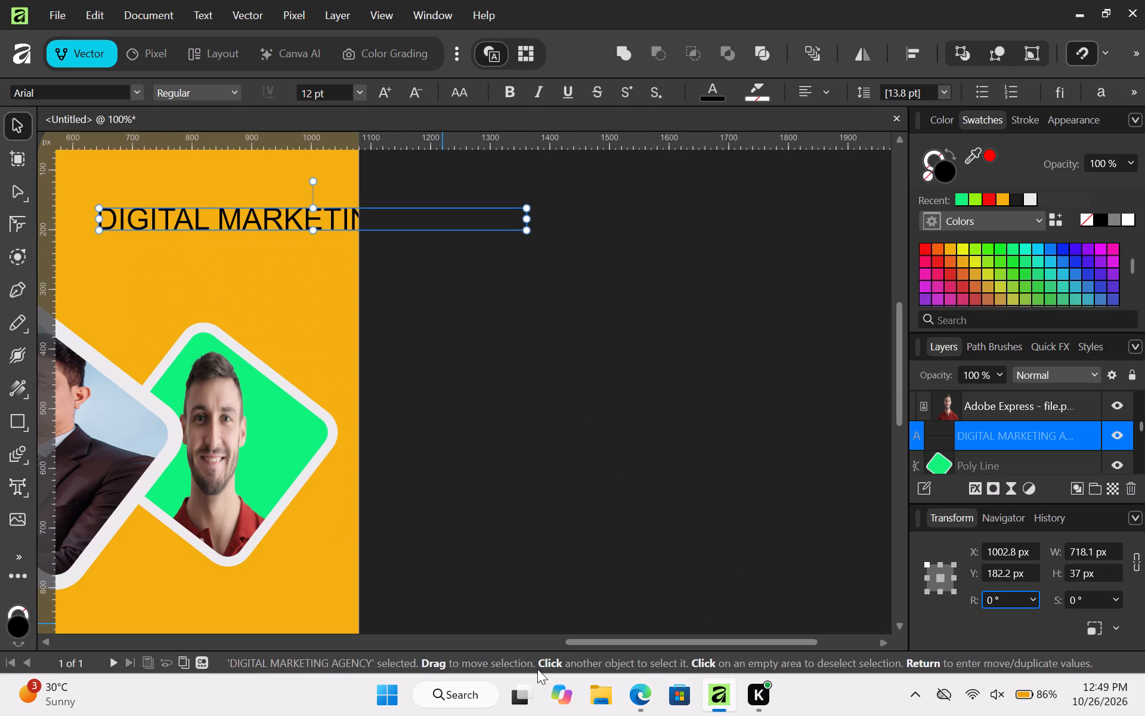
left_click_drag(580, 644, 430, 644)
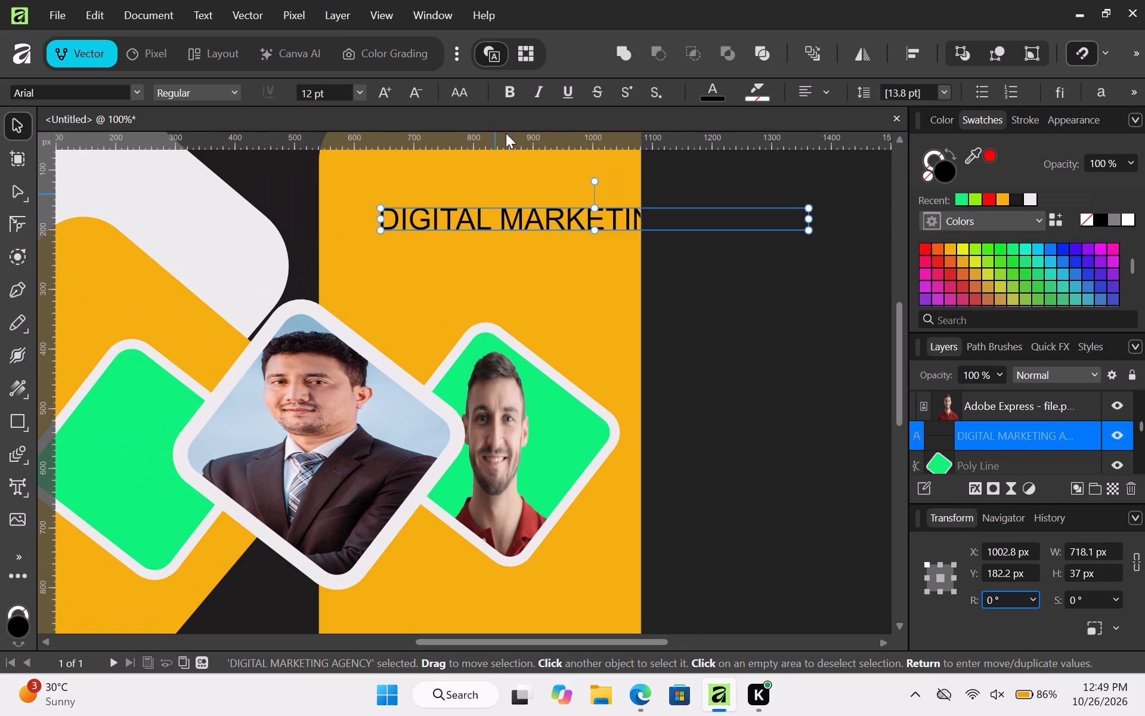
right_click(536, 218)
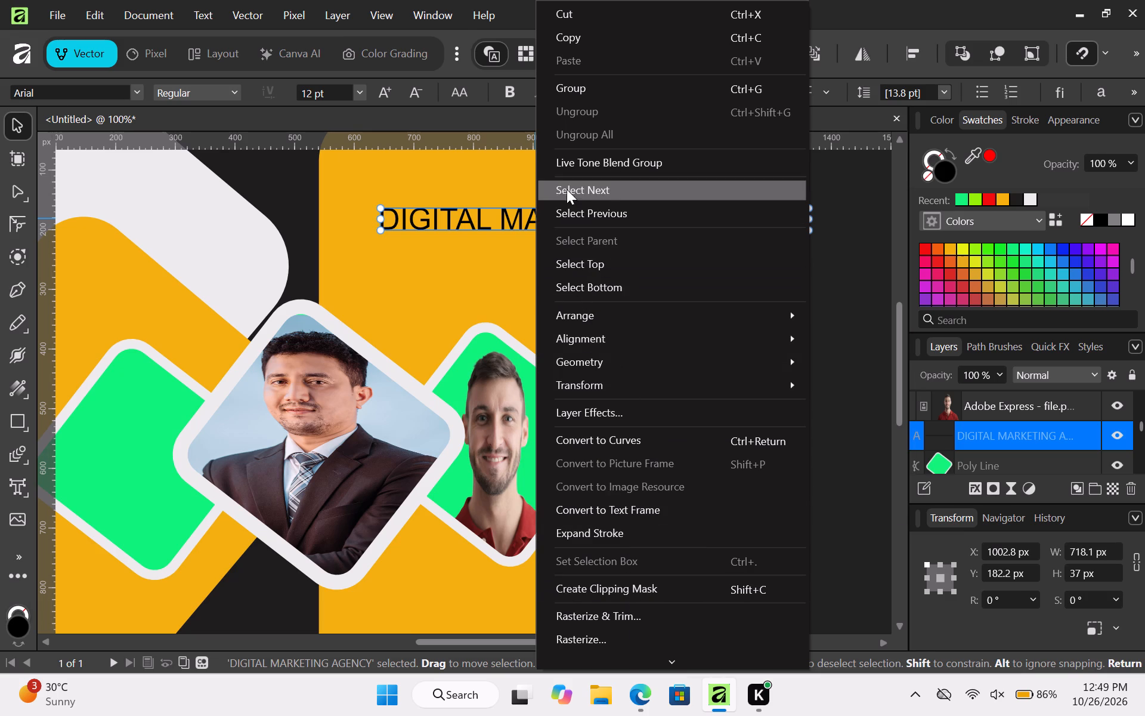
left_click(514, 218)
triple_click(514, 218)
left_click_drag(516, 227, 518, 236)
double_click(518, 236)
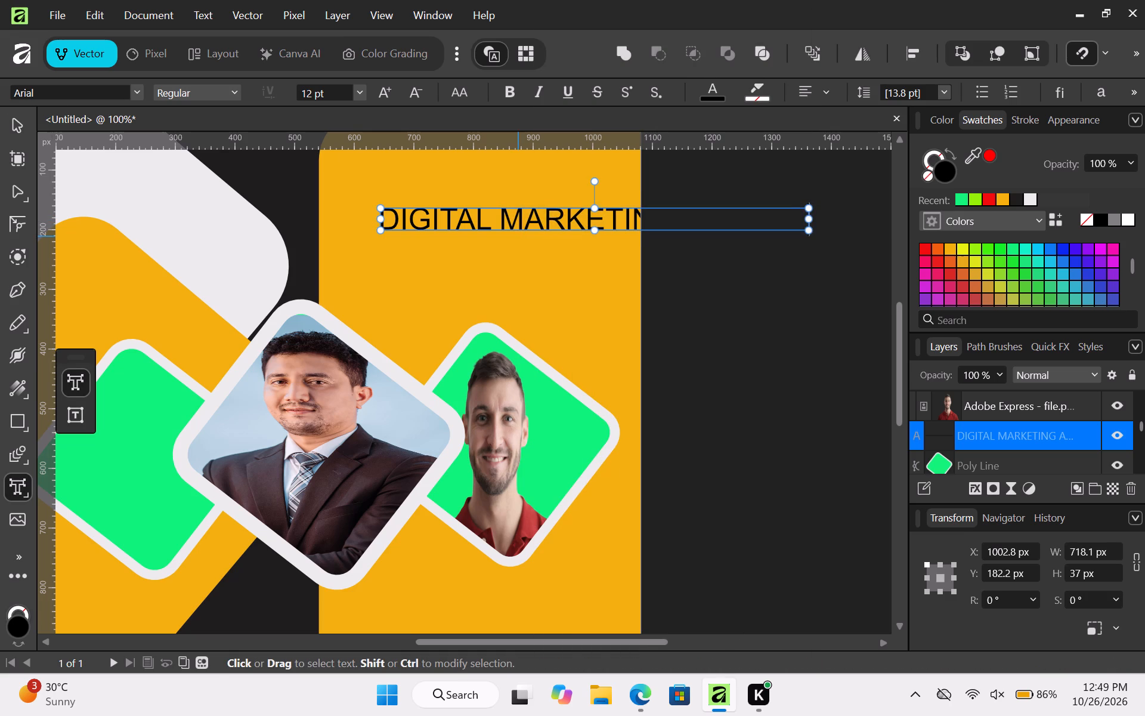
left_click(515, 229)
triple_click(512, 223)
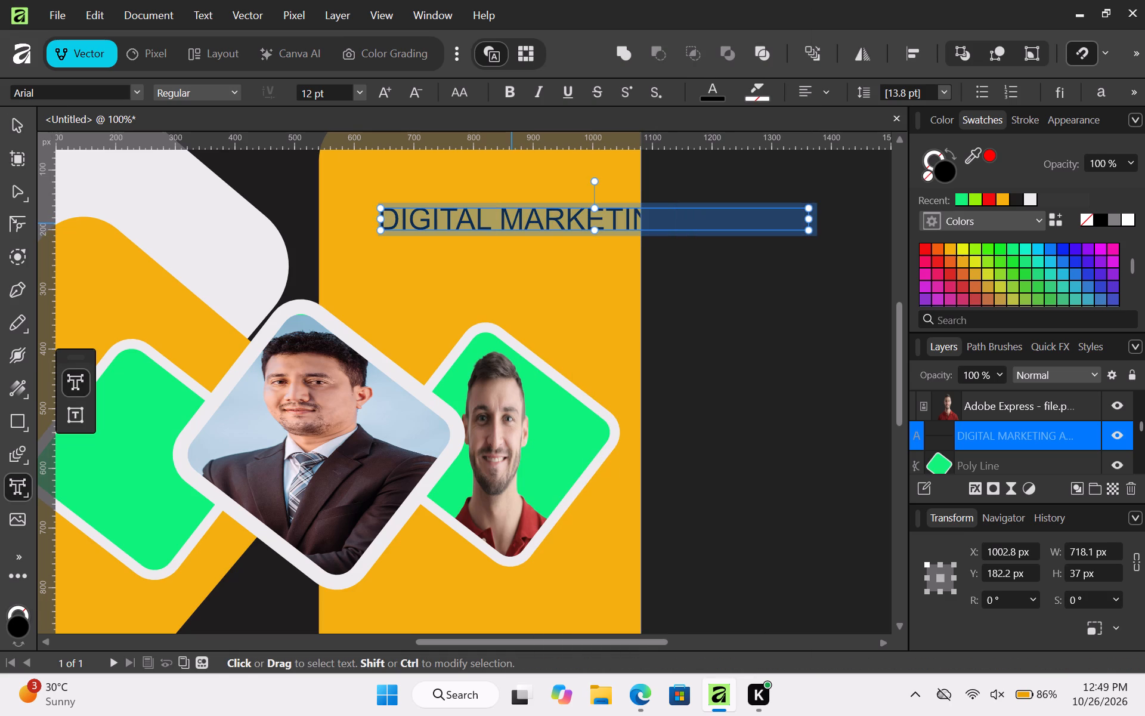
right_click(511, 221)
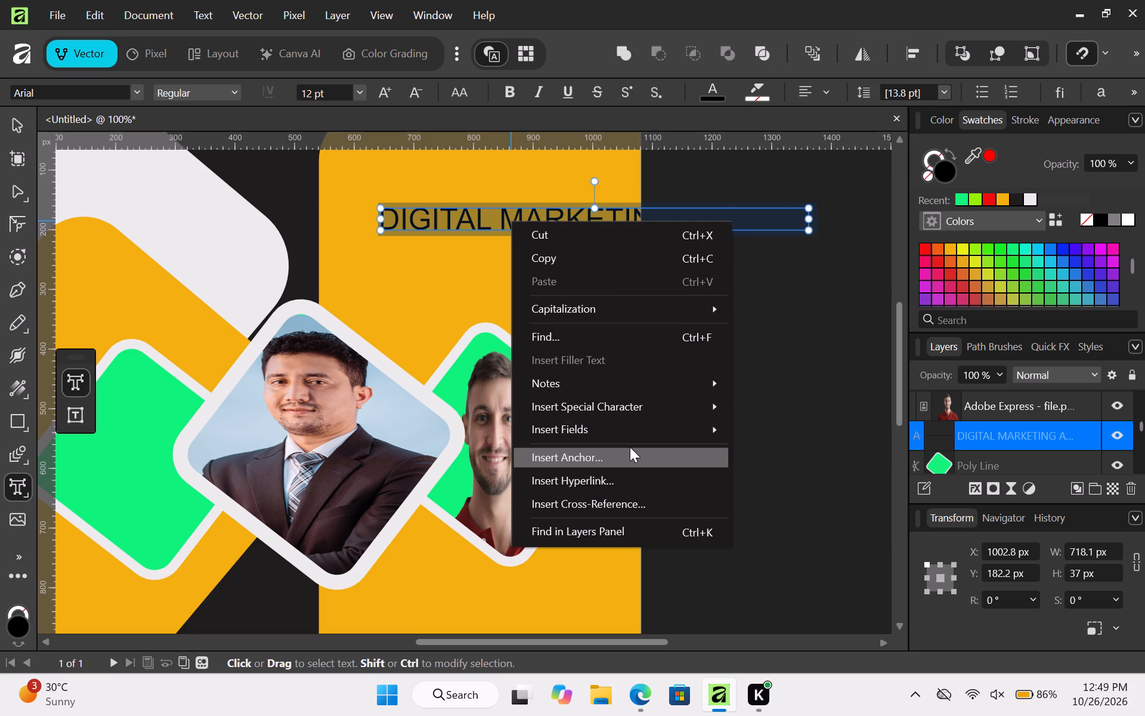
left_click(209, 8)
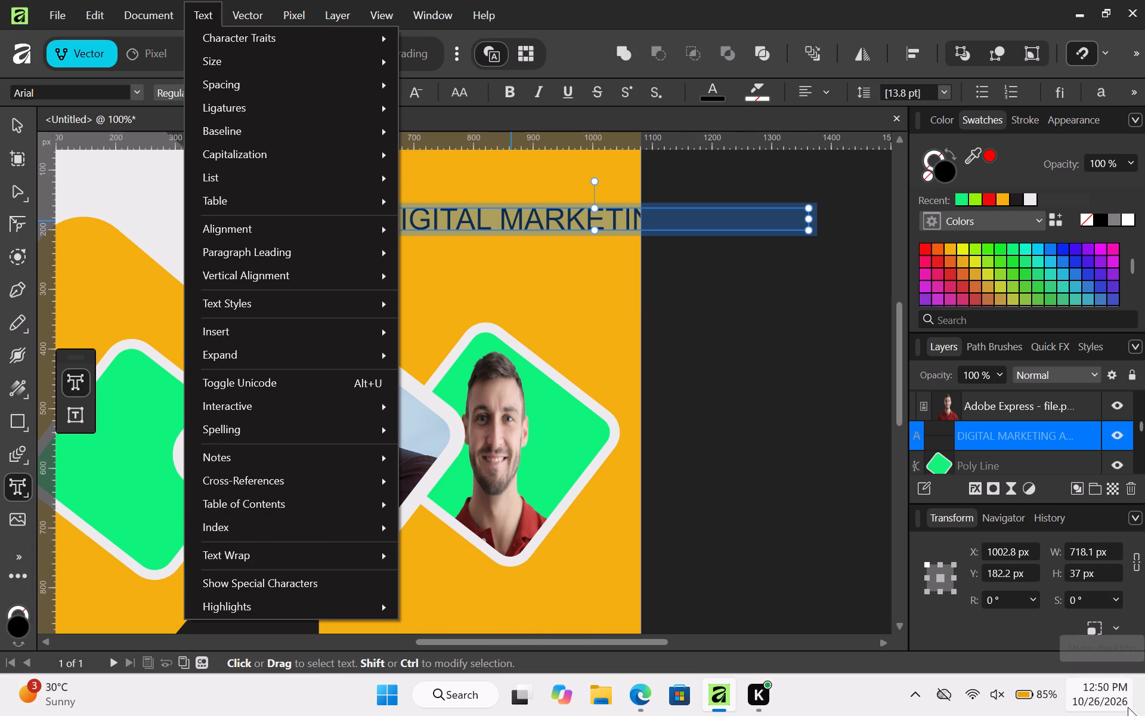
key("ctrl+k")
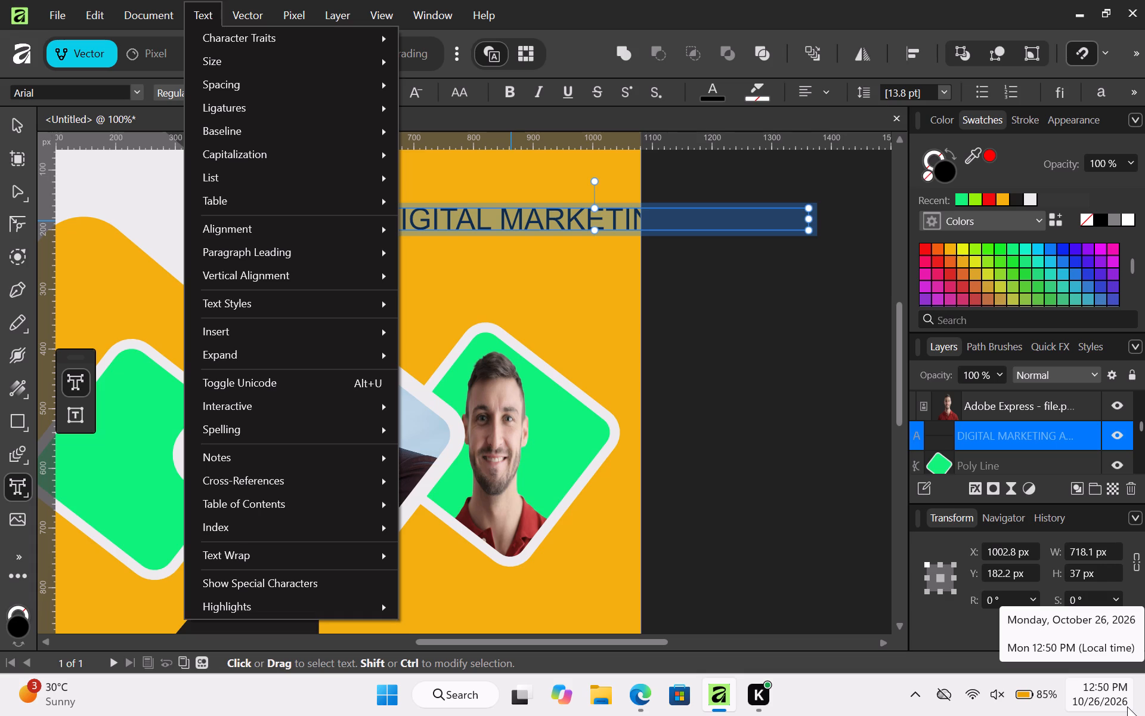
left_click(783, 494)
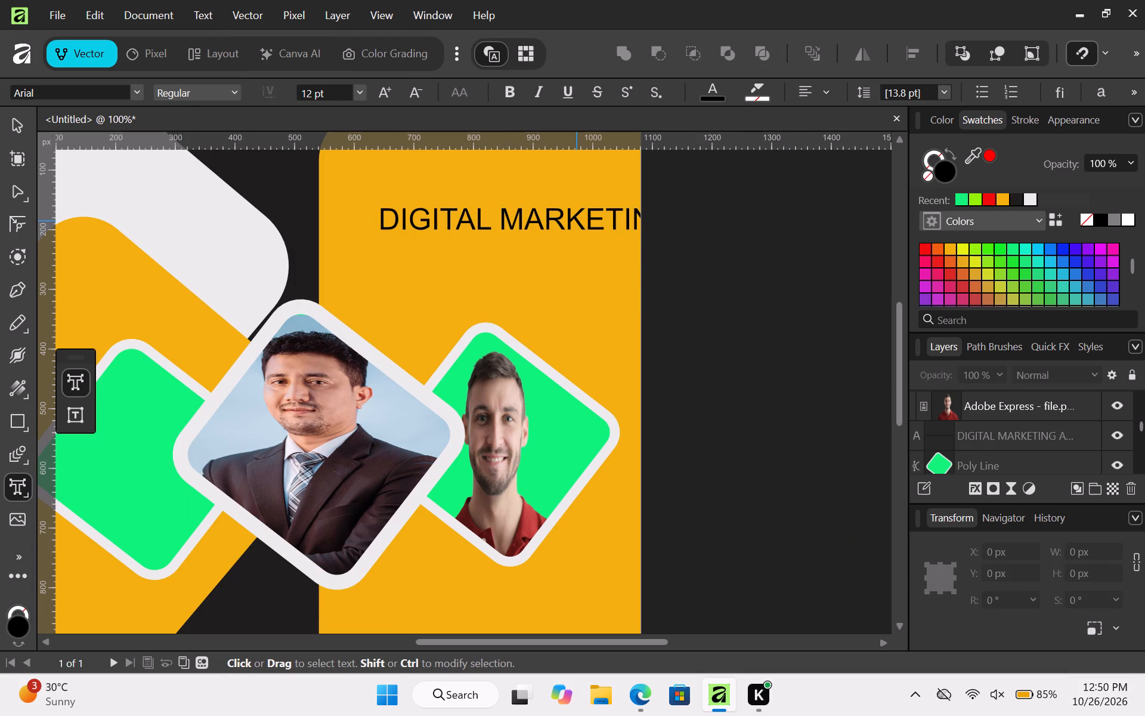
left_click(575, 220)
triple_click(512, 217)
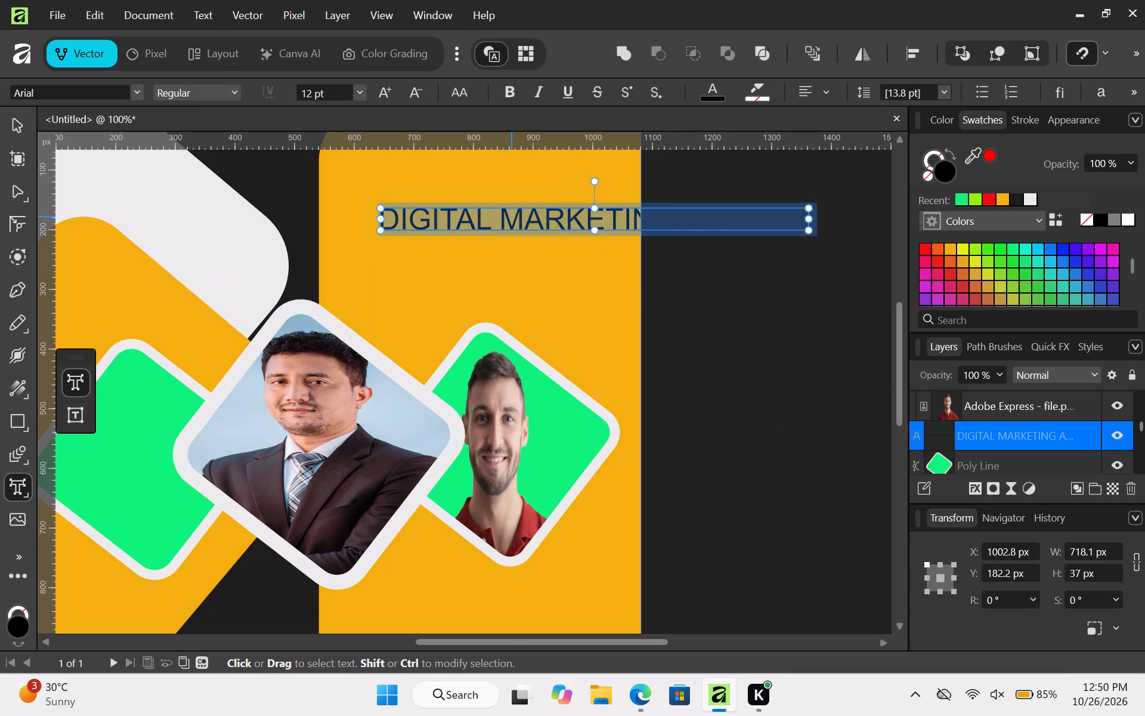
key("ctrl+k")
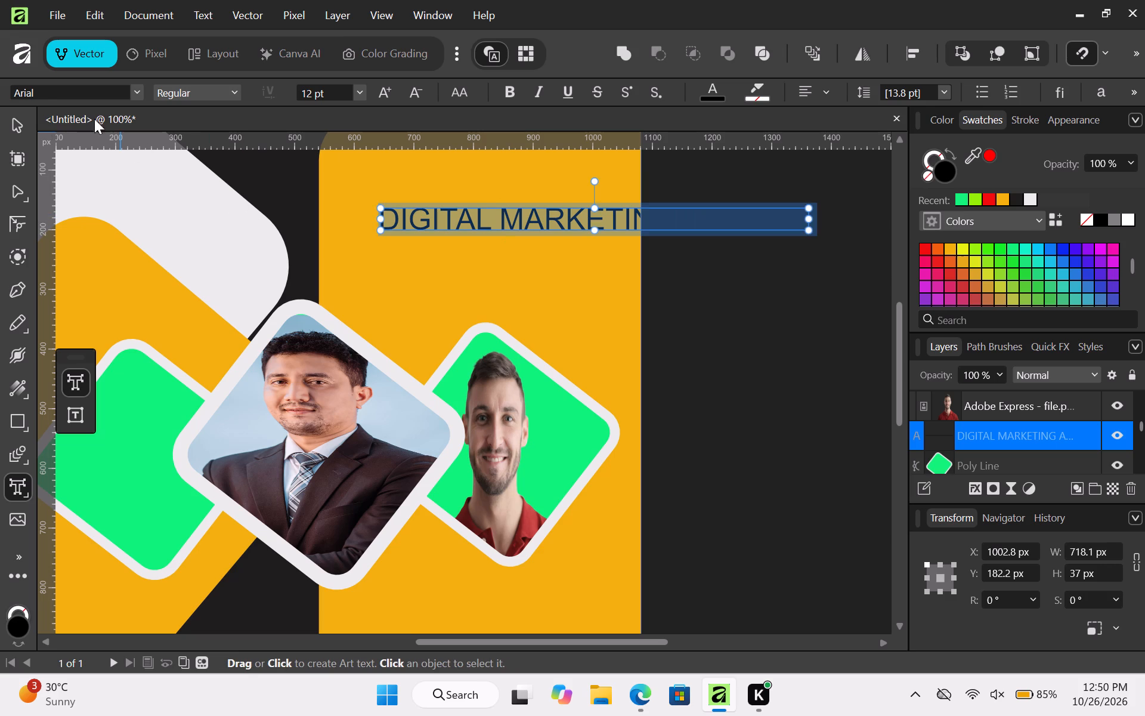
Reposition the headline text on the upper yellow panel at about X 1041 px, Y 159 px.
left_click(20, 120)
left_click(488, 264)
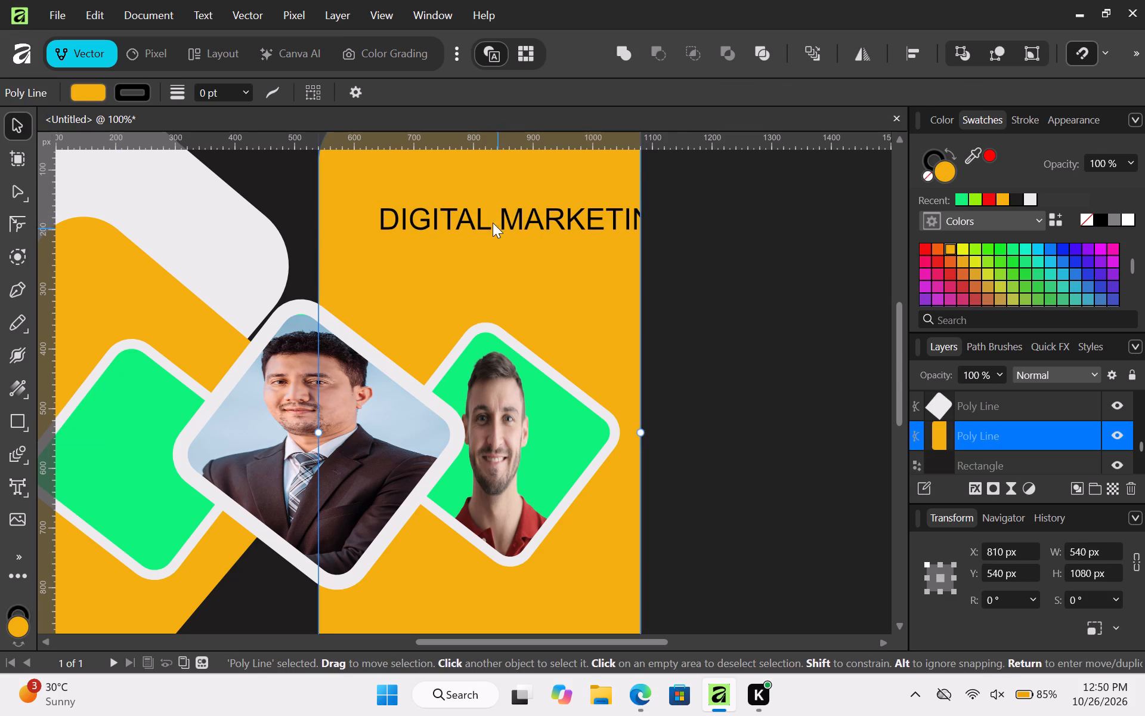
left_click(472, 218)
left_click_drag(471, 218, 340, 246)
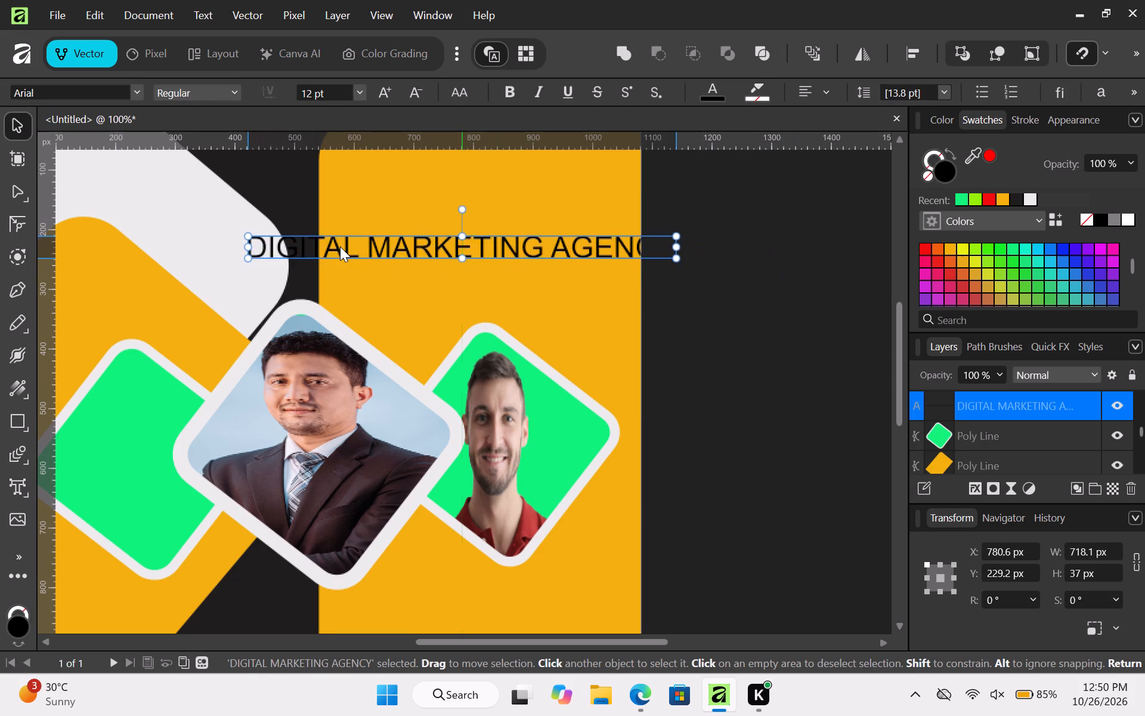
left_click_drag(340, 246, 499, 205)
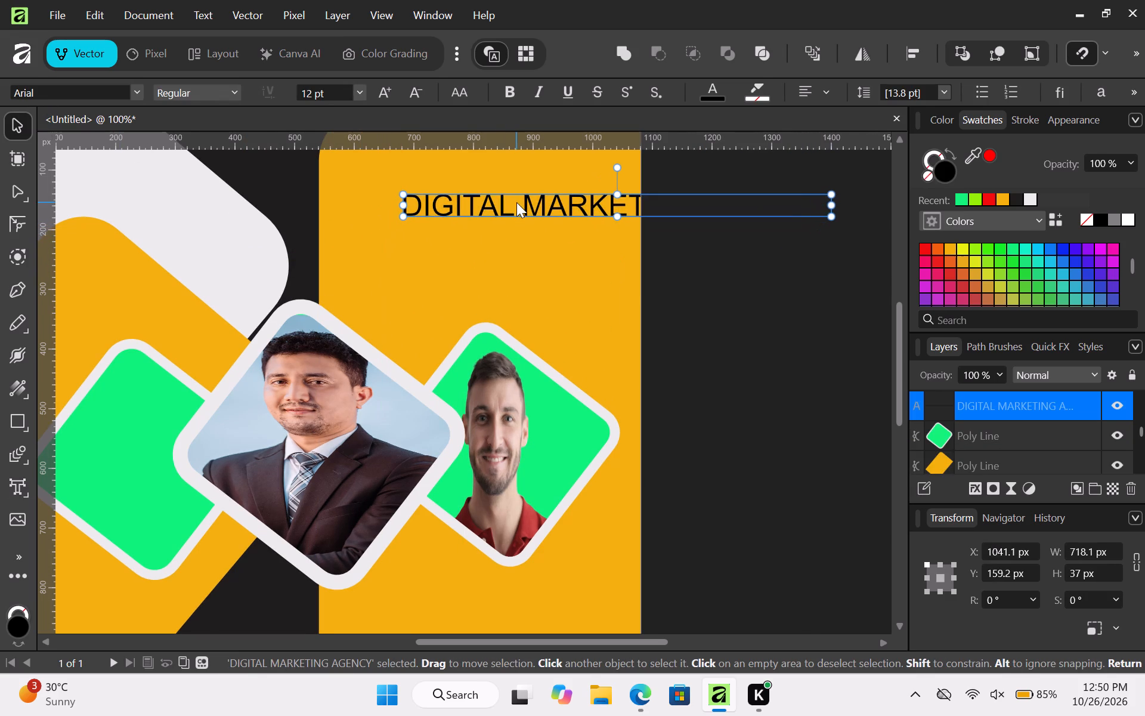
Break the headline into three lines reading DIGITAL, MARKETING and AGENCY.
left_click(518, 203)
left_click(520, 205)
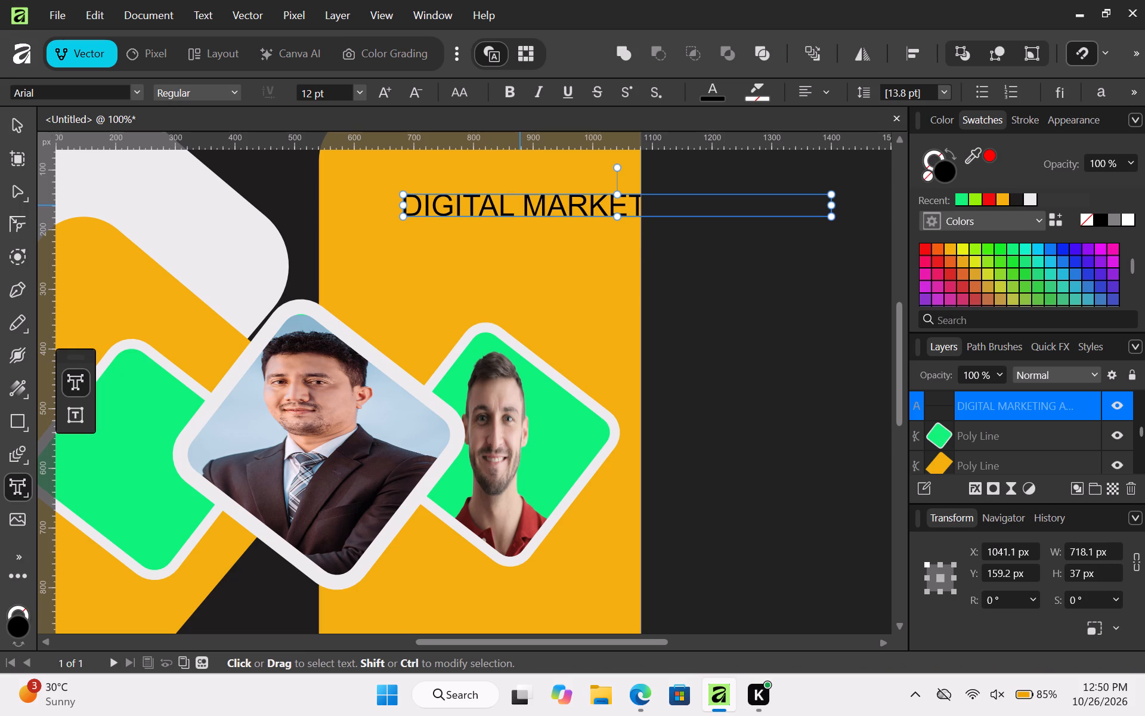
key("Return")
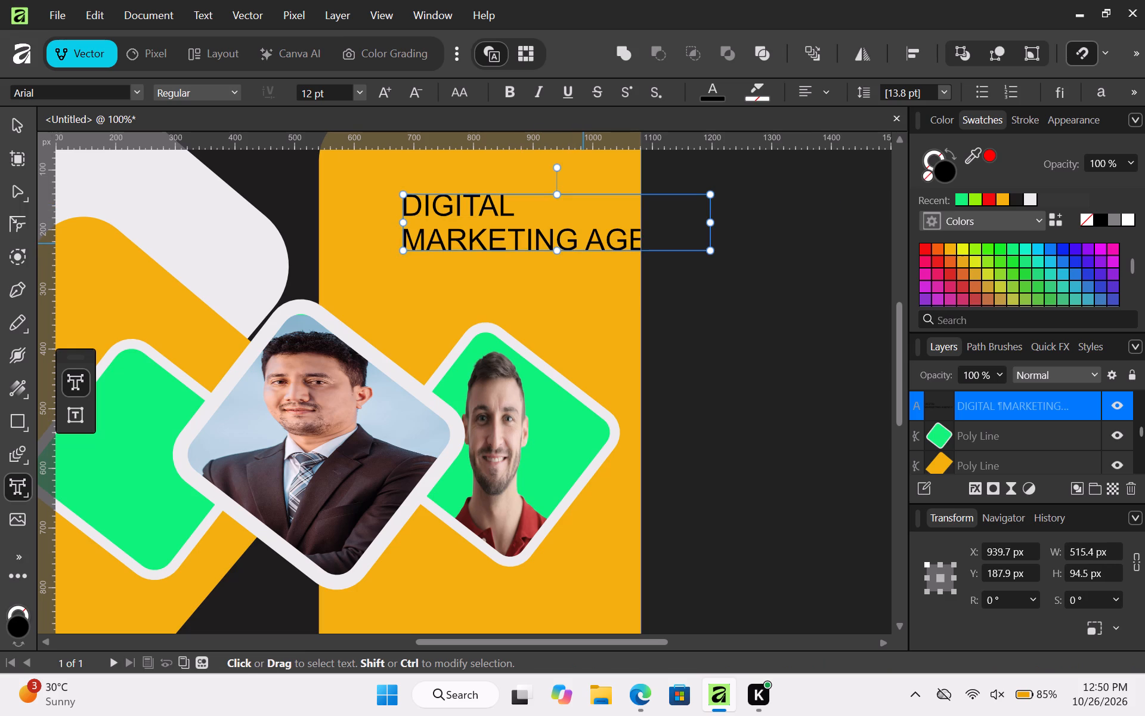
left_click(584, 243)
key("Return")
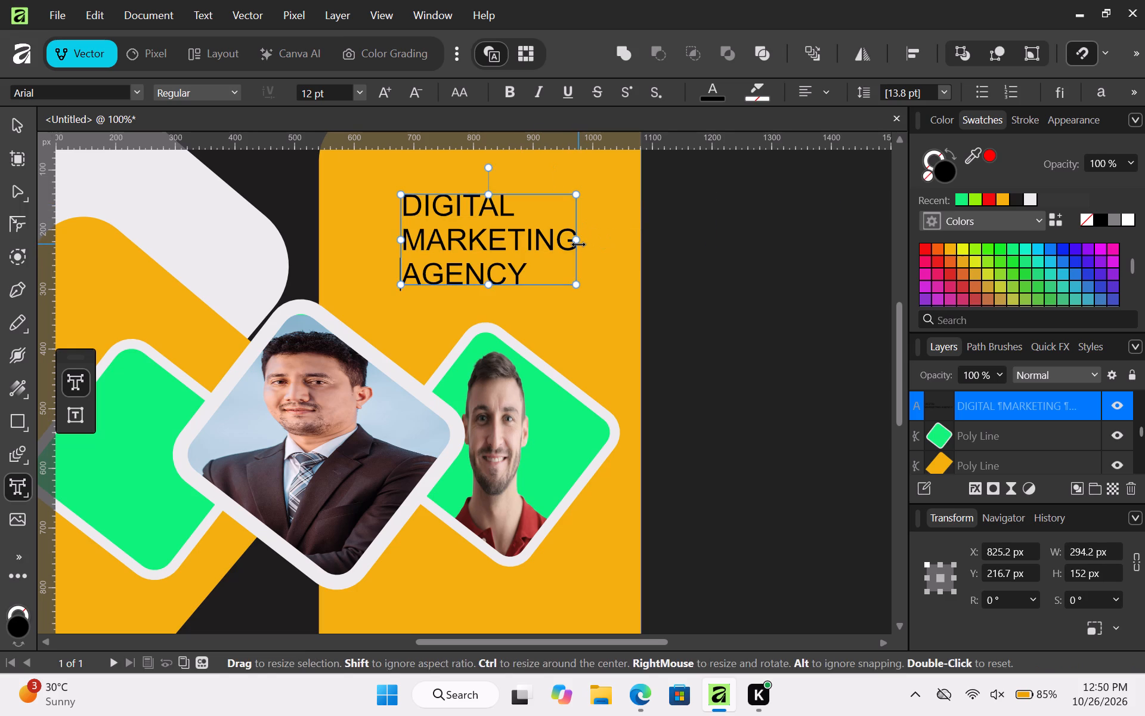
Indent the DIGITAL line with eight leading spaces so it ends roughly flush with the right end of MARKETING.
left_click(403, 207)
key("space")
key("space")
key("space")
key("space")
key("space")
key("space")
key("space")
key("space")
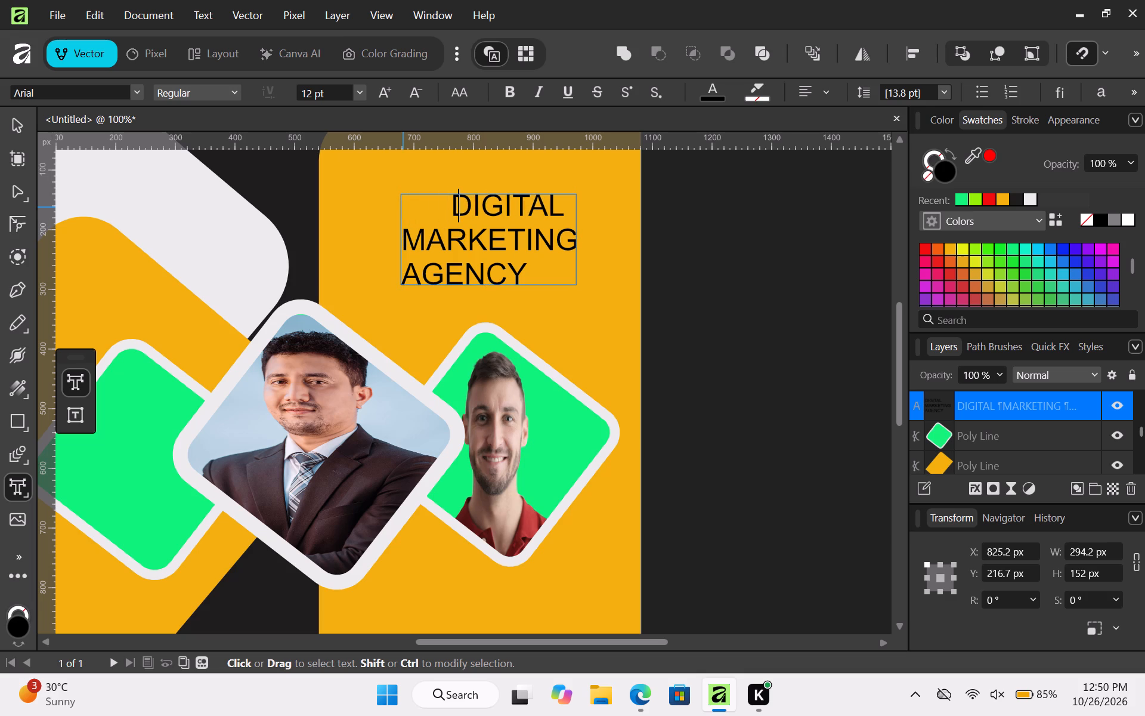
Indent the AGENCY line with leading spaces so it ends roughly flush with the right end of MARKETING.
left_click(407, 270)
key("space")
key("space")
key("space")
key("space")
key("space")
key("space")
key("space")
key("space")
key("space")
key("space")
key("space")
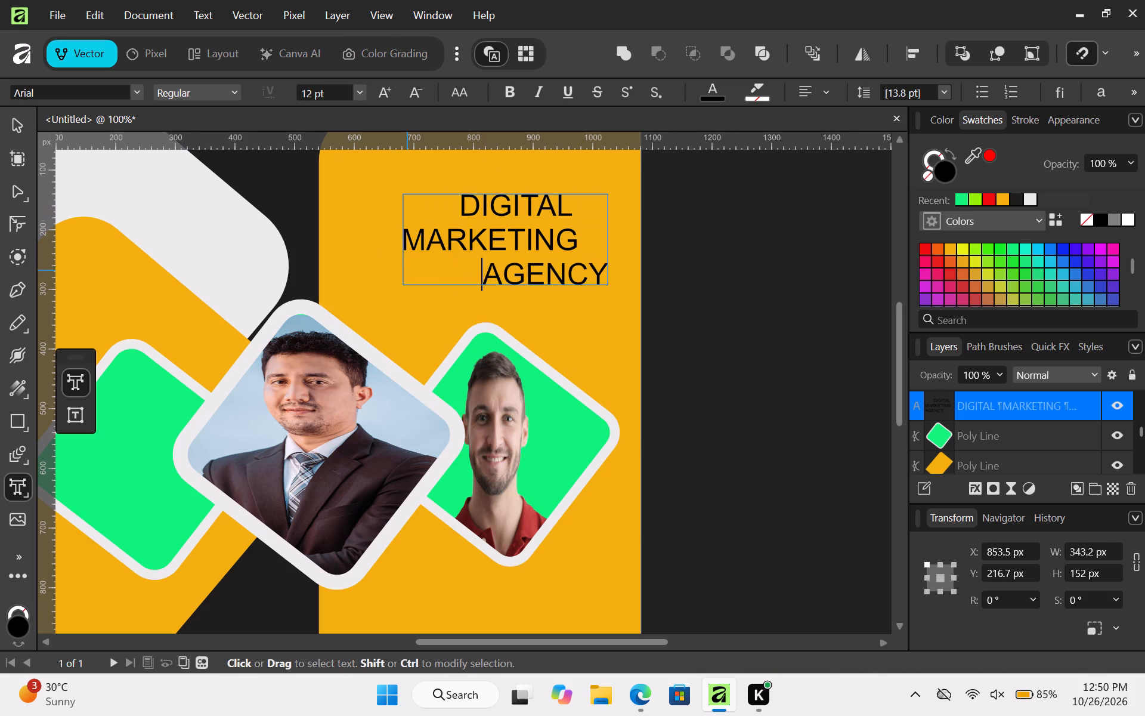
key("BackSpace")
key("BackSpace")
key("BackSpace")
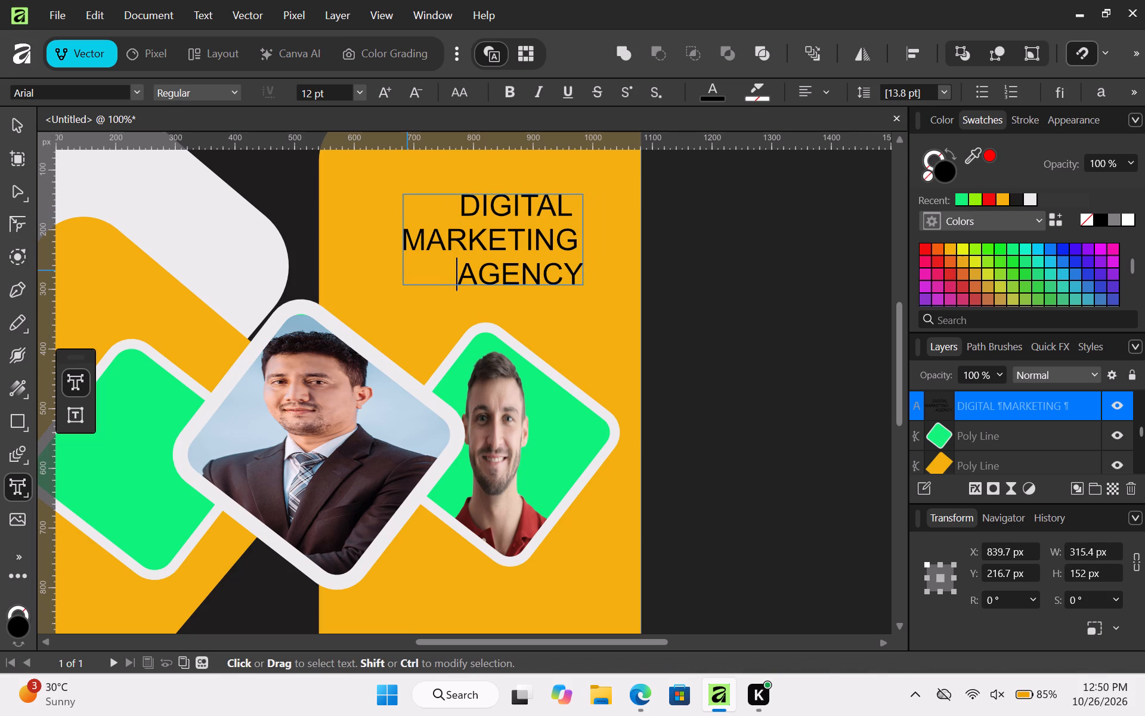
key("BackSpace")
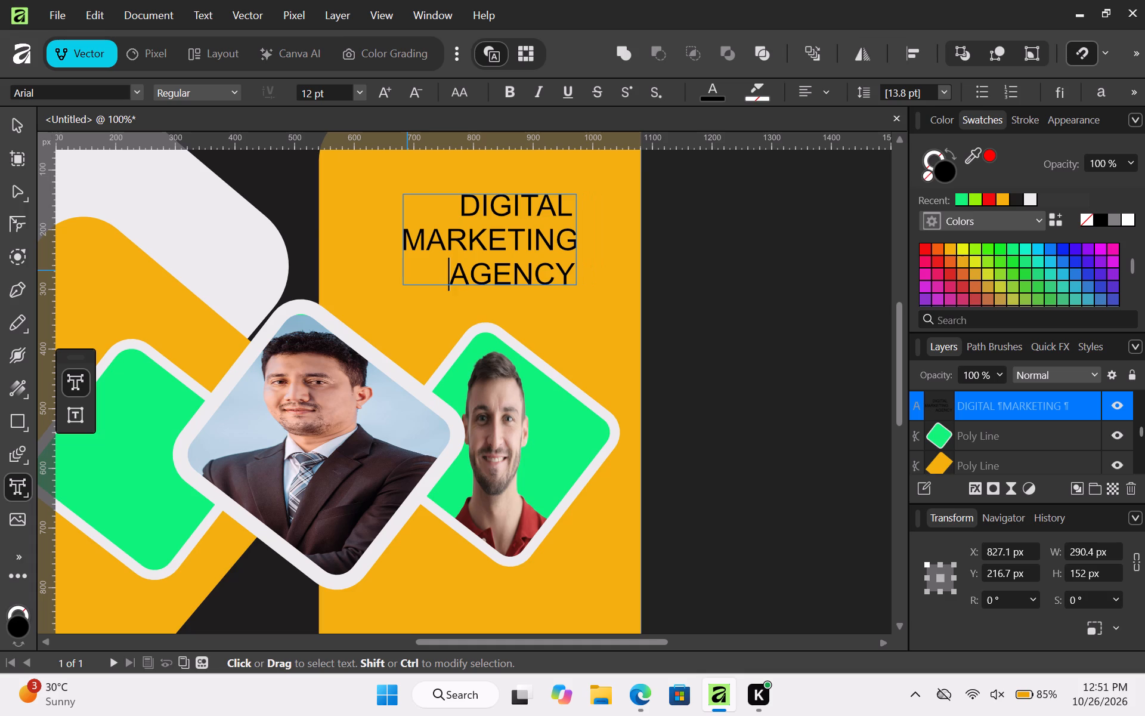
left_click(12, 131)
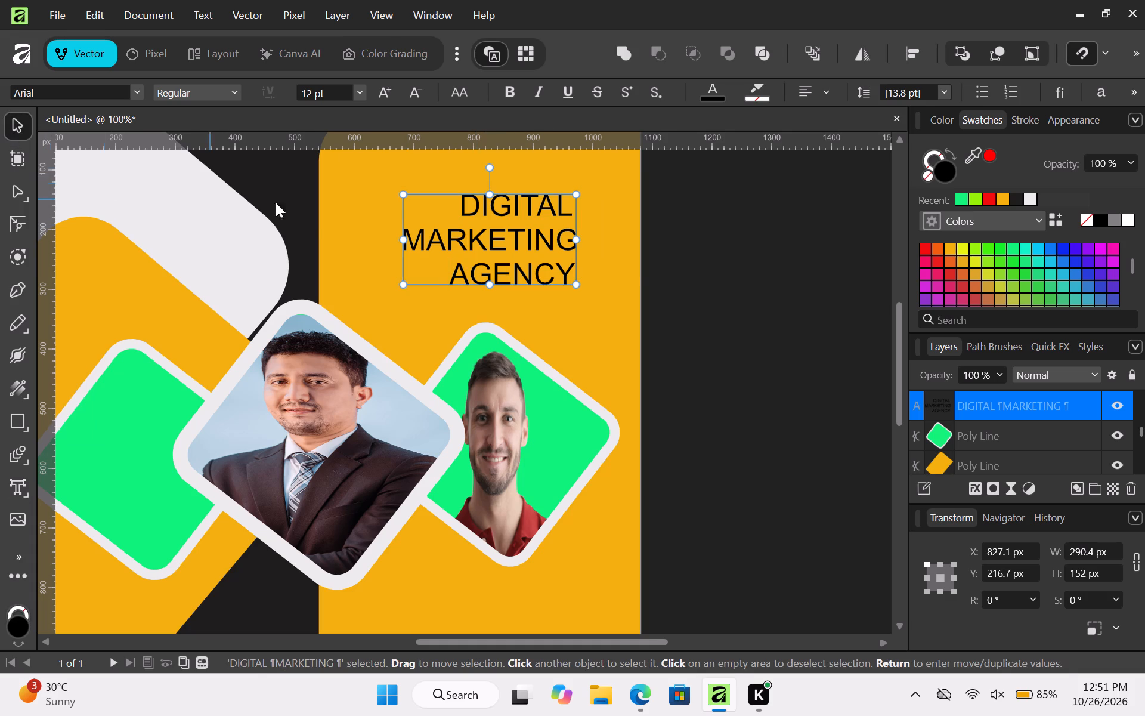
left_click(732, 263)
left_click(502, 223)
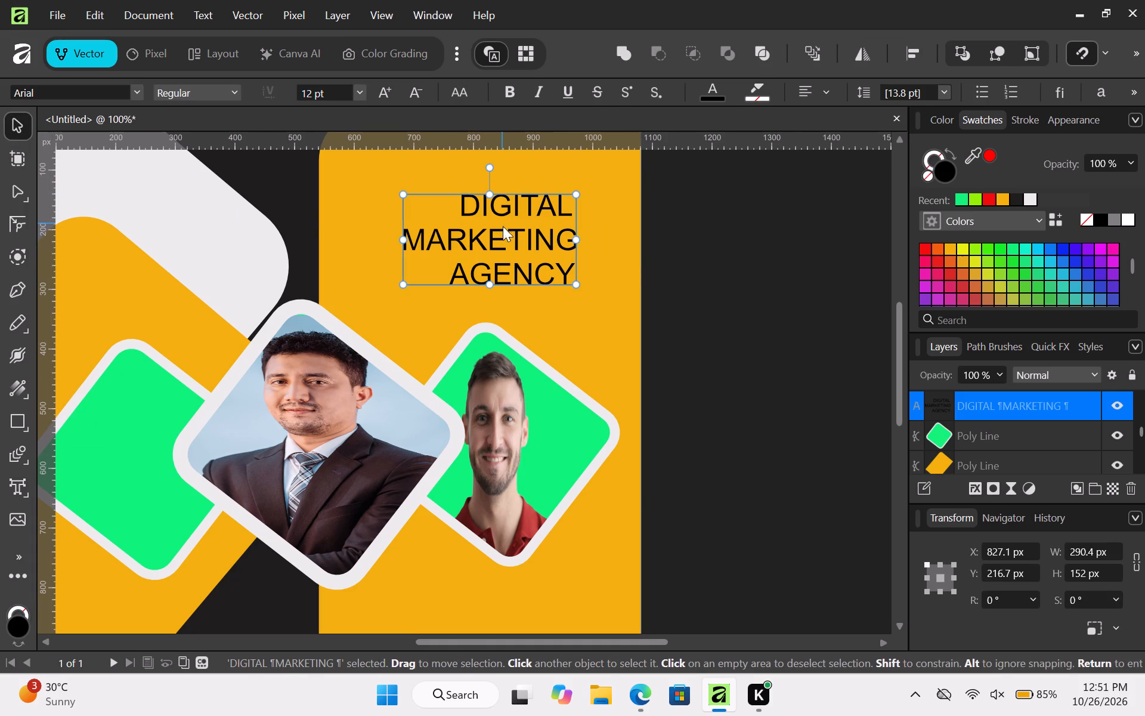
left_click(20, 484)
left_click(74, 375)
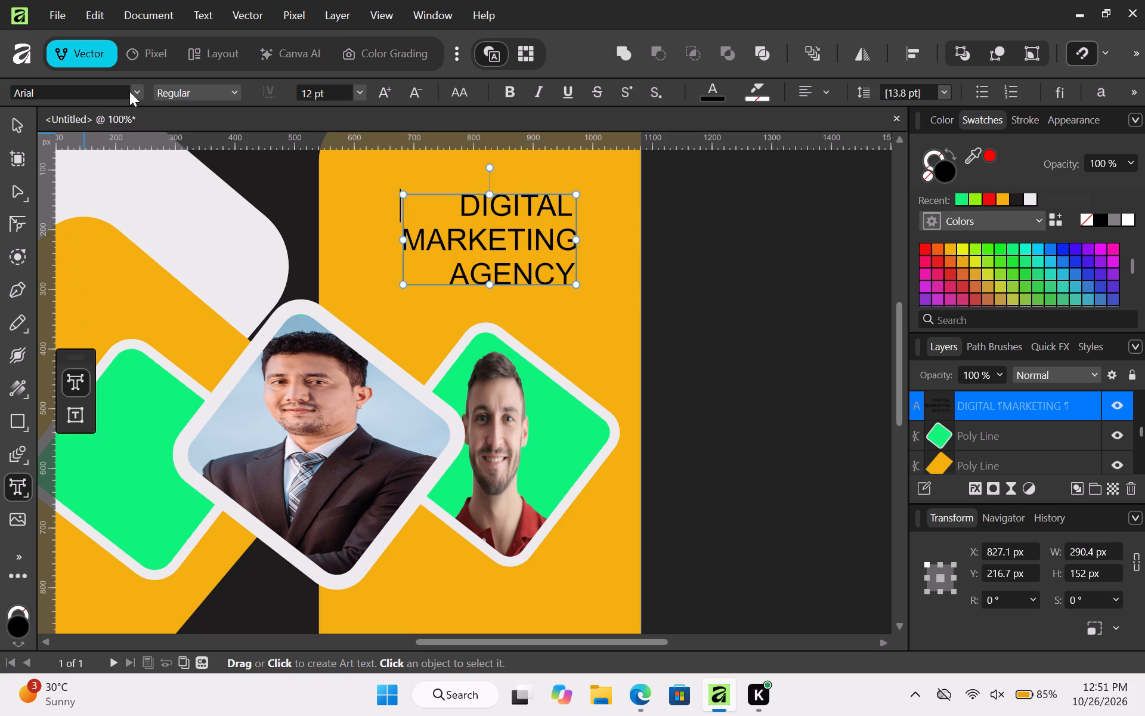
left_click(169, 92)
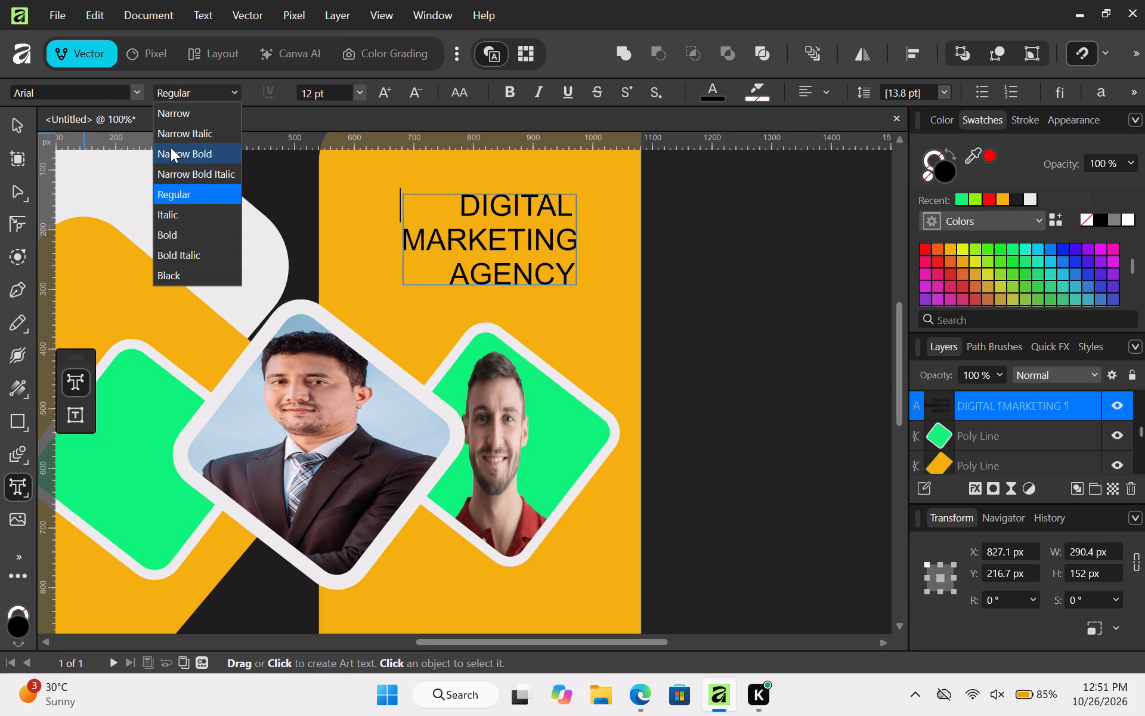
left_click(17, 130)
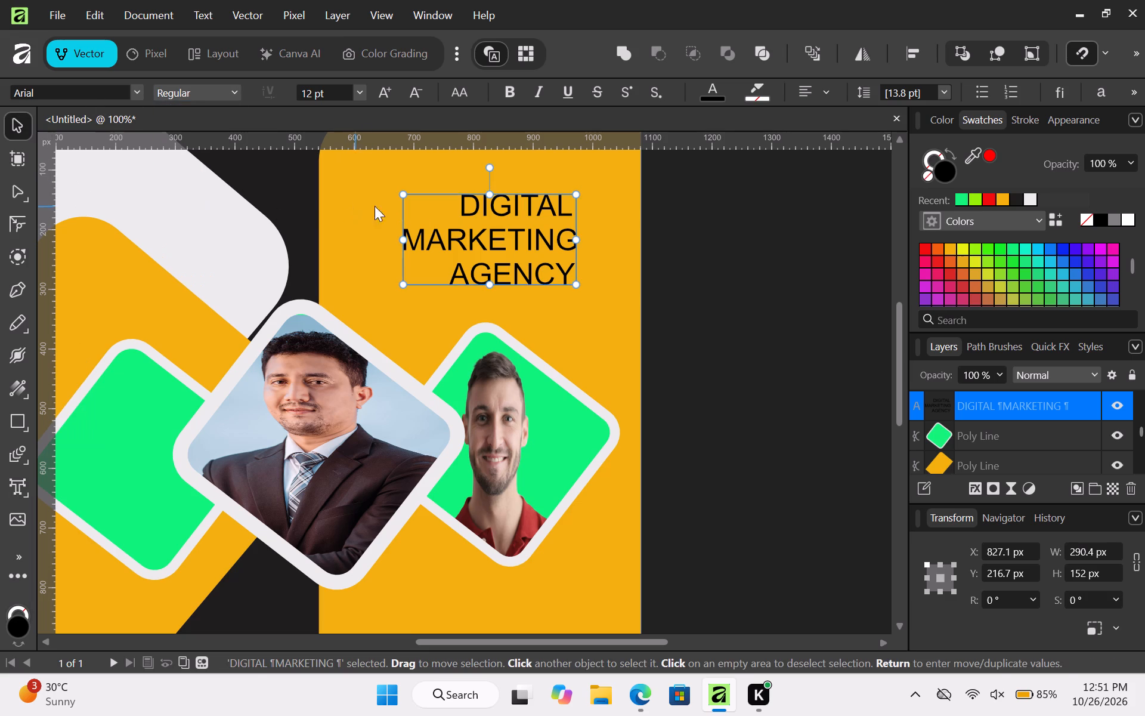
Select all three lines of the headline text and change their font to Impact.
triple_click(439, 237)
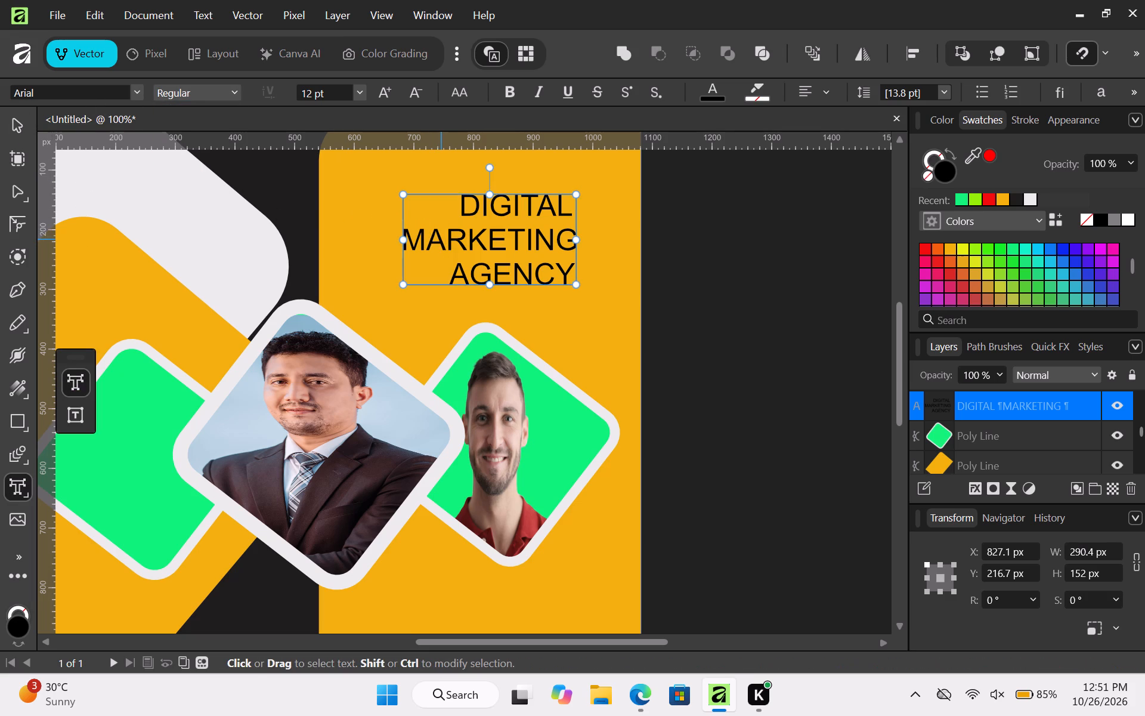
triple_click(441, 239)
triple_click(441, 239)
left_click(441, 239)
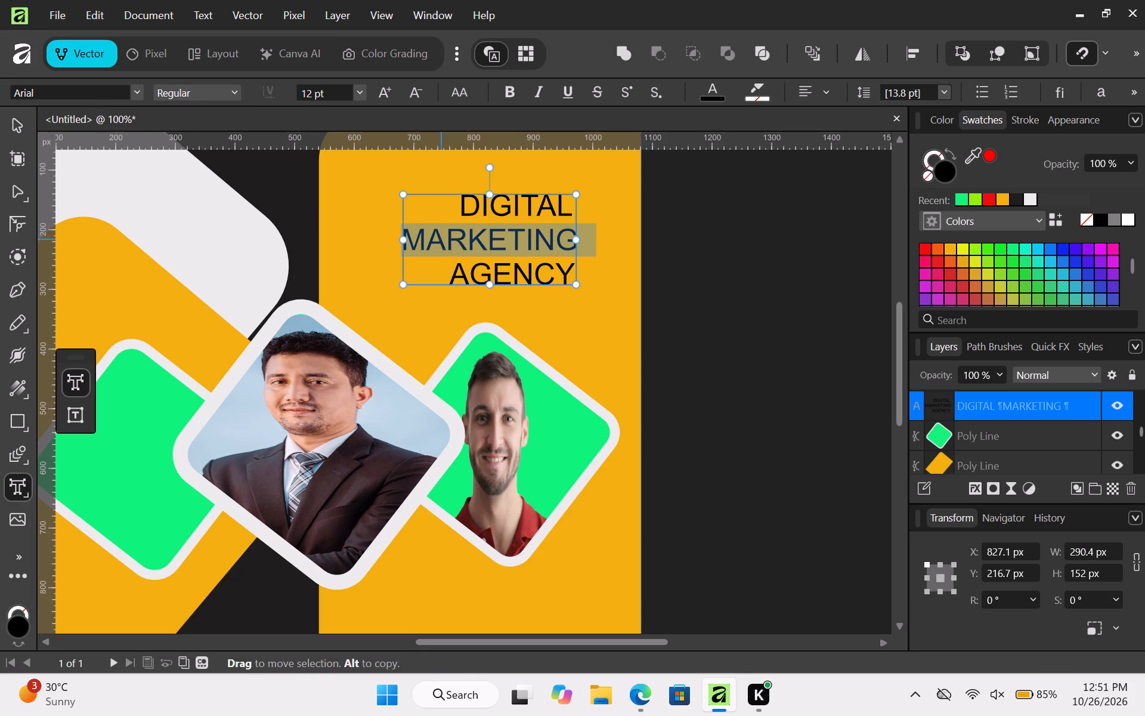
triple_click(441, 239)
double_click(441, 239)
double_click(441, 239)
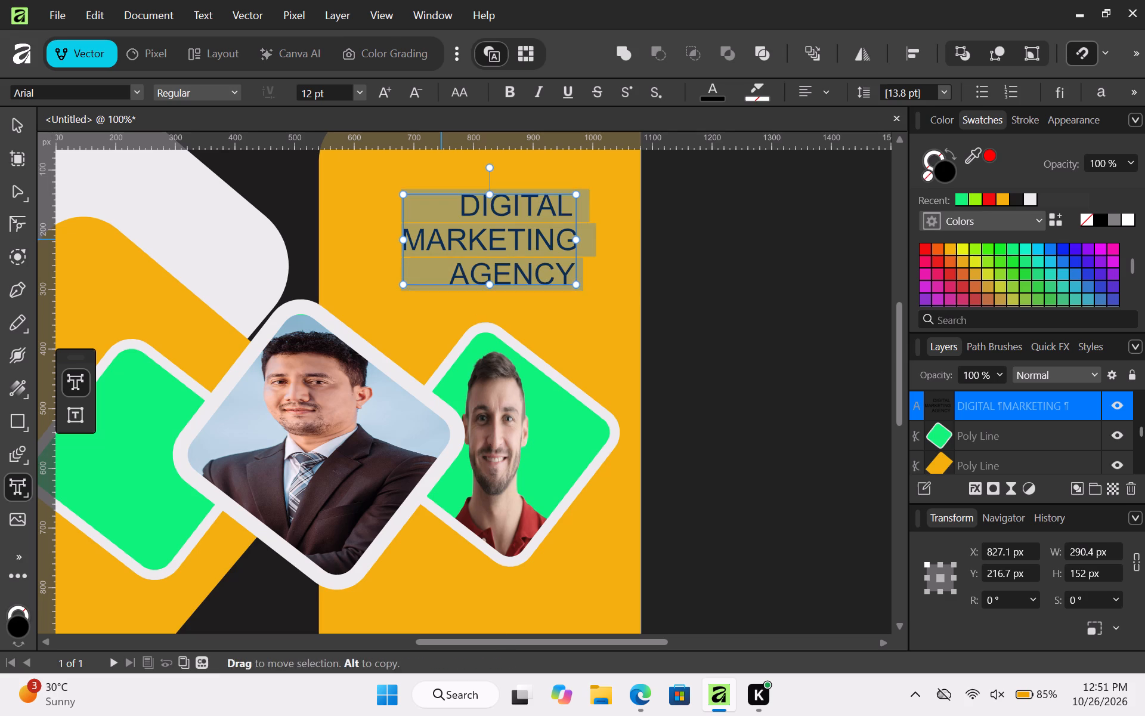
double_click(441, 239)
left_click(441, 239)
left_click(441, 239)
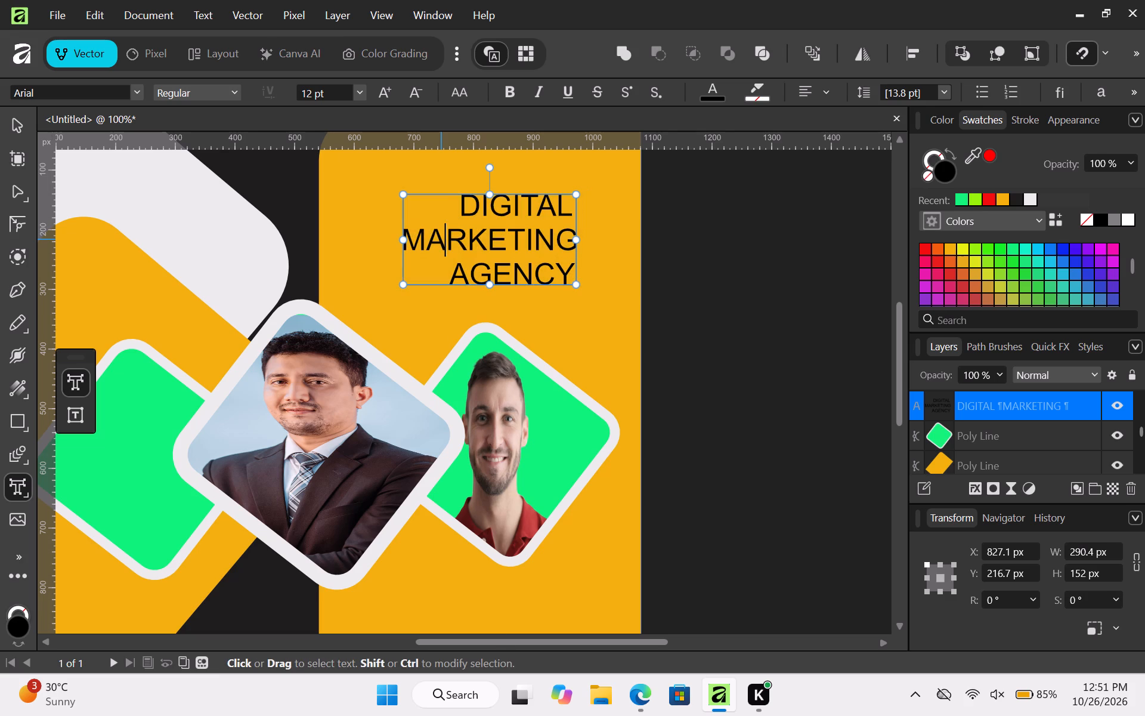
double_click(441, 239)
double_click(441, 239)
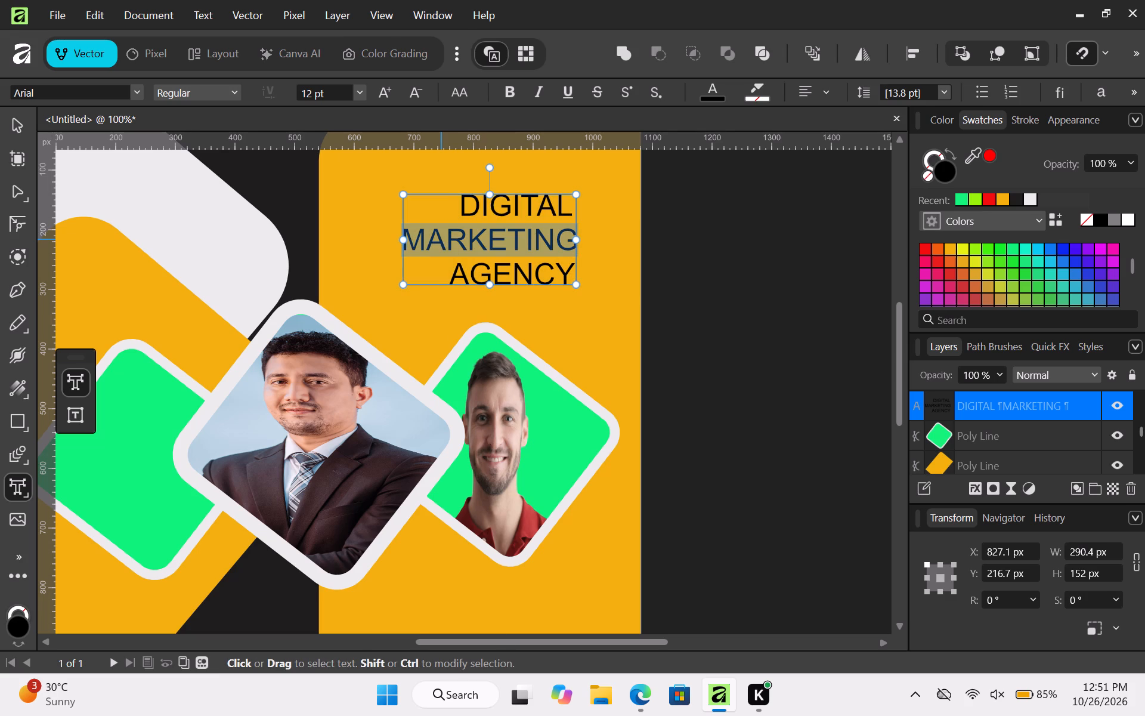
double_click(441, 239)
double_click(441, 239)
left_click(441, 239)
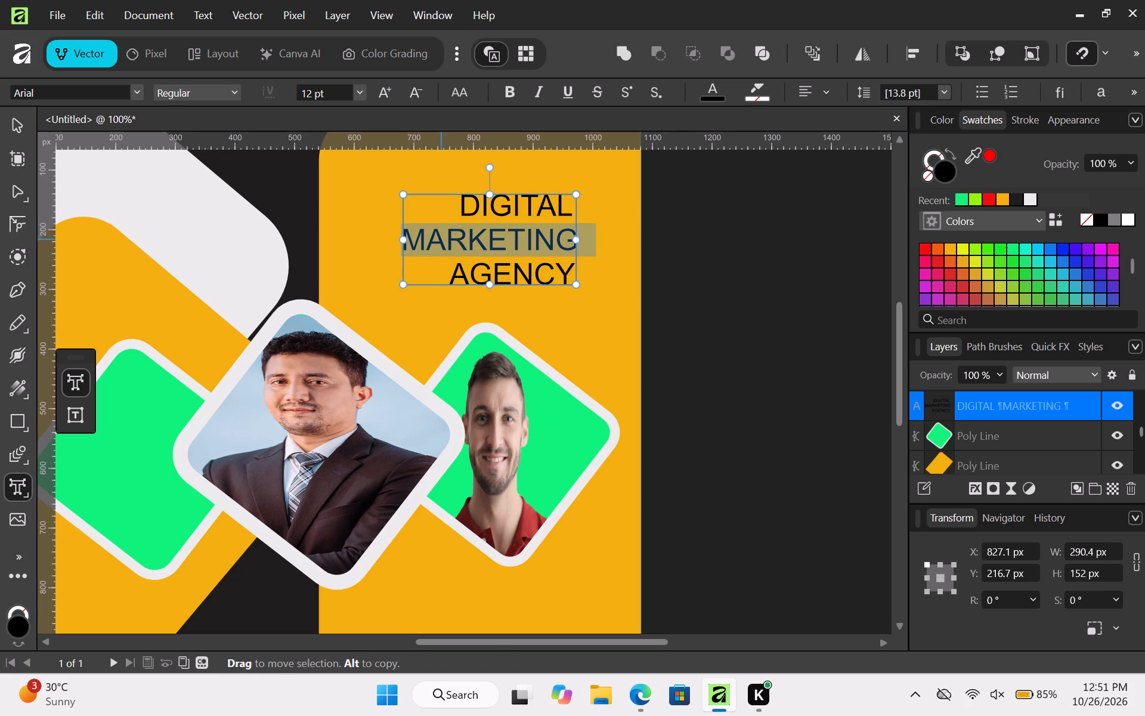
triple_click(441, 239)
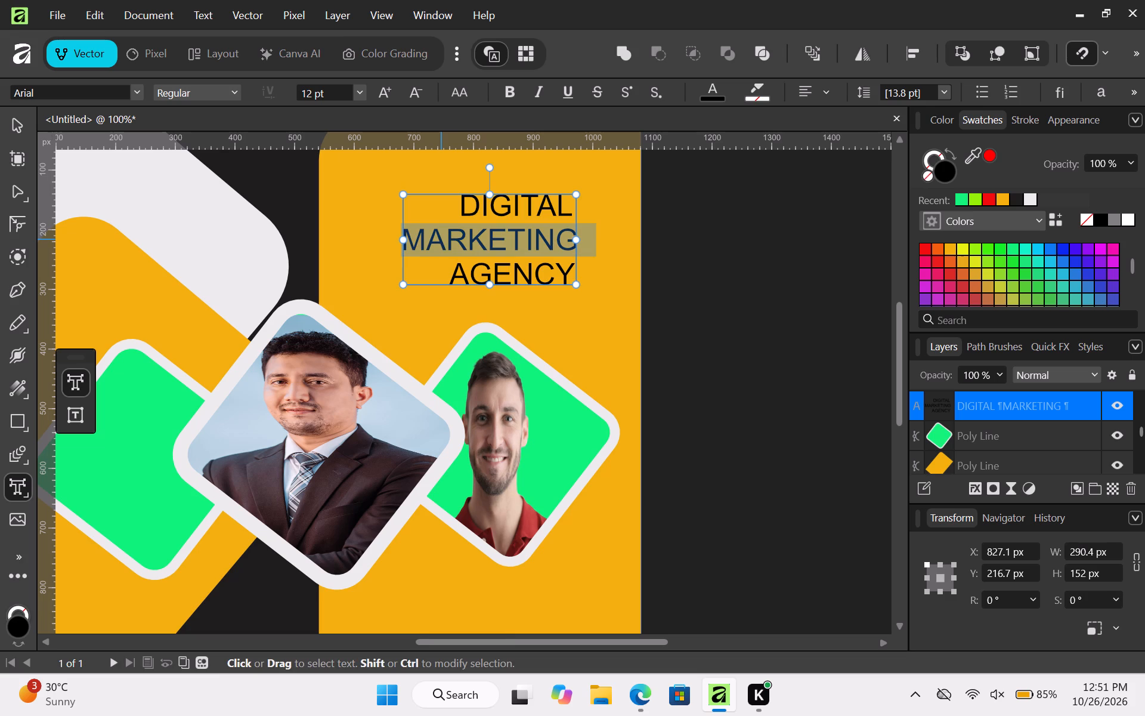
triple_click(538, 276)
left_click(538, 276)
triple_click(538, 276)
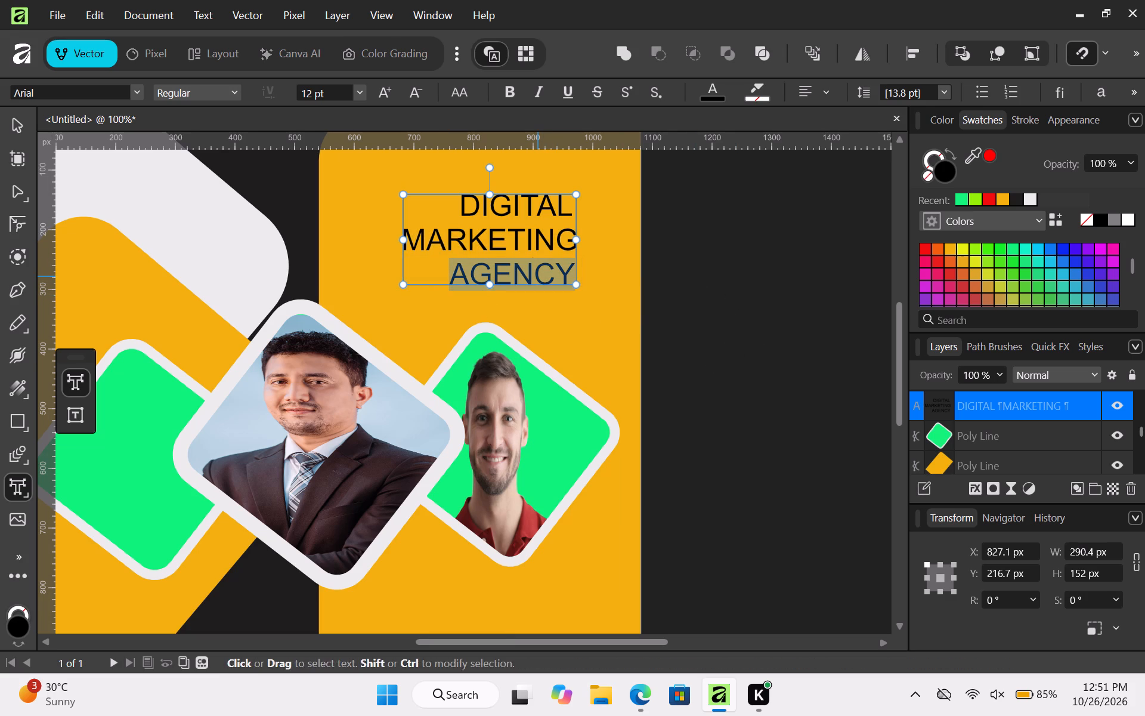
left_click(538, 276)
triple_click(538, 276)
triple_click(538, 276)
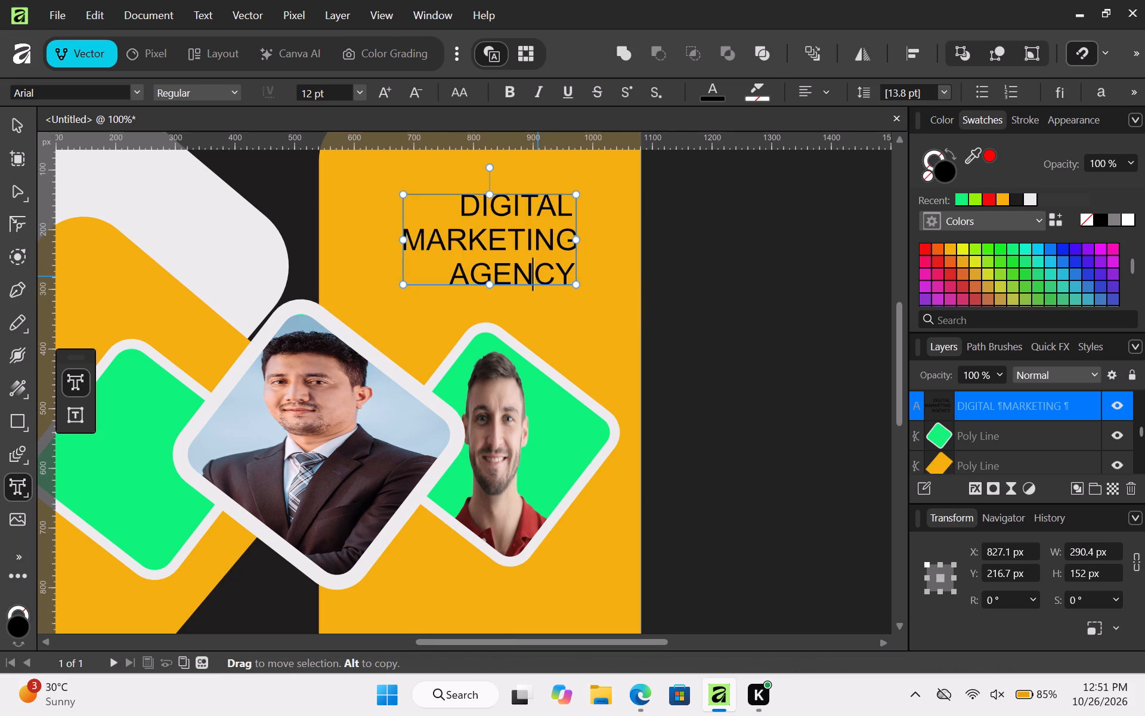
triple_click(538, 276)
double_click(538, 276)
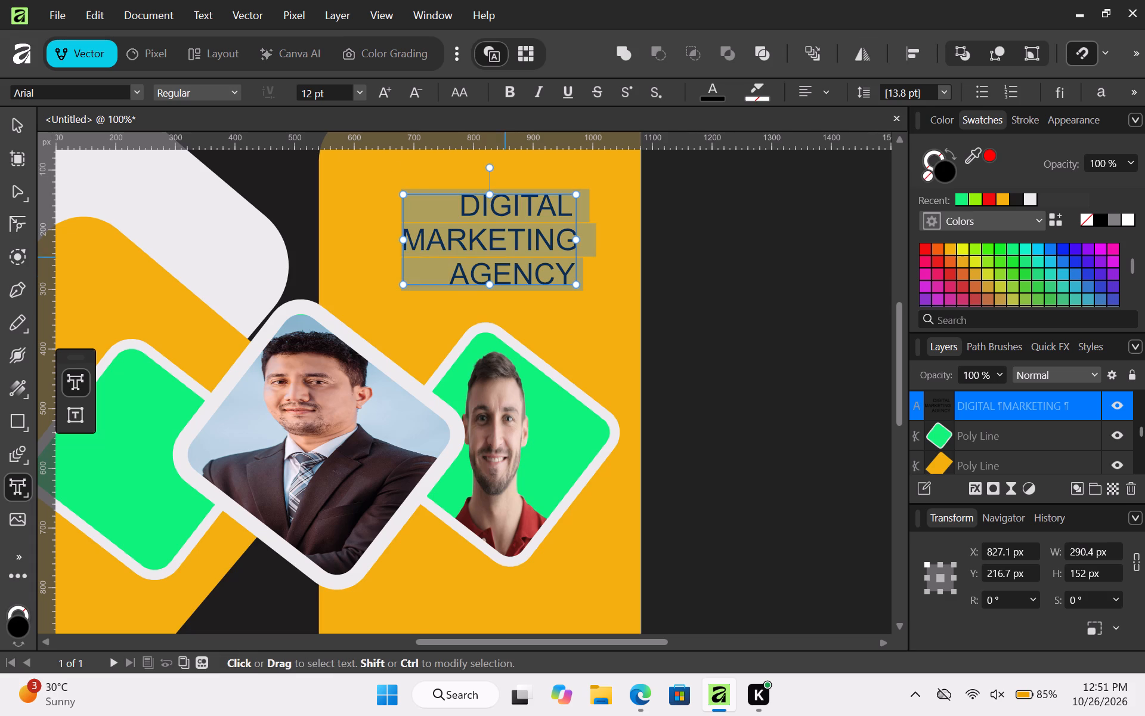
left_click(192, 90)
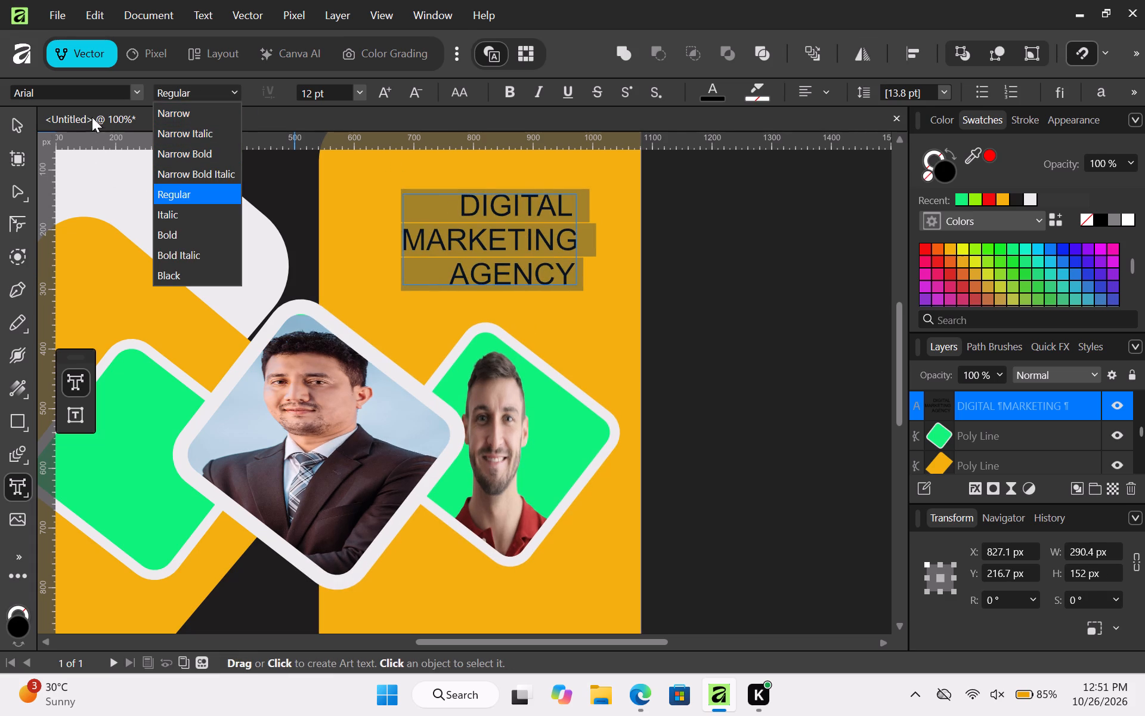
left_click(139, 92)
left_click(136, 95)
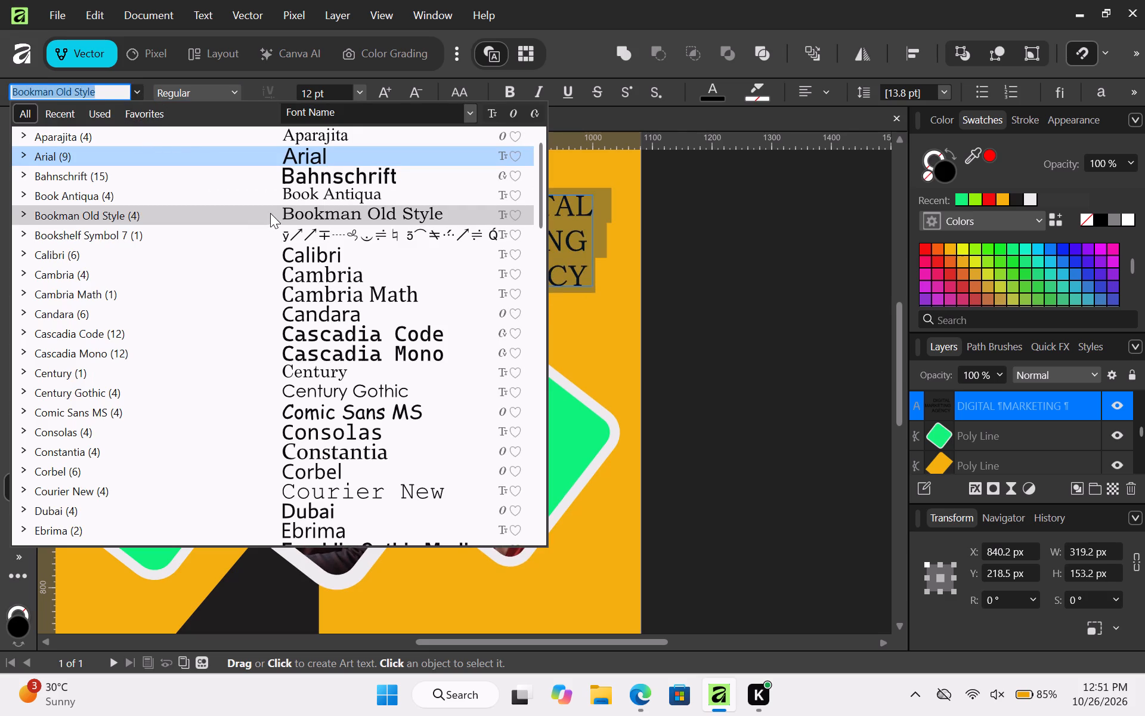
scroll(243, 310, "down", 1)
scroll(252, 329, "up", 1)
scroll(253, 334, "down", 2)
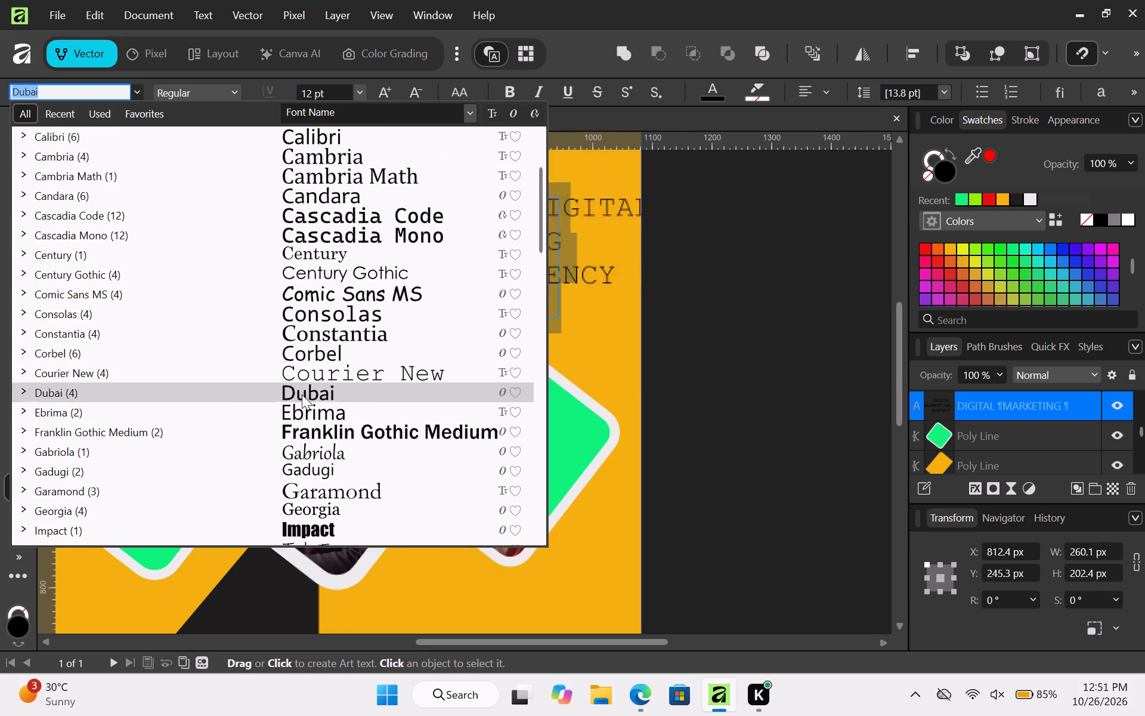
left_click(317, 535)
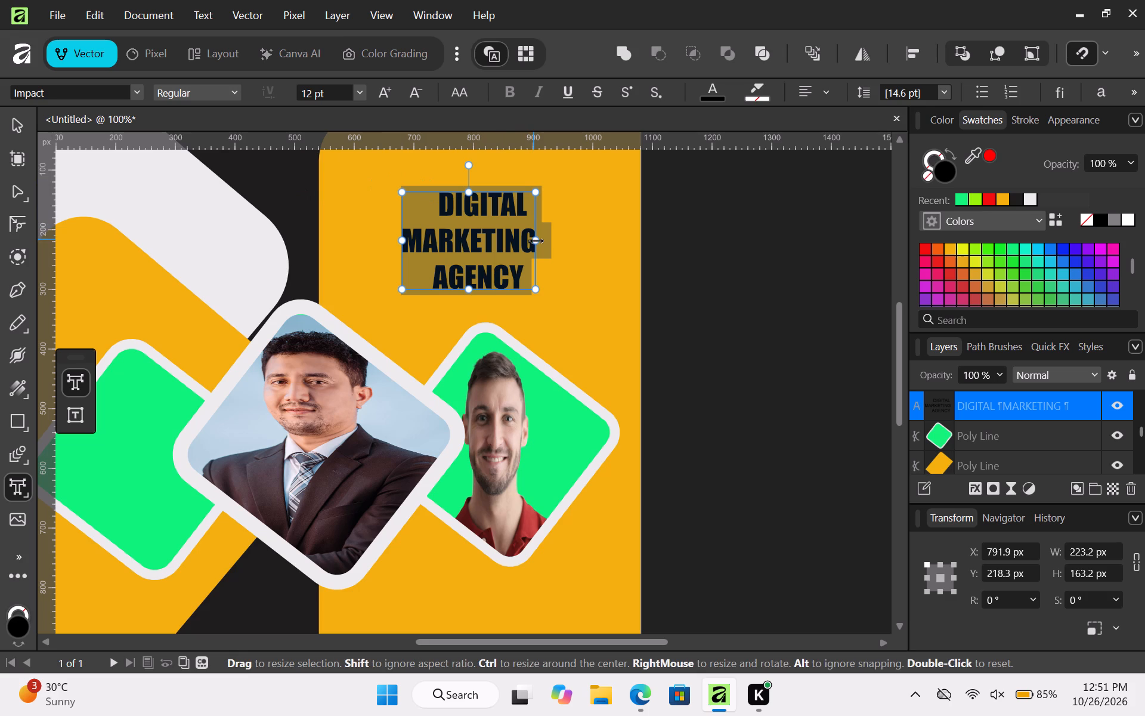
Enlarge the headline proportionally to 16.5 pt, about 307 px wide and 225 px high.
left_click_drag(537, 240, 587, 243)
left_click(11, 130)
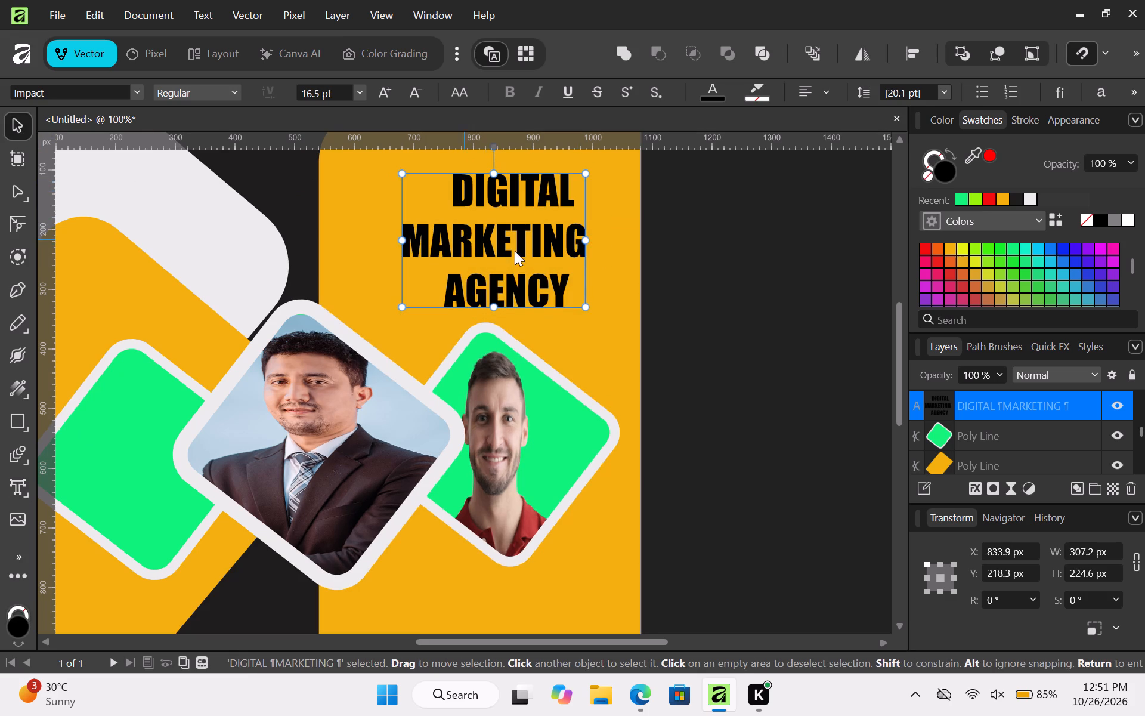
Stretch the headline horizontally on both sides to about 397 px wide, keeping its height at about 225 px, and deselect it.
left_click_drag(582, 240, 602, 244)
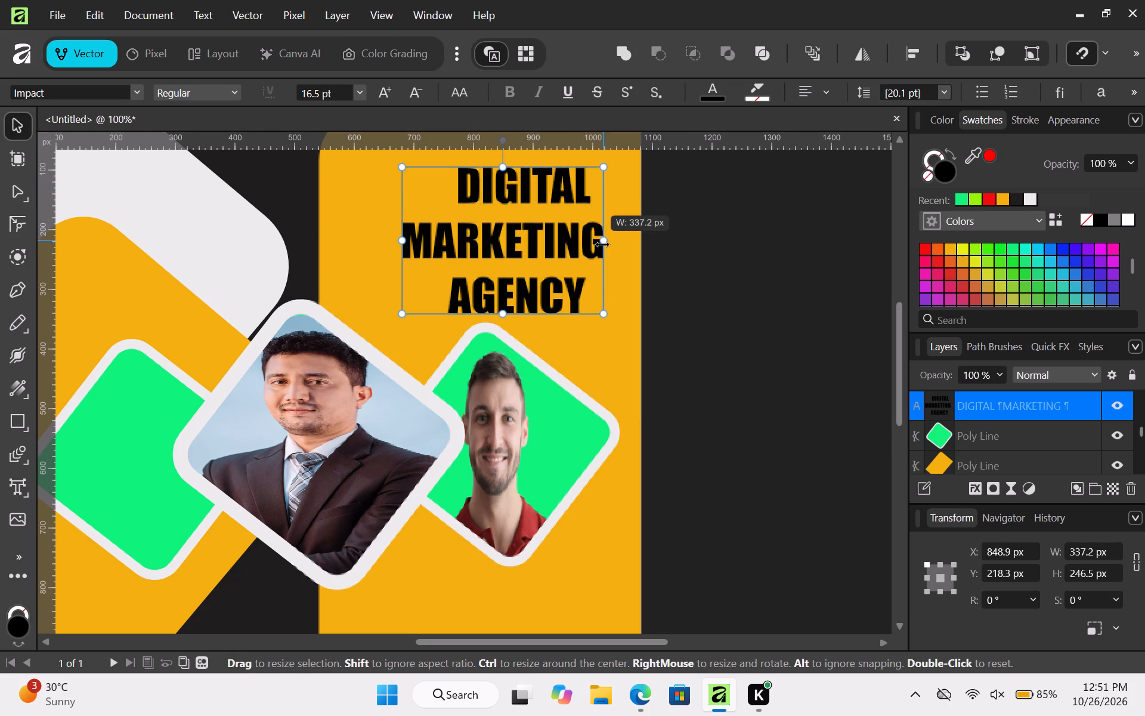
left_click_drag(602, 244, 587, 246)
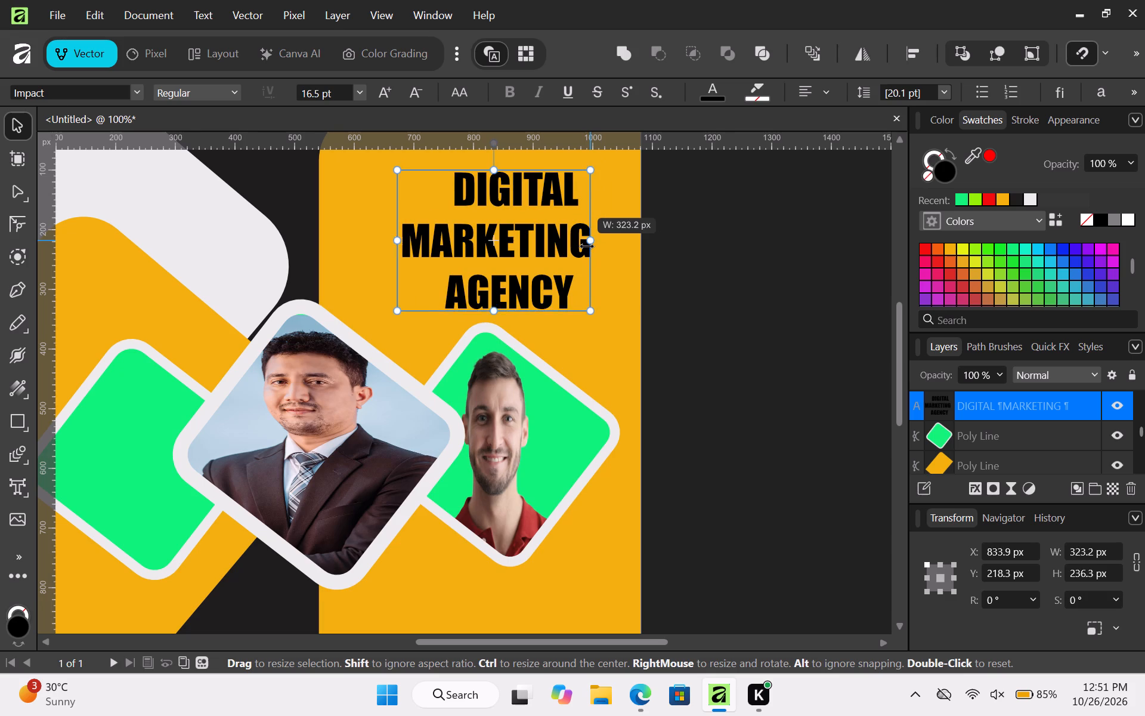
left_click_drag(587, 246, 587, 243)
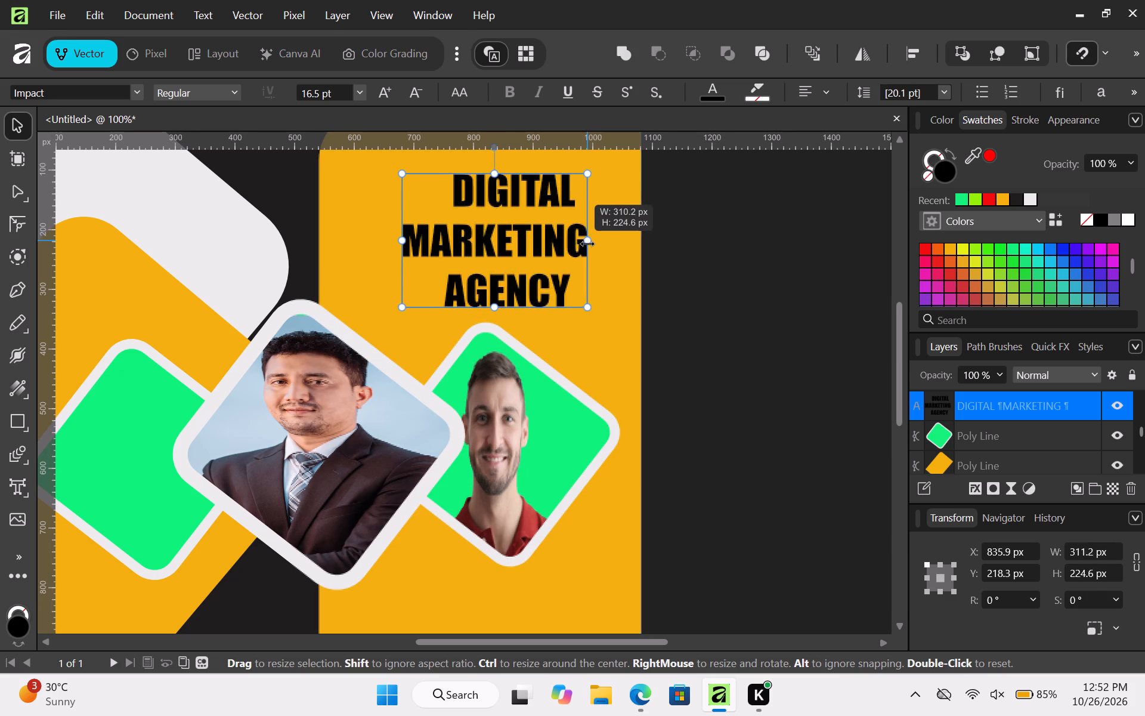
left_click_drag(587, 243, 615, 244)
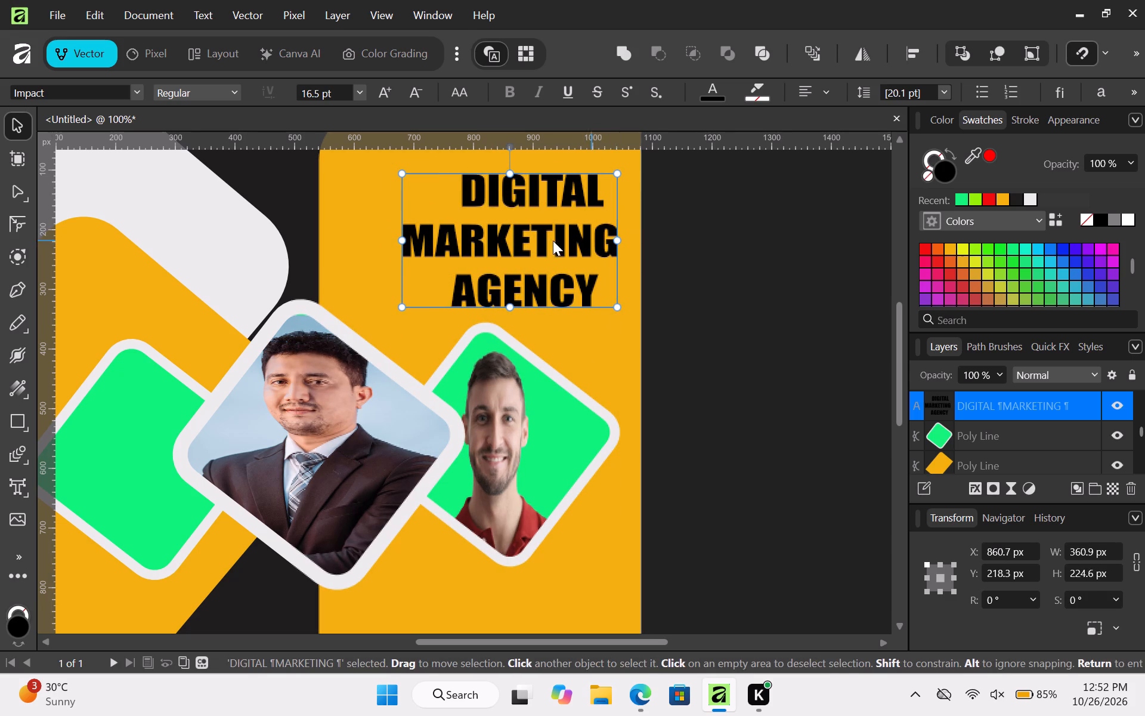
left_click_drag(403, 245, 393, 243)
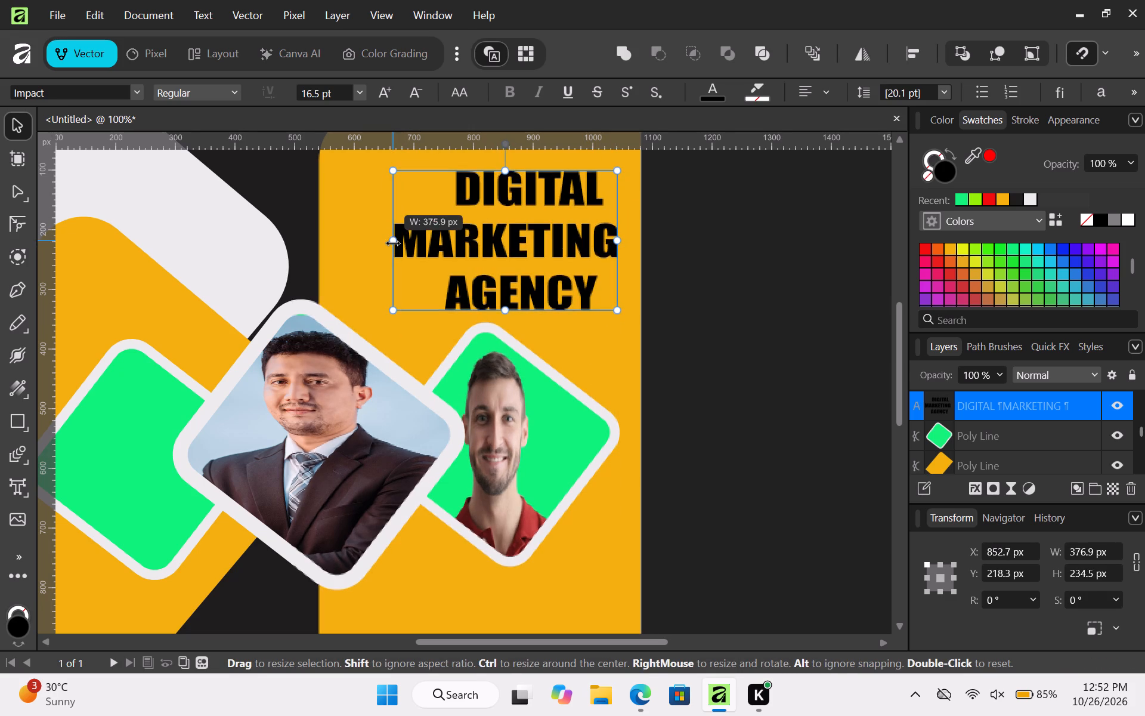
left_click_drag(393, 243, 394, 242)
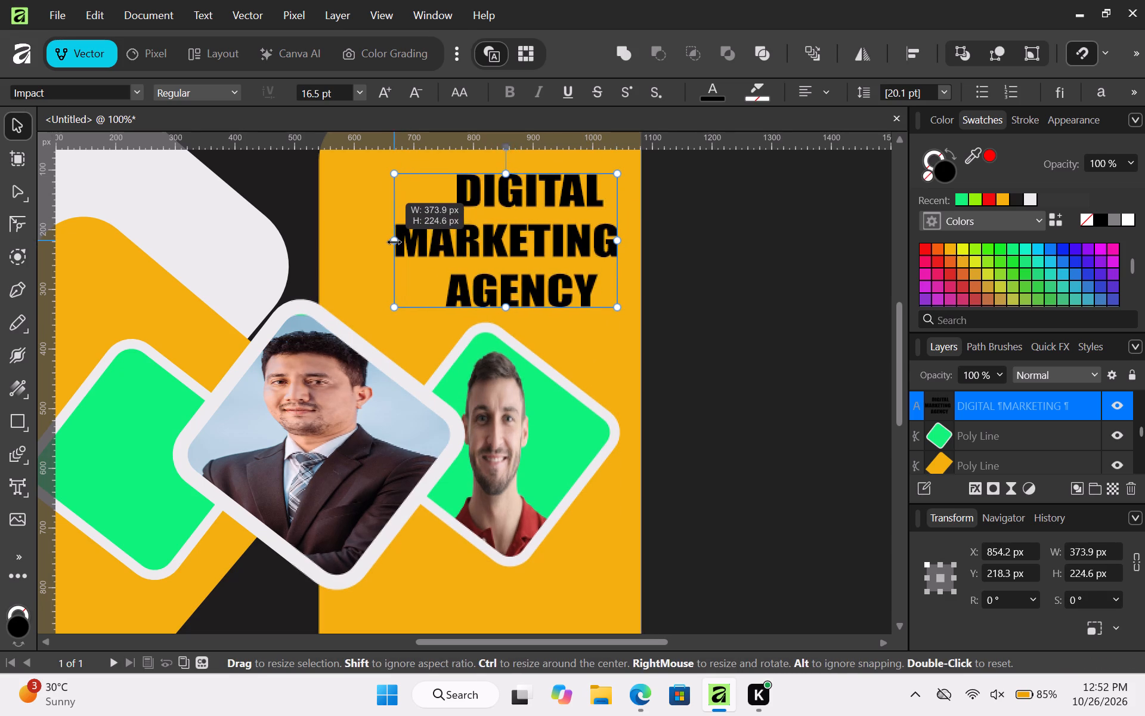
left_click_drag(394, 242, 378, 239)
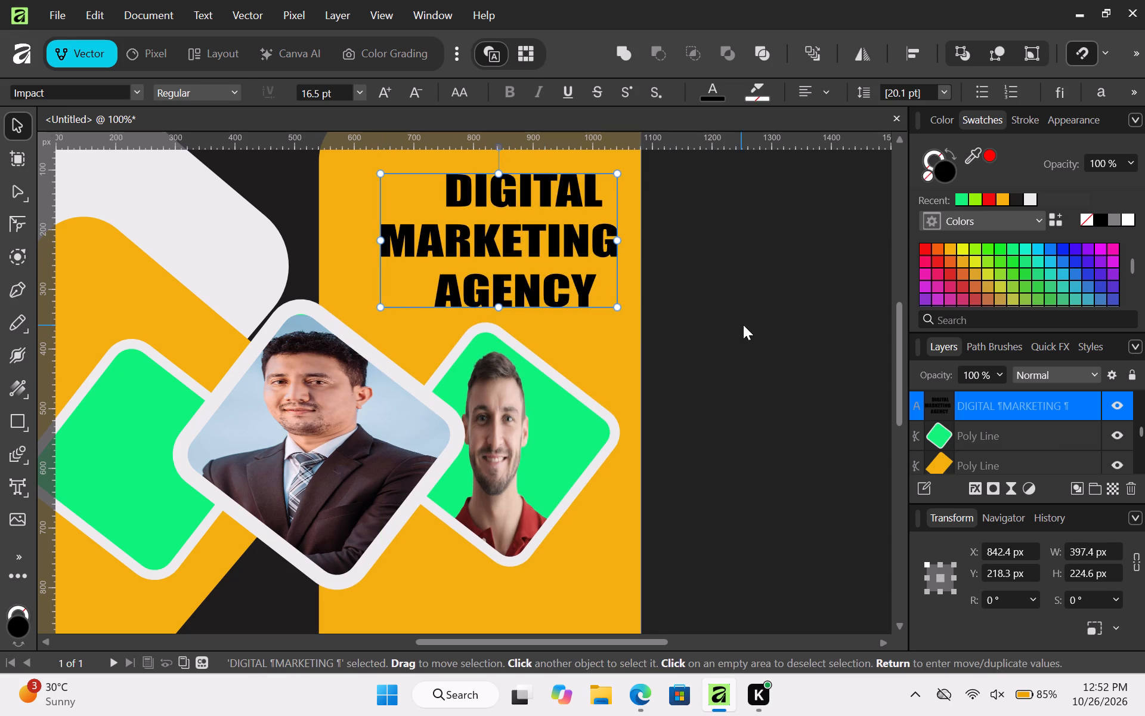
left_click(743, 325)
View the whole poster and compare its headline and layout with the reference poster in Microsoft Edge, returning to Affinity.
left_click_drag(630, 635, 609, 643)
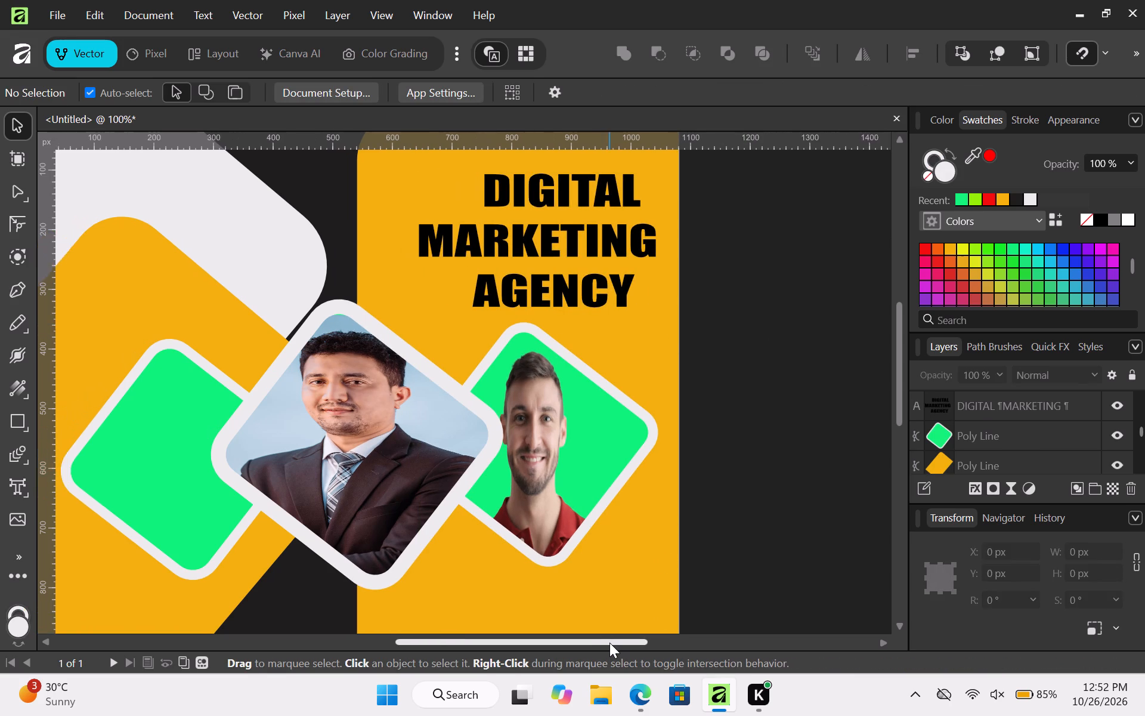
left_click_drag(609, 643, 583, 645)
scroll(485, 516, "down", 3)
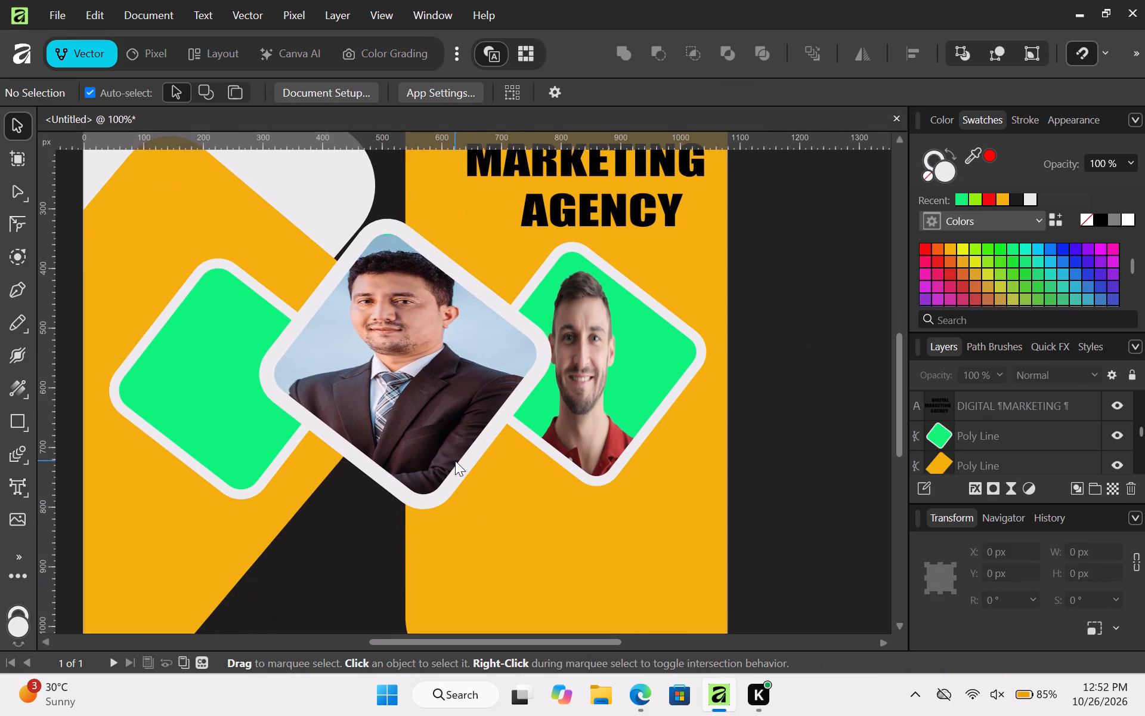
scroll(448, 453, "down", 2, "ctrl")
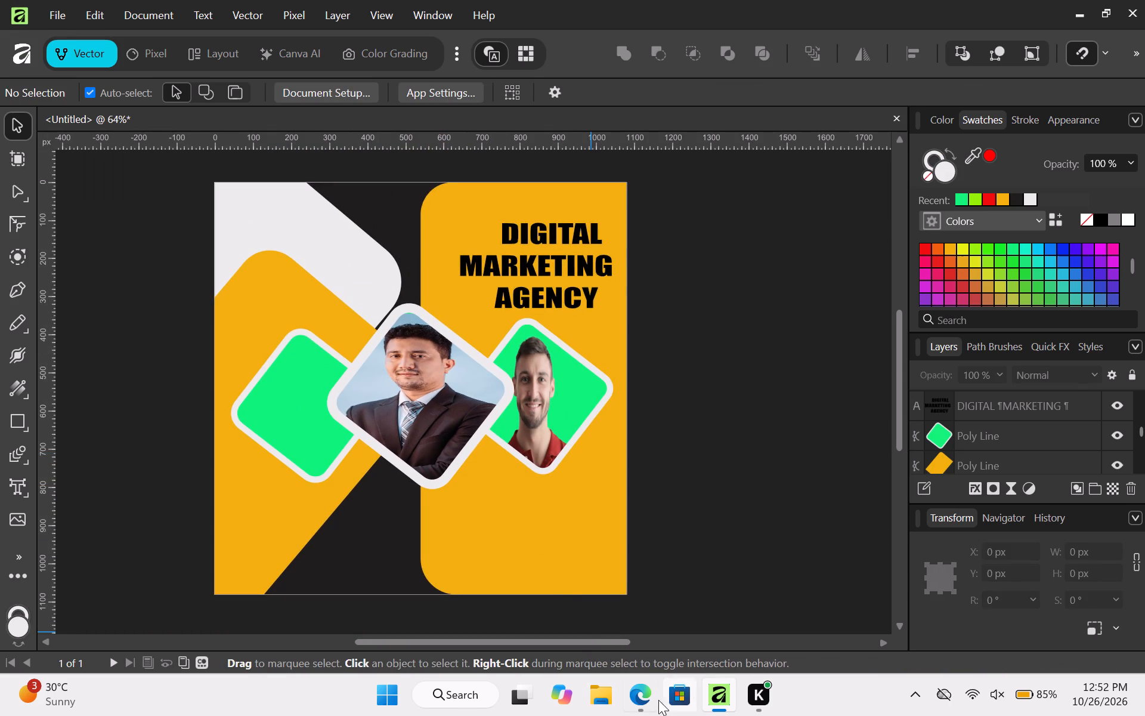
left_click(649, 698)
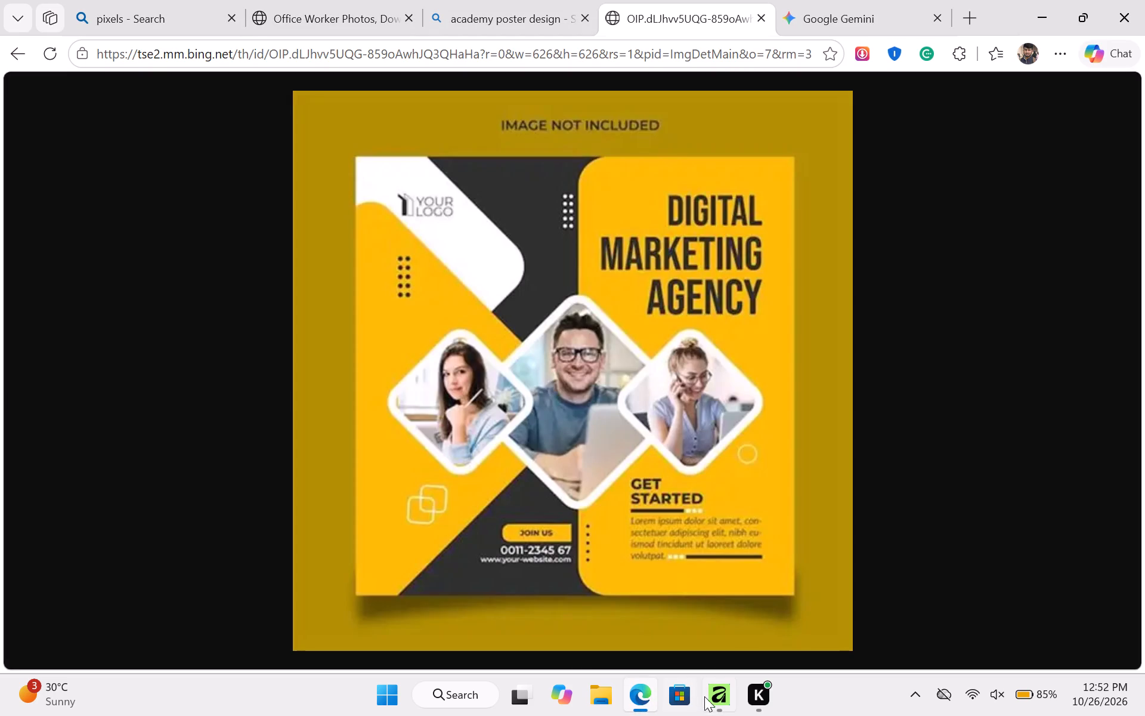
left_click(711, 698)
scroll(521, 292, "up", 2)
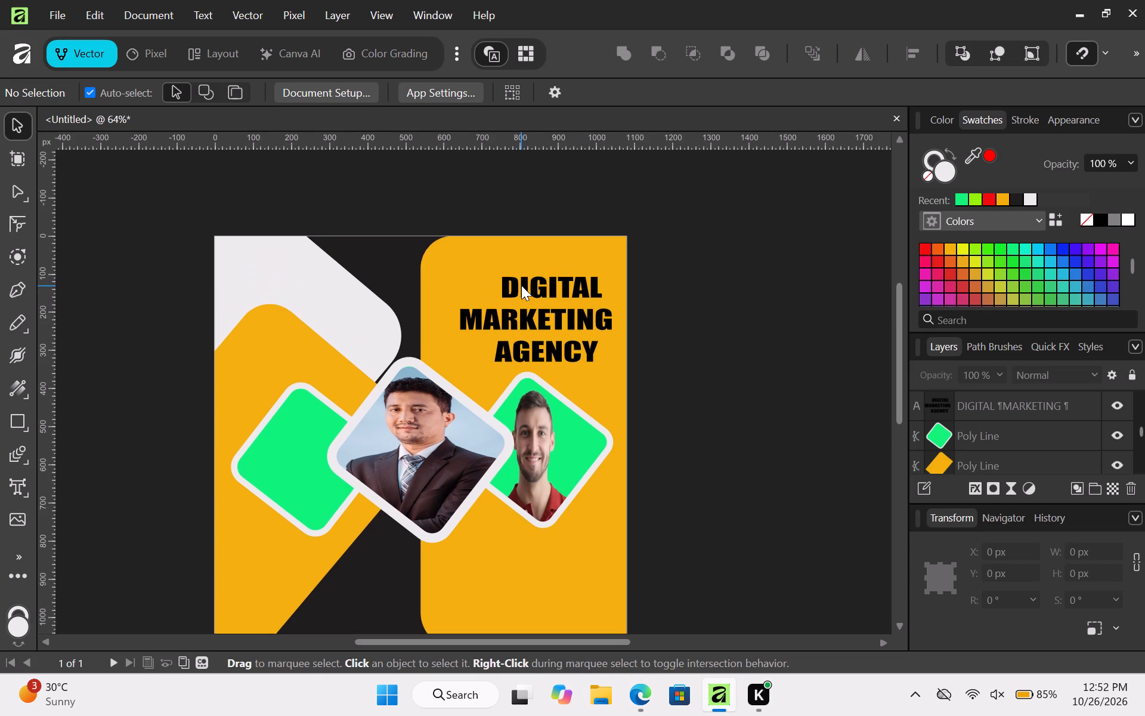
Move the three-line headline slightly up and left on the yellow block, to about X 838 px and Y 192 px.
scroll(521, 285, "down", 1)
left_click(531, 292)
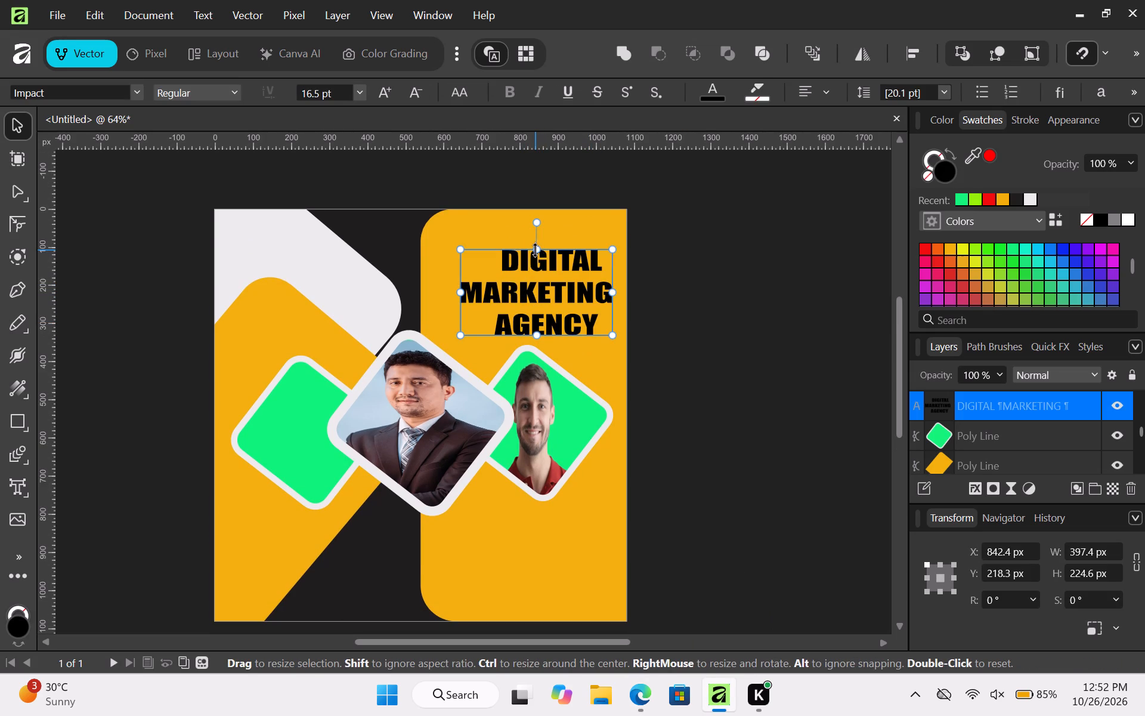
left_click_drag(549, 289, 543, 279)
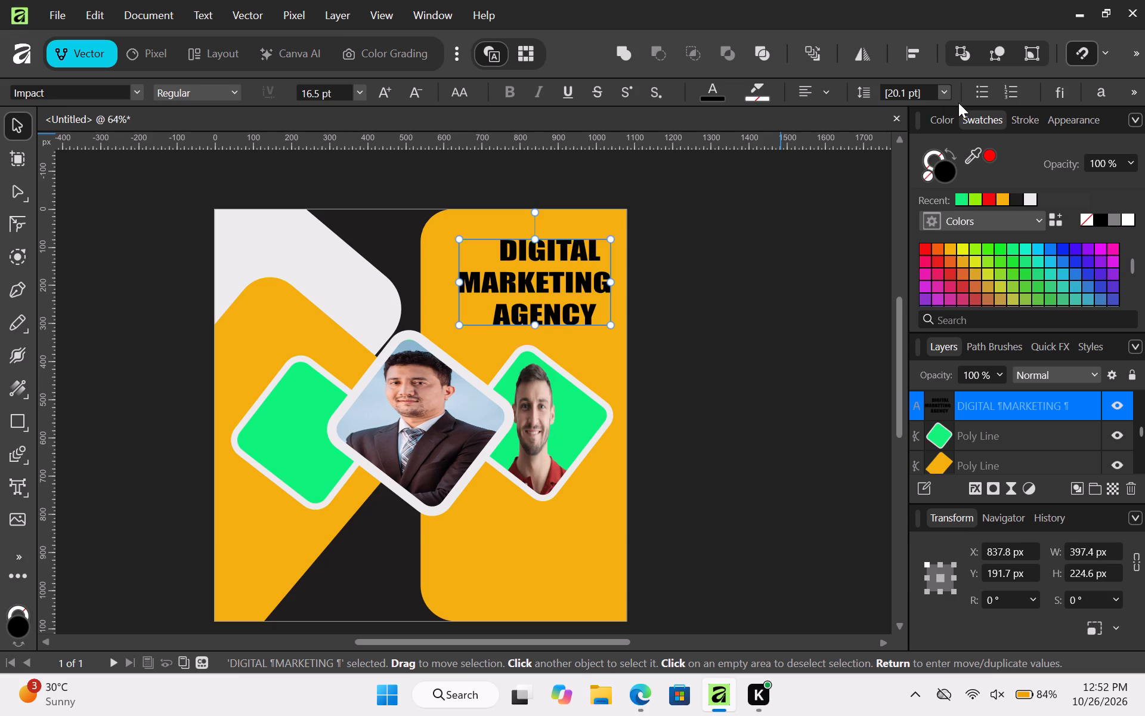
Set the headline's paragraph leading to 15 pt and deselect the text.
left_click(943, 91)
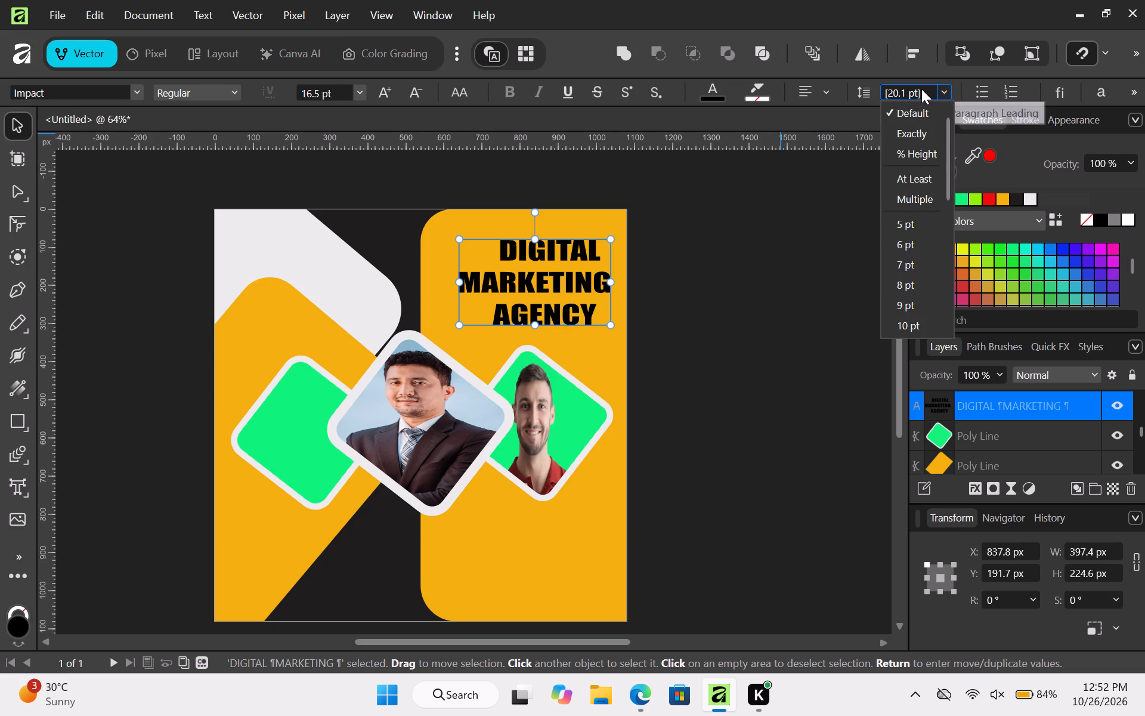
left_click(921, 89)
left_click_drag(905, 88, 864, 87)
left_click_drag(862, 88, 898, 91)
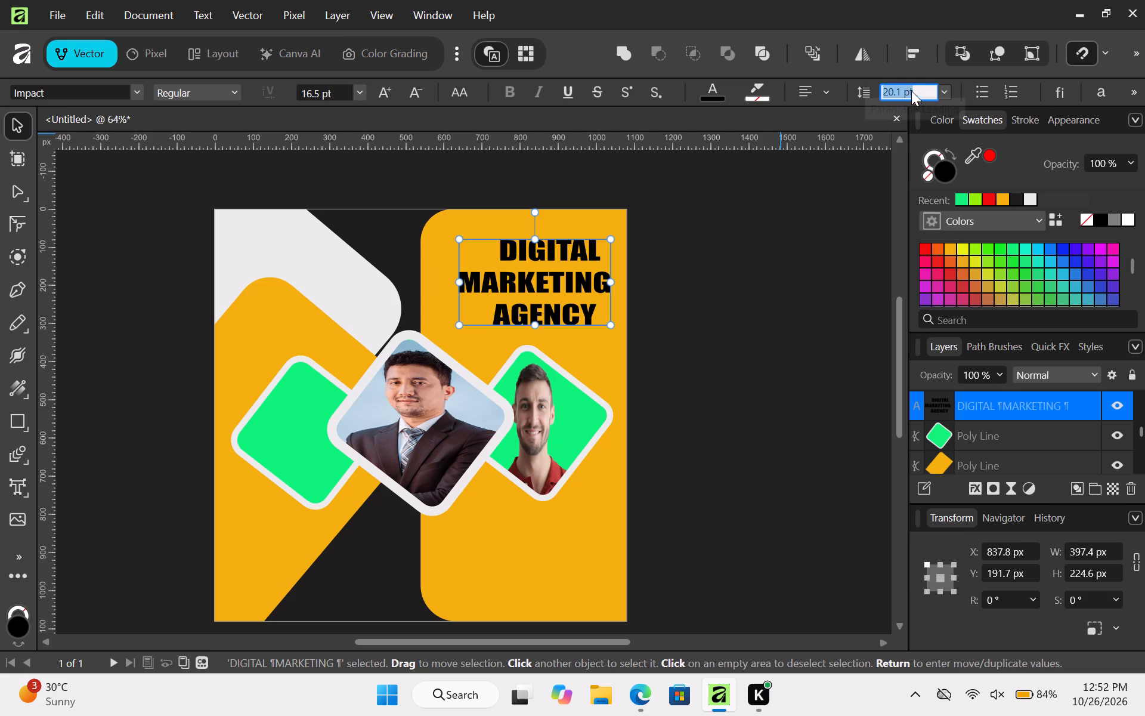
type("15")
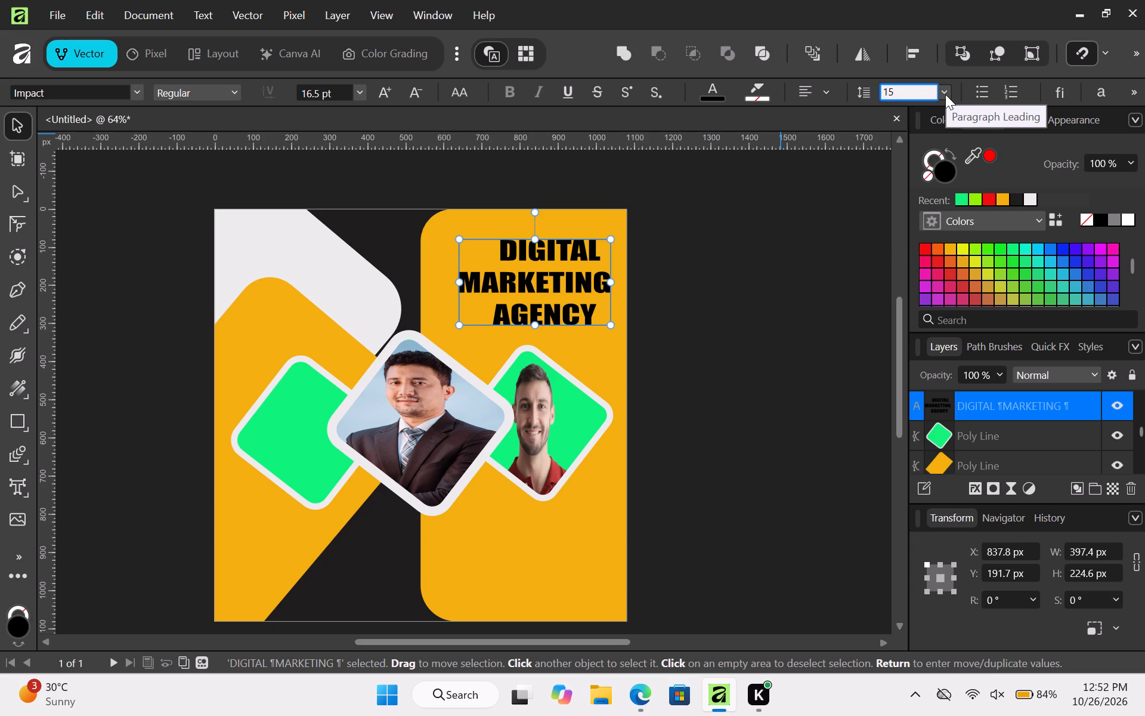
key("Tab")
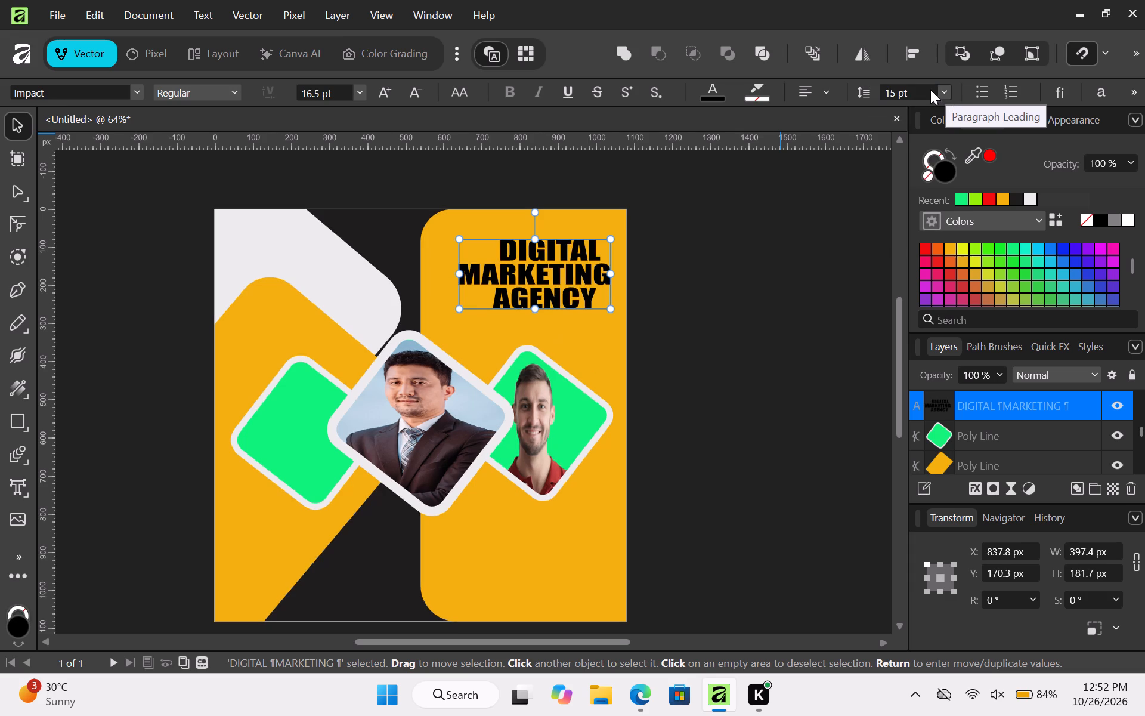
left_click(804, 294)
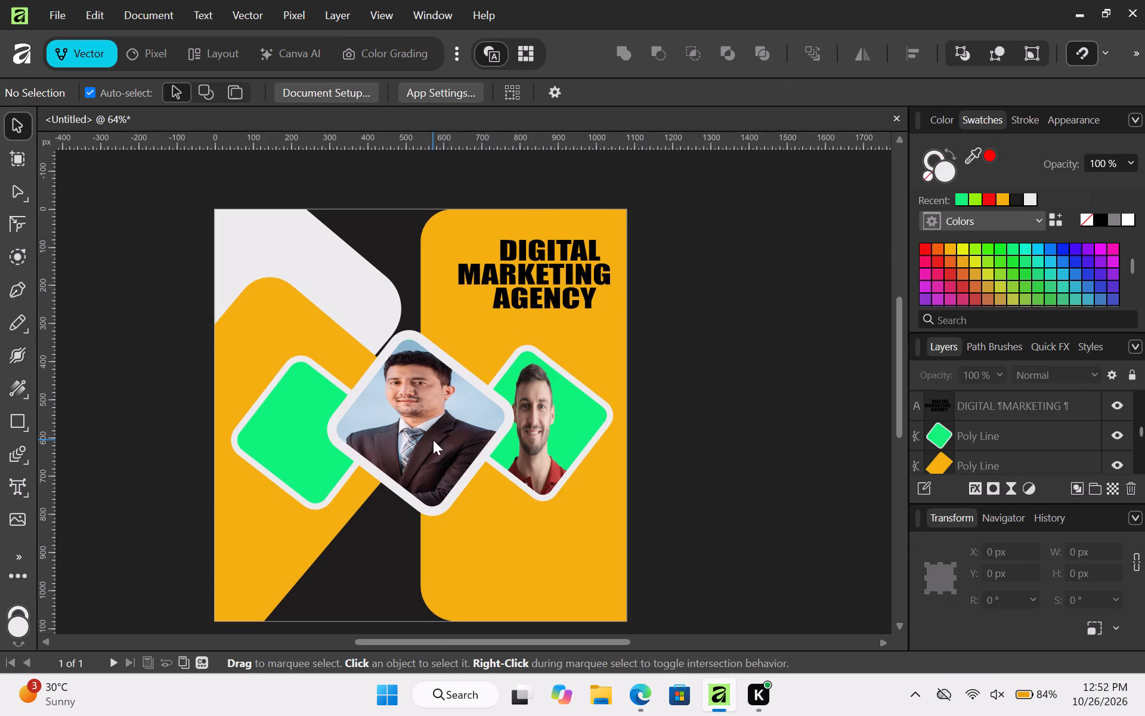
Check the reference poster in Microsoft Edge, return to Affinity and add two-line art text "YOUR" / "LOGO" on the poster's white corner shape.
left_click(634, 703)
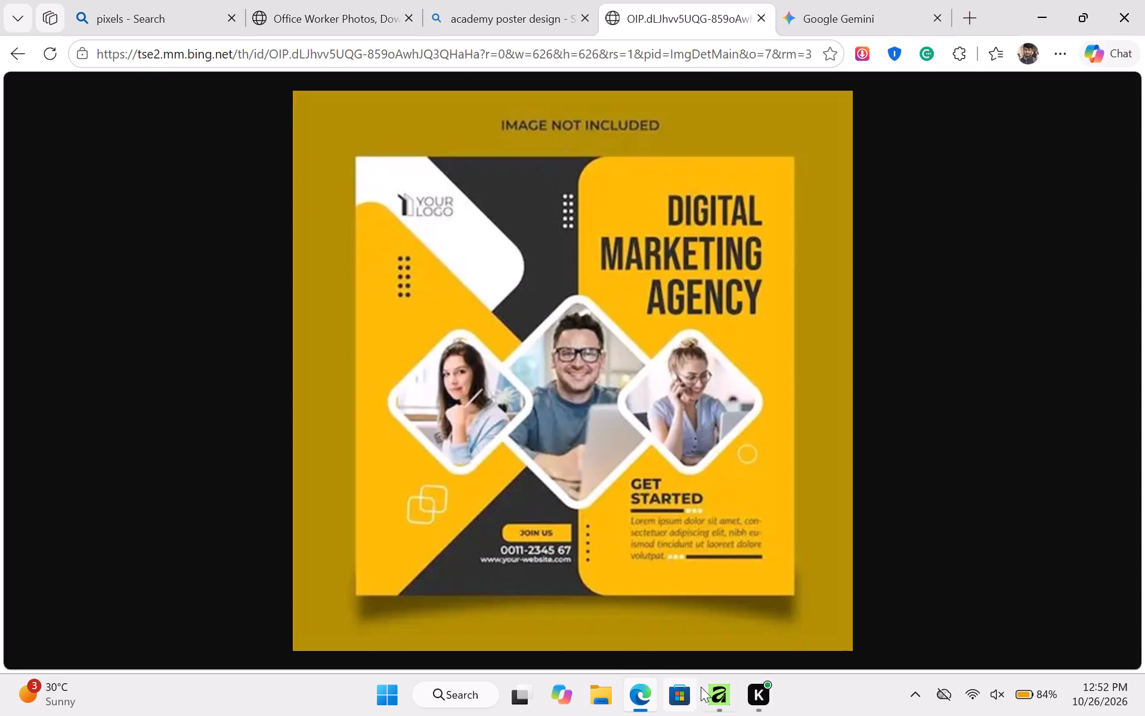
left_click(716, 696)
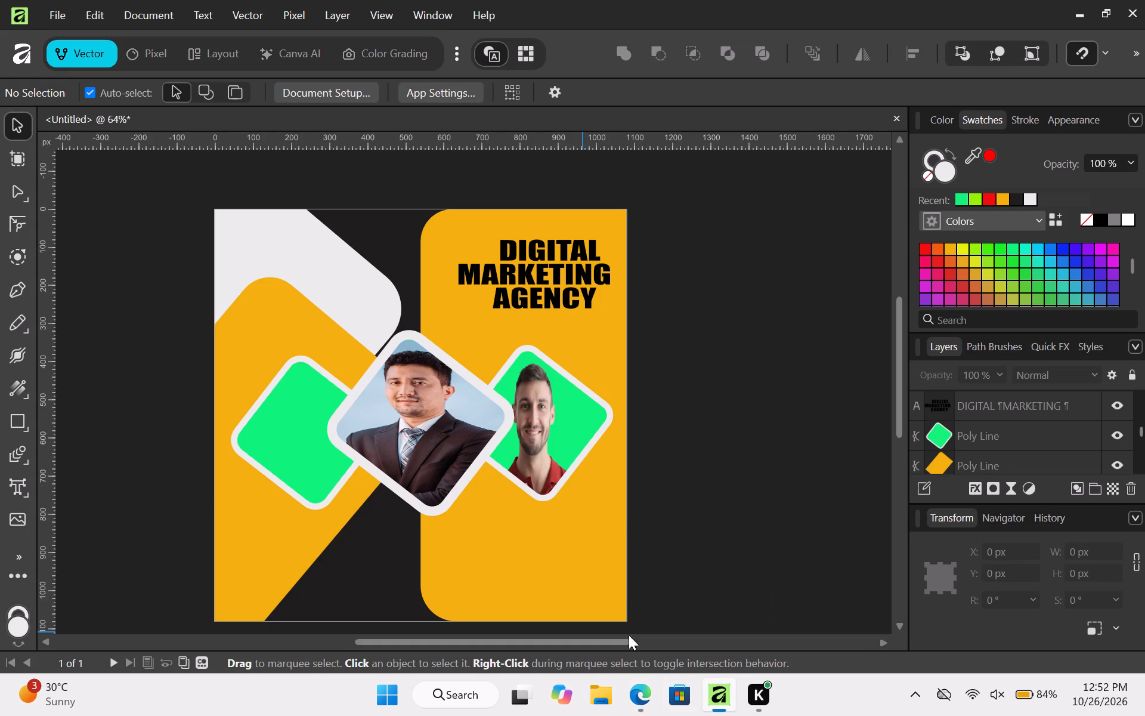
left_click(23, 484)
left_click(240, 236)
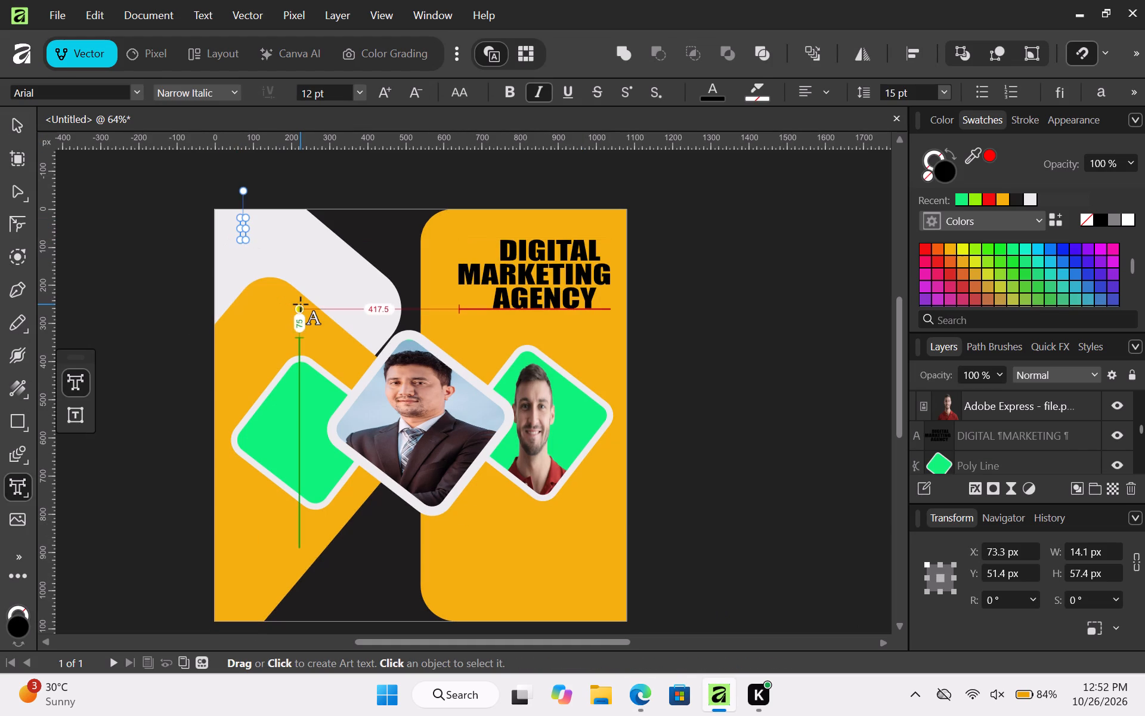
type("YOUR")
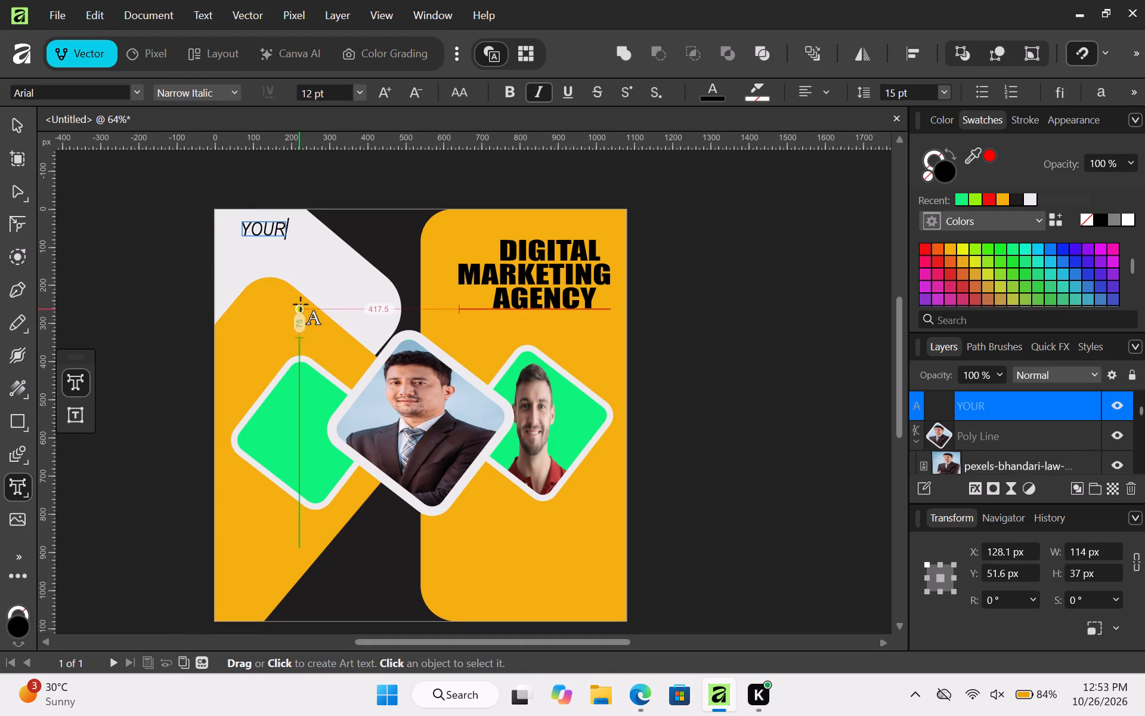
key("space")
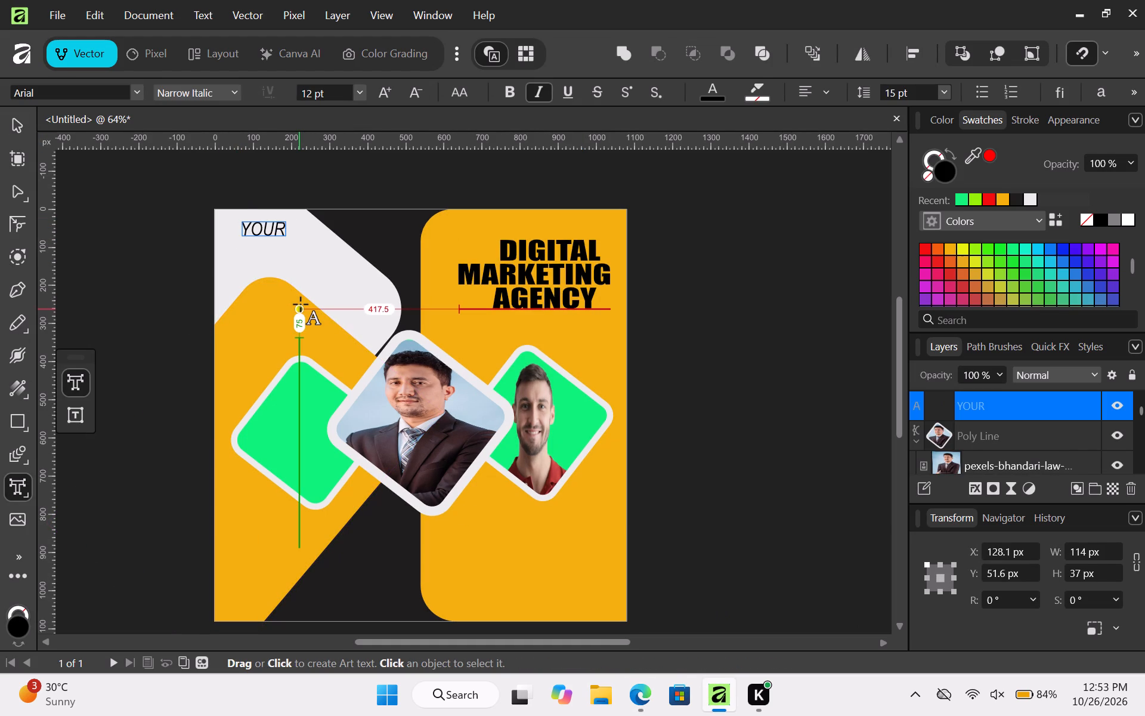
key("BackSpace")
key("Return")
type("LOGO")
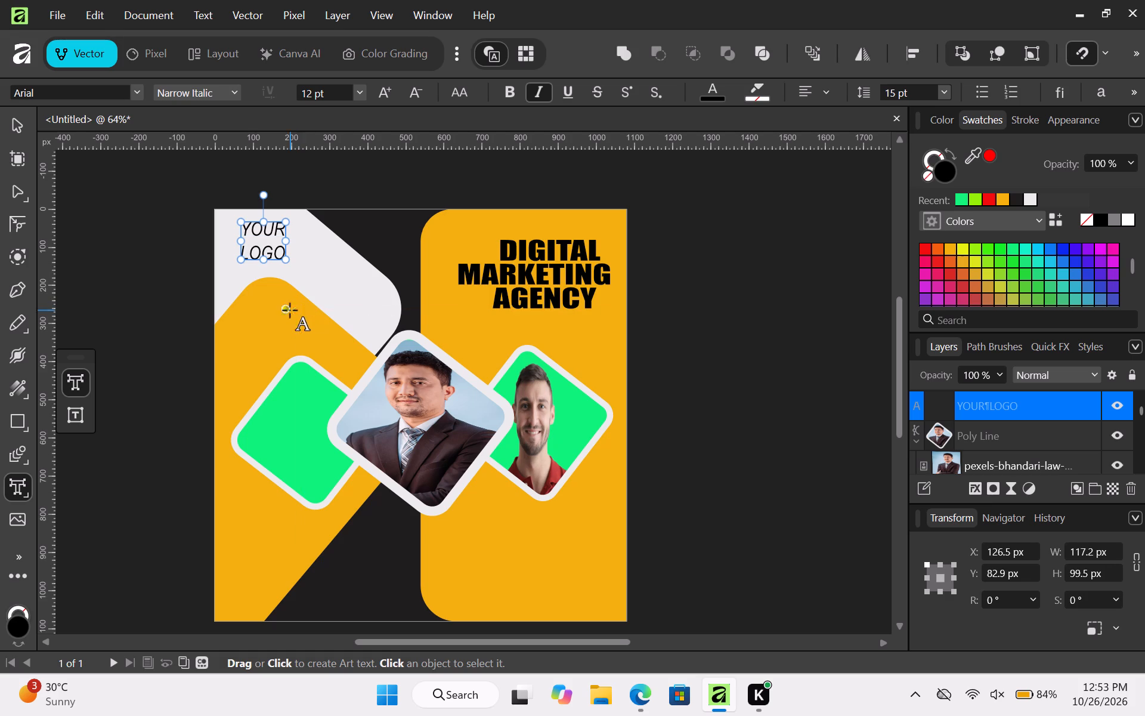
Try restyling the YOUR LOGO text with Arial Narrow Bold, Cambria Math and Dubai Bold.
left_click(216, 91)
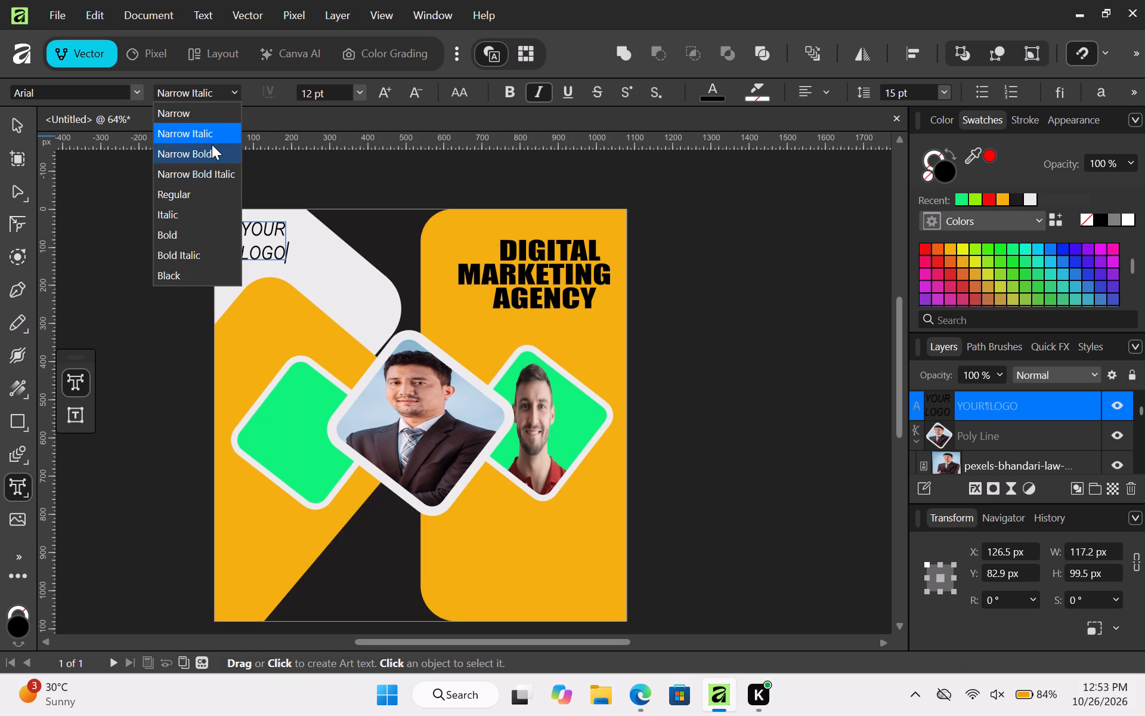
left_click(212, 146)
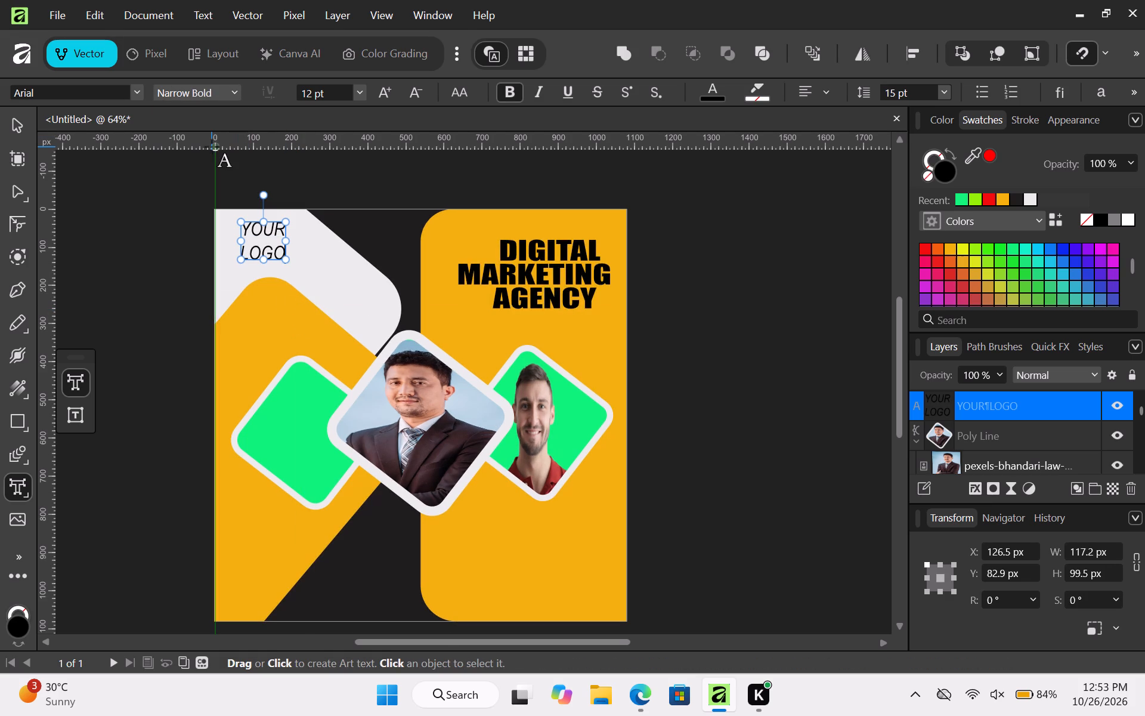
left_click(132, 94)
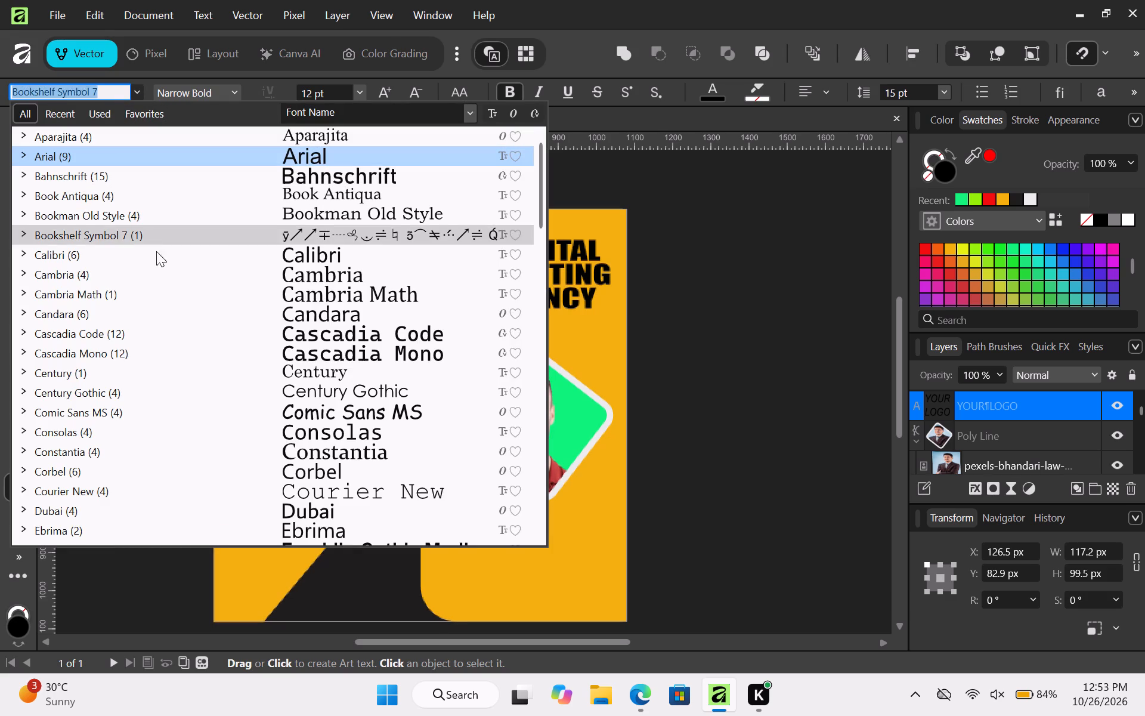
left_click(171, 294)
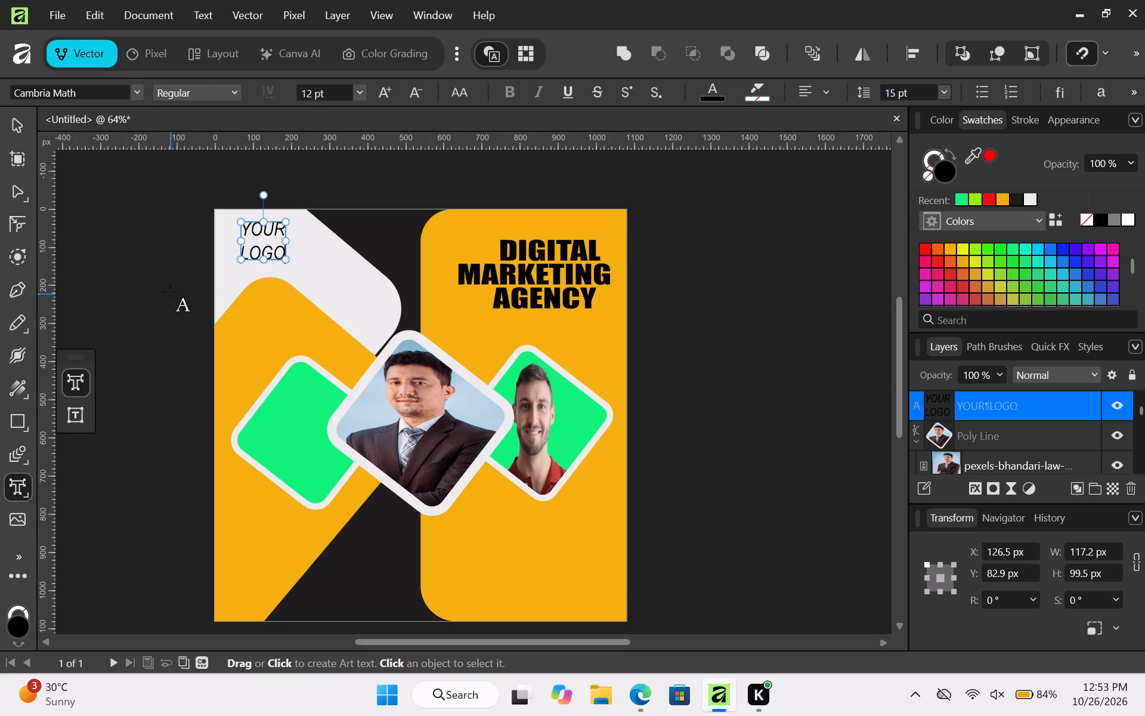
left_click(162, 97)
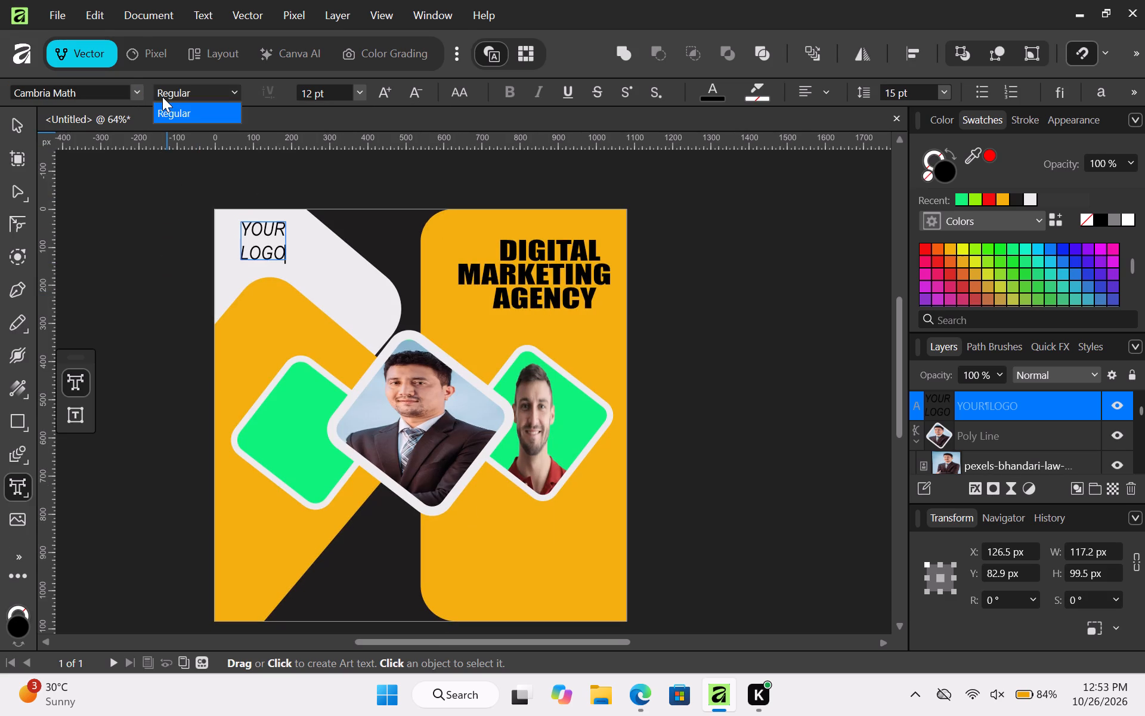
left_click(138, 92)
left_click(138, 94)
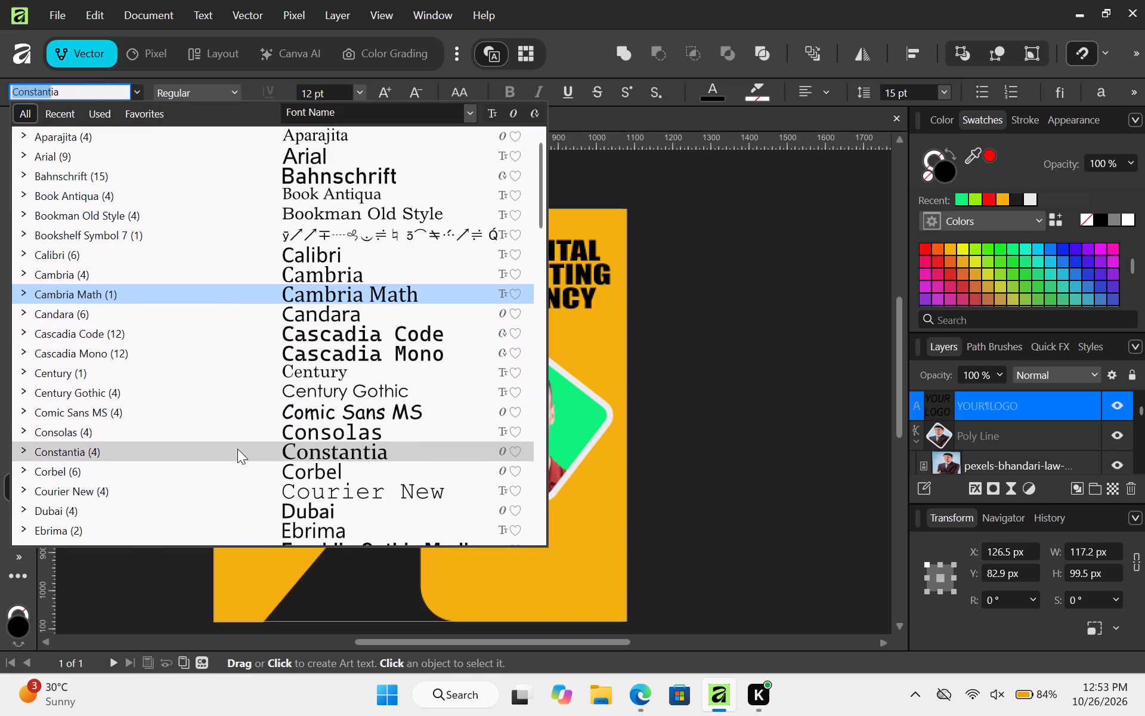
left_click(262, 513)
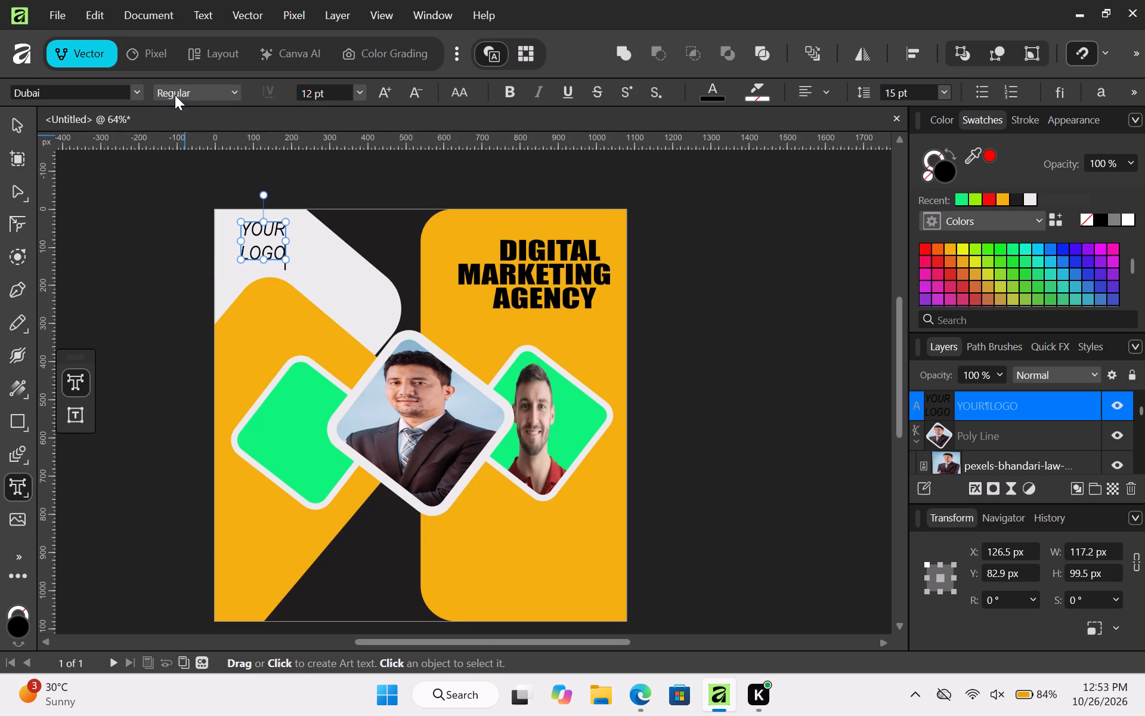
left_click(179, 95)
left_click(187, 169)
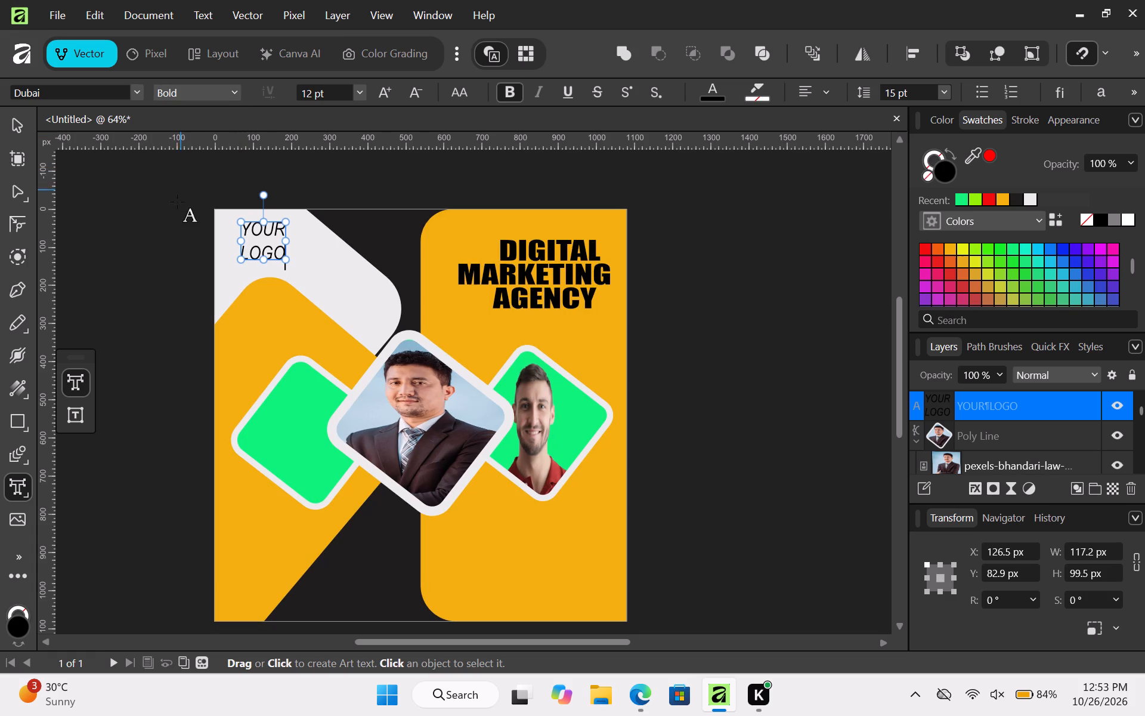
Select both lines of the YOUR LOGO text and change their font to Constantia.
left_click(16, 121)
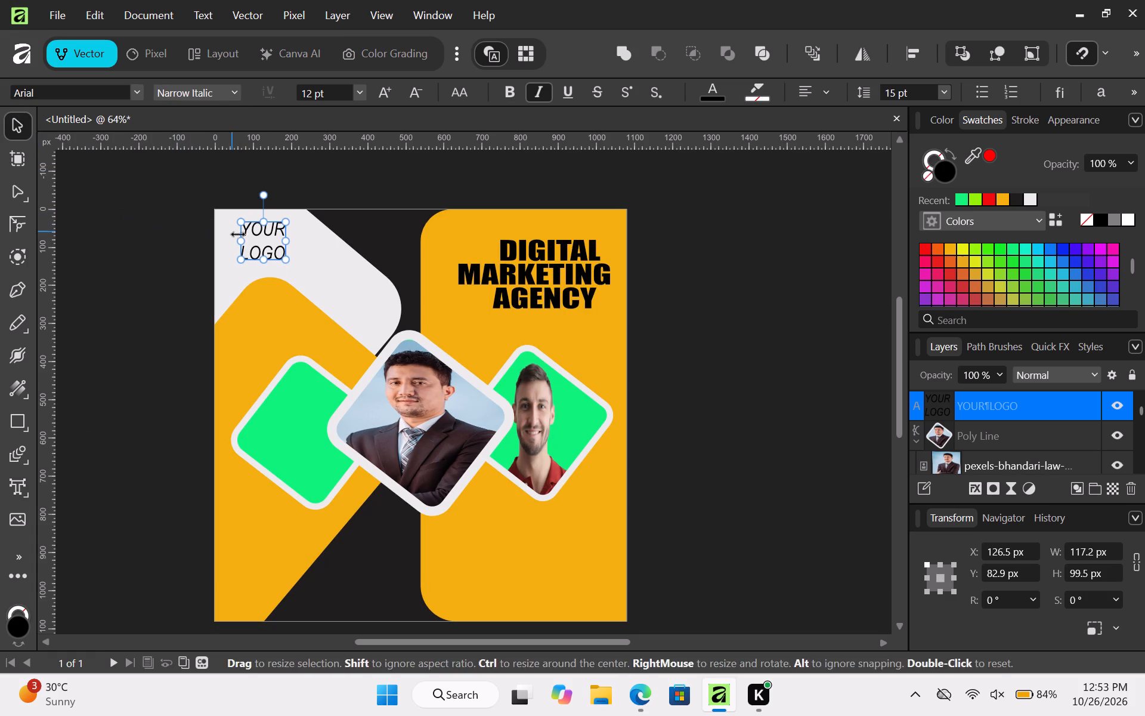
left_click(262, 226)
triple_click(261, 232)
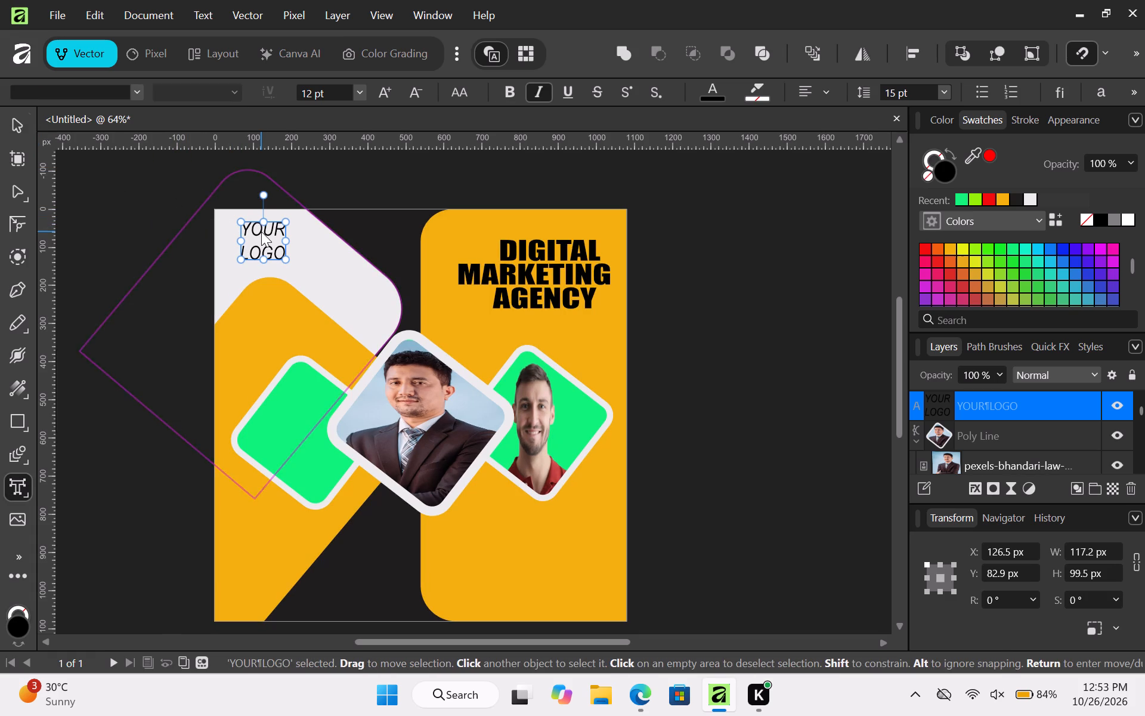
triple_click(261, 232)
double_click(261, 232)
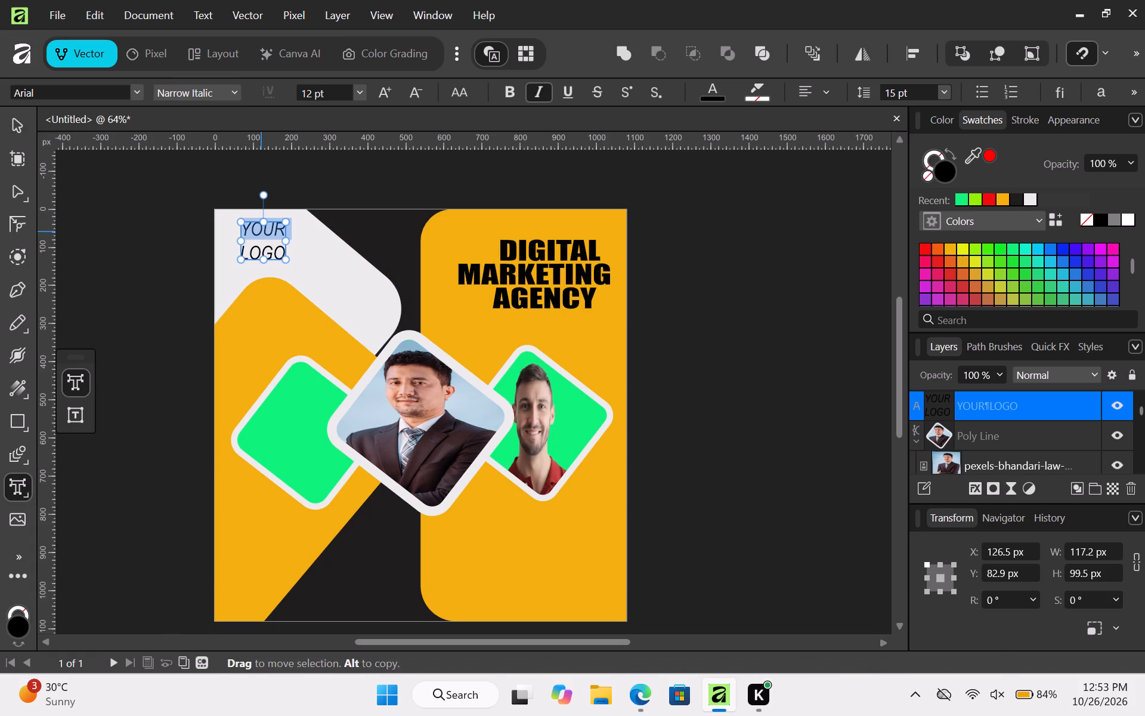
left_click(261, 232)
double_click(261, 232)
triple_click(261, 232)
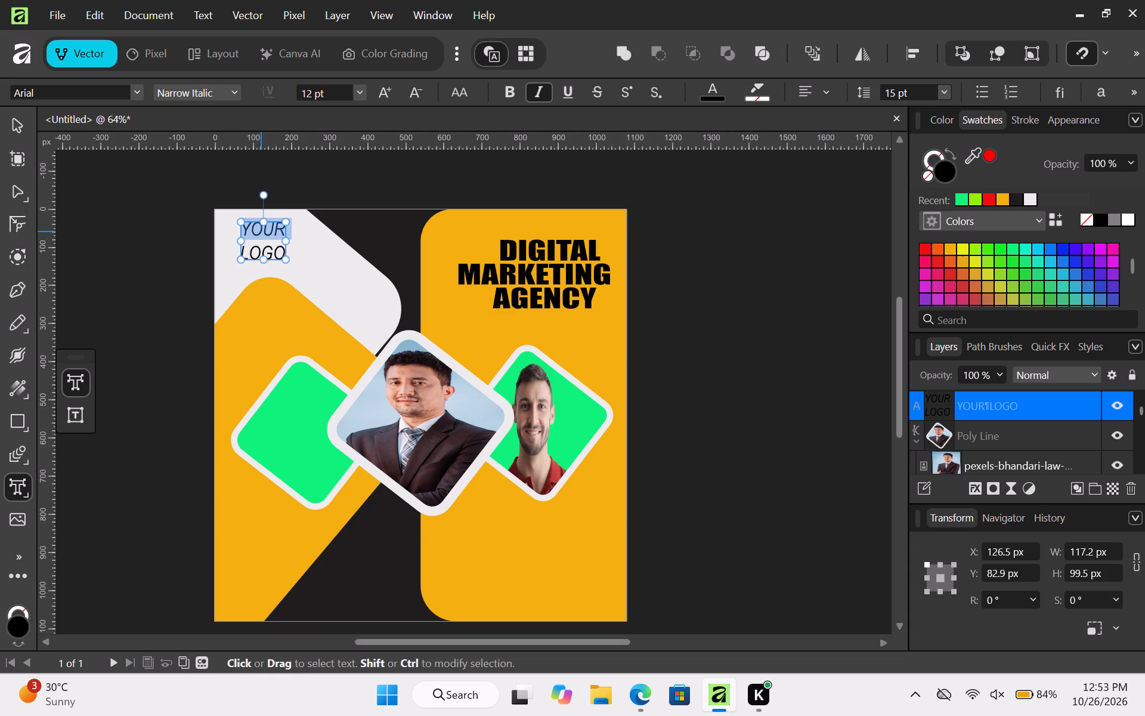
triple_click(261, 232)
left_click(261, 232)
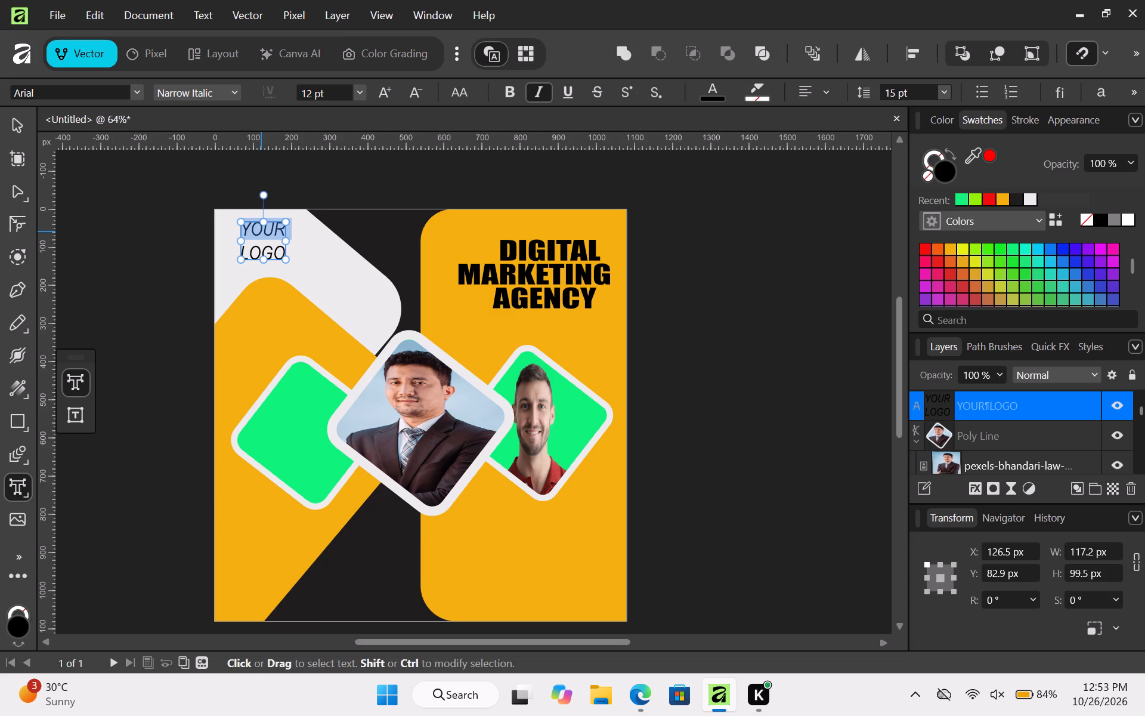
triple_click(261, 232)
left_click(261, 232)
double_click(261, 232)
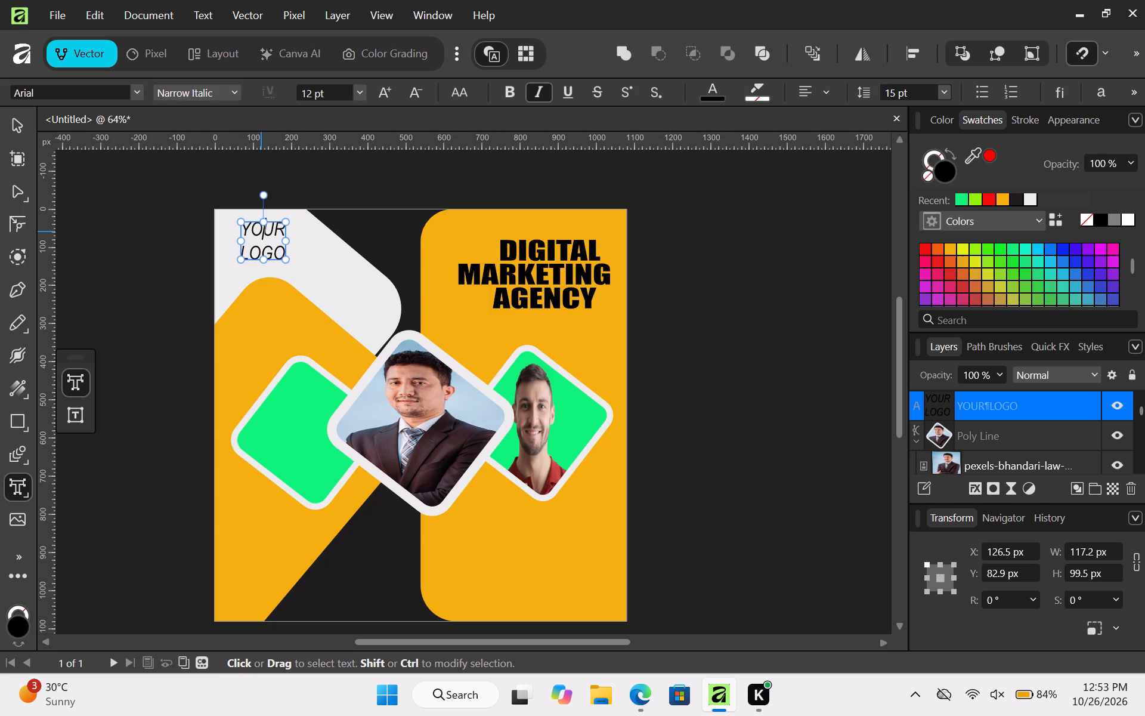
triple_click(261, 232)
left_click(261, 232)
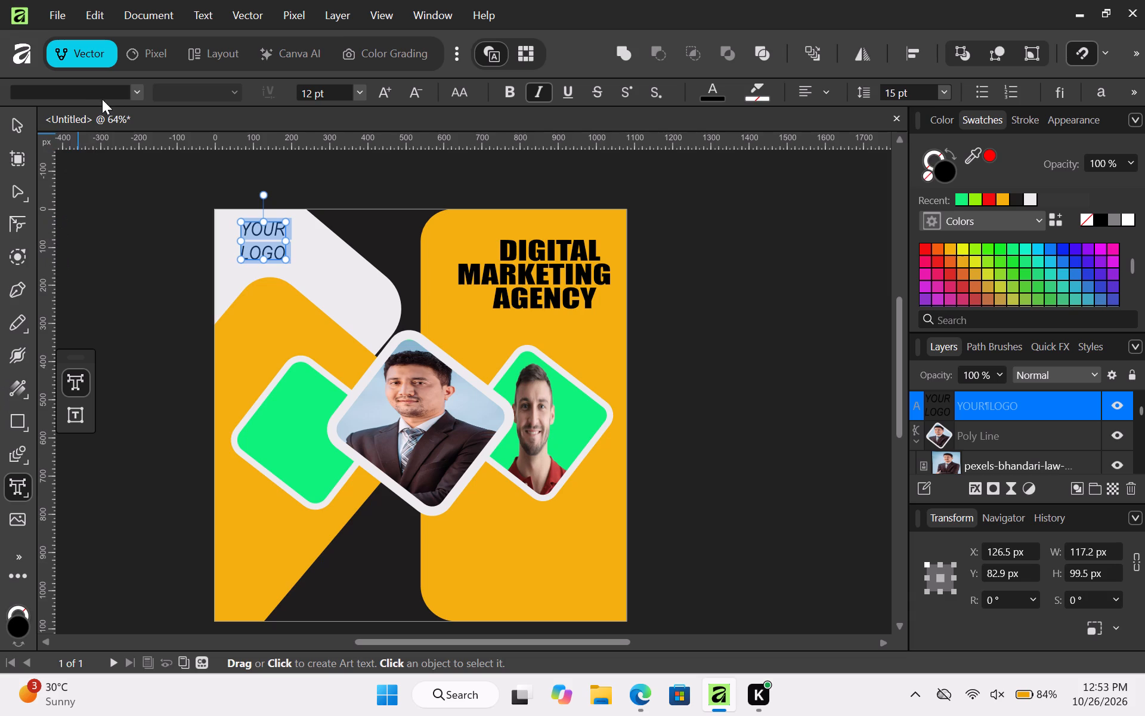
left_click(132, 95)
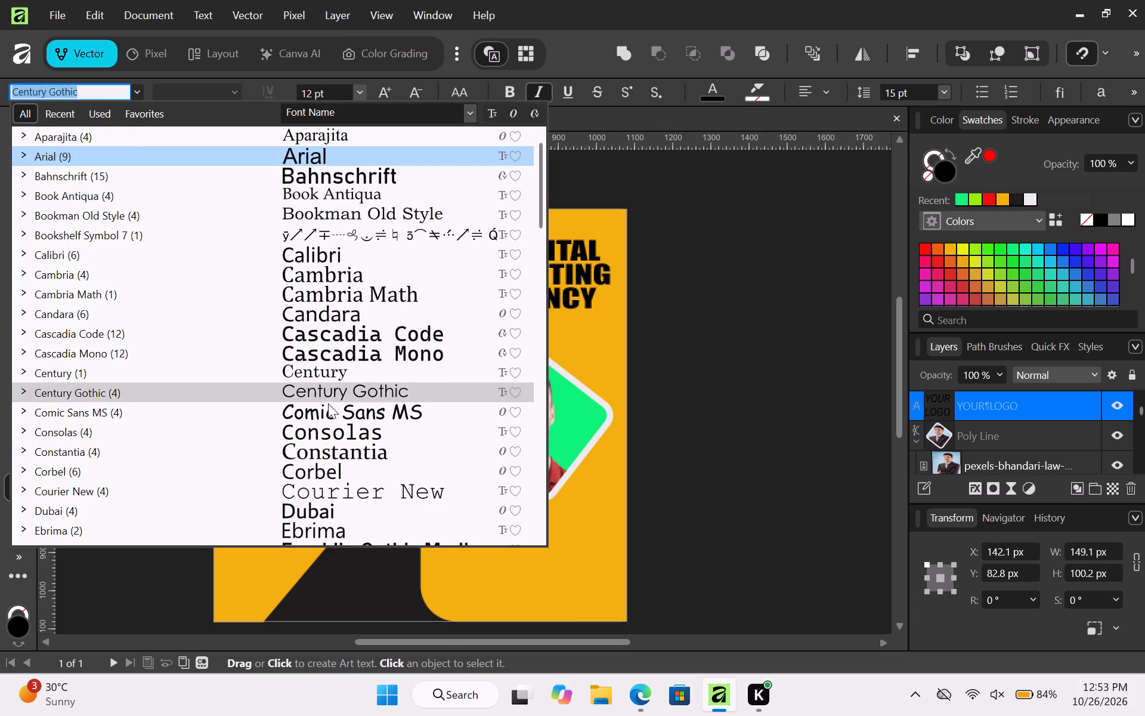
left_click(335, 444)
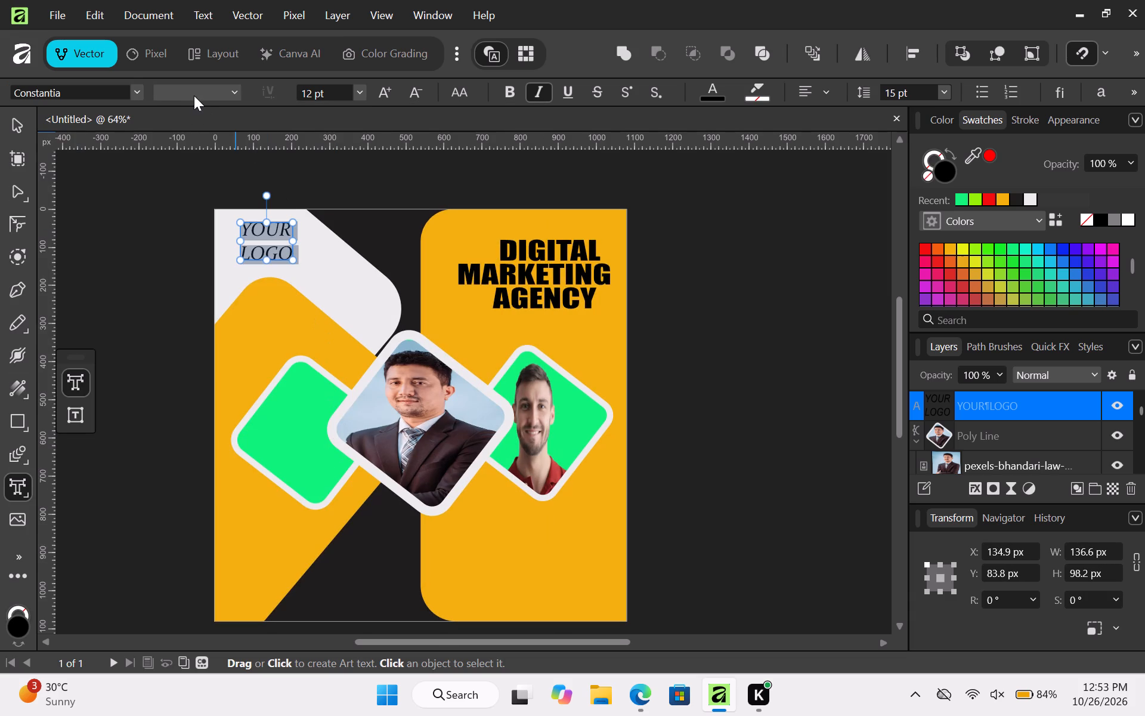
Set the YOUR LOGO text's font style to Bold Italic and leave nothing selected.
left_click(202, 97)
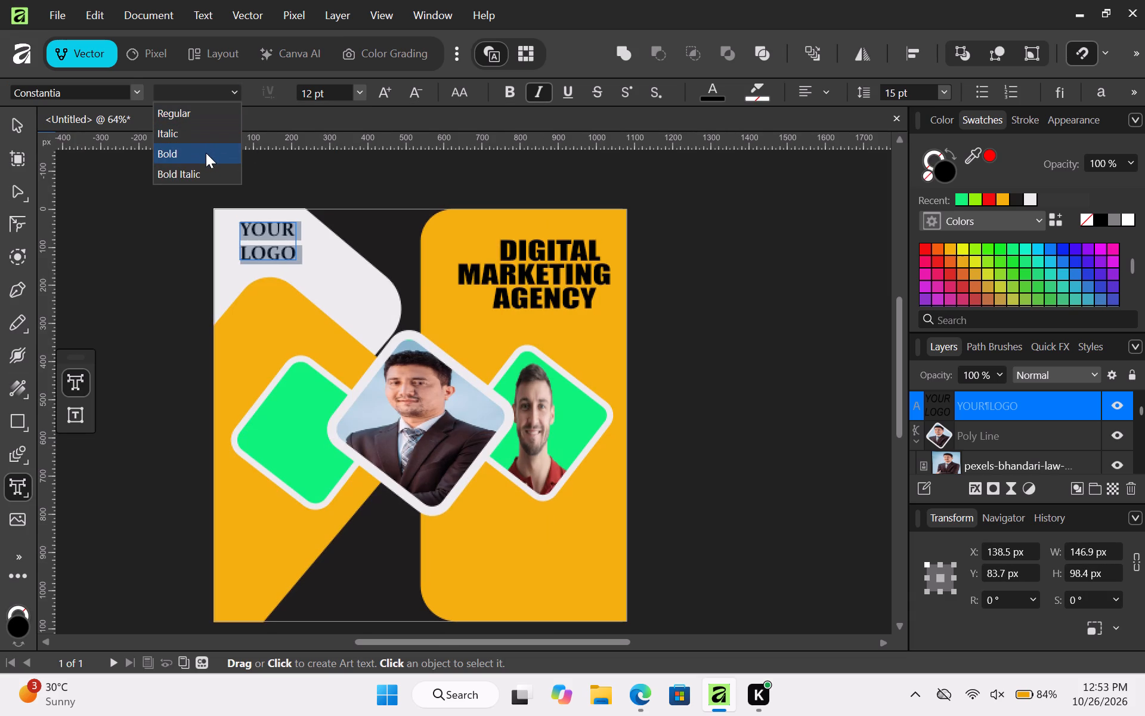
left_click(205, 166)
left_click(158, 283)
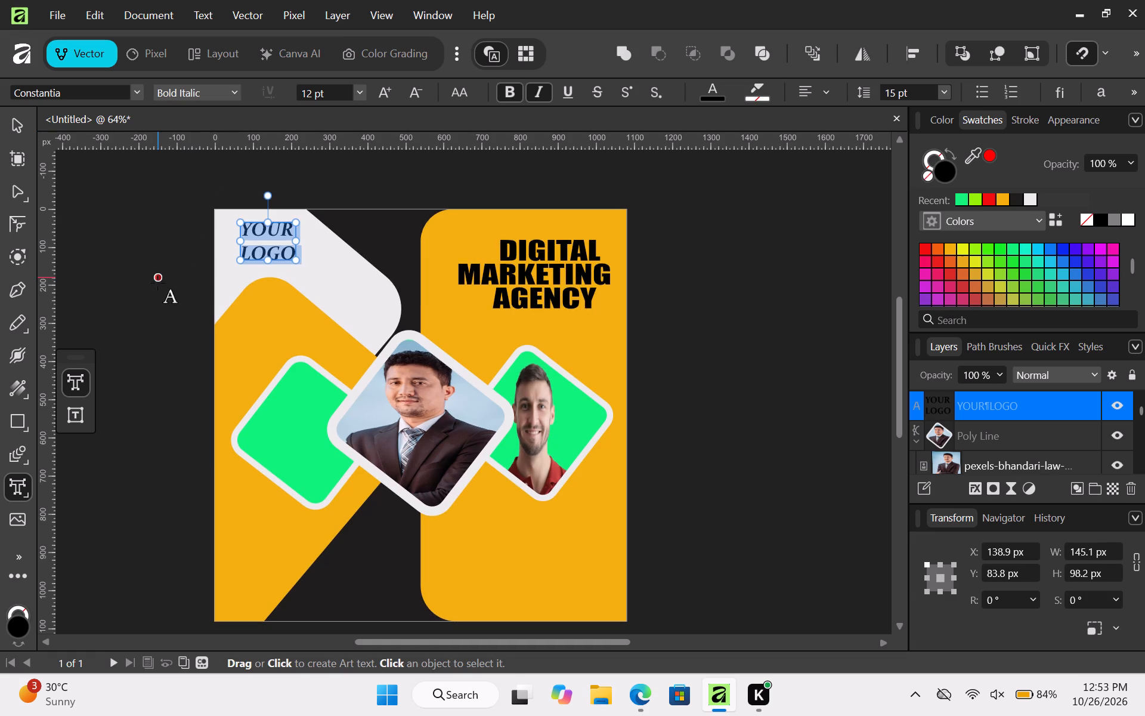
left_click(15, 130)
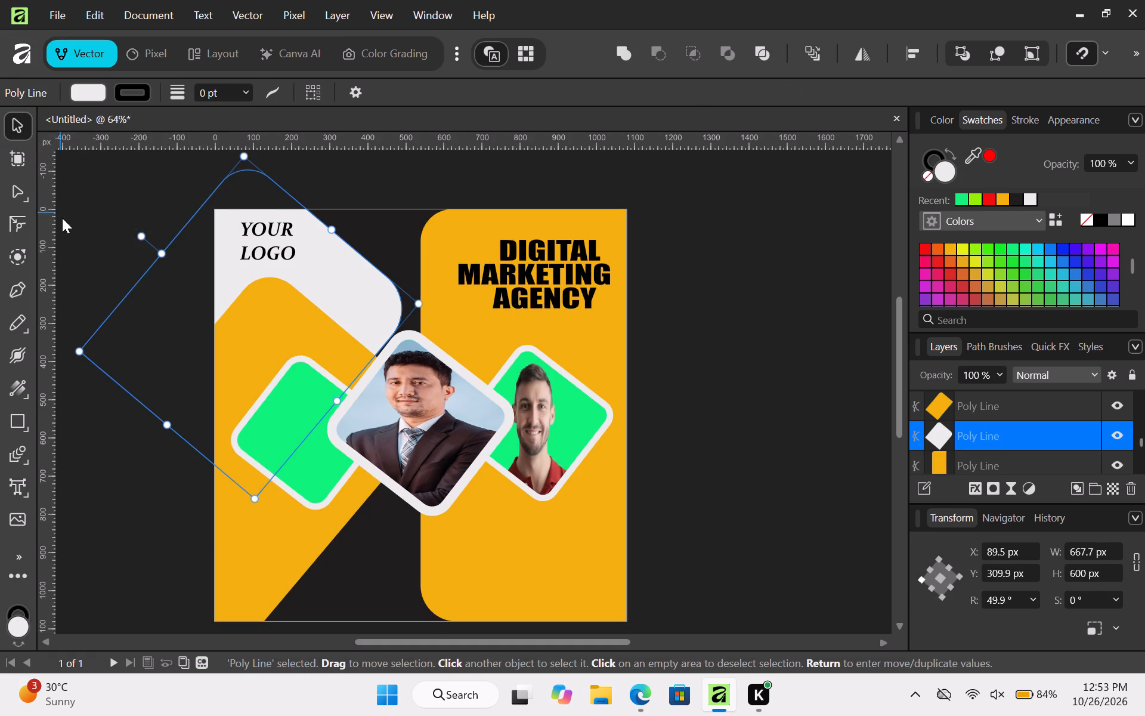
left_click(82, 214)
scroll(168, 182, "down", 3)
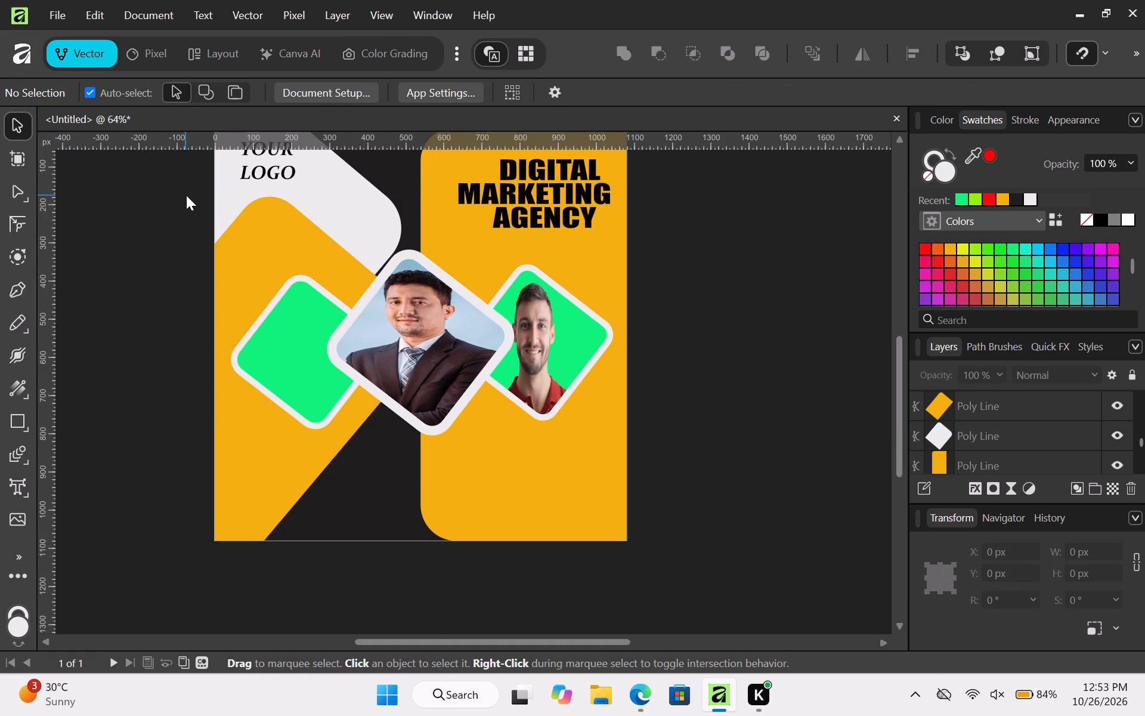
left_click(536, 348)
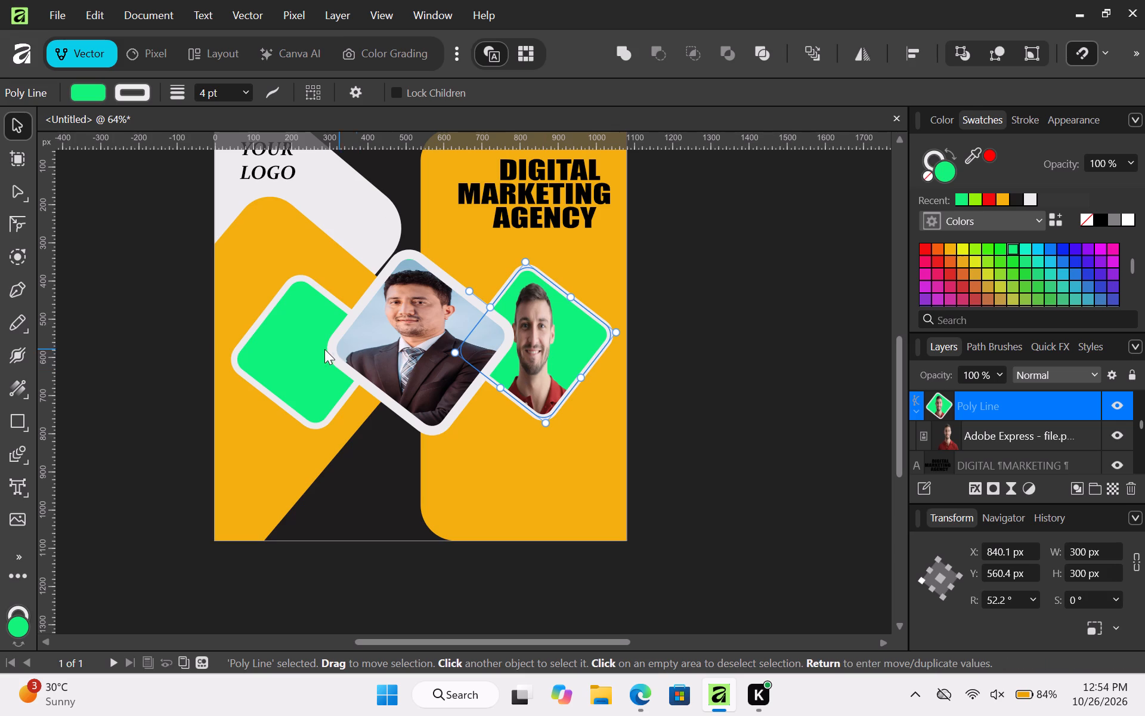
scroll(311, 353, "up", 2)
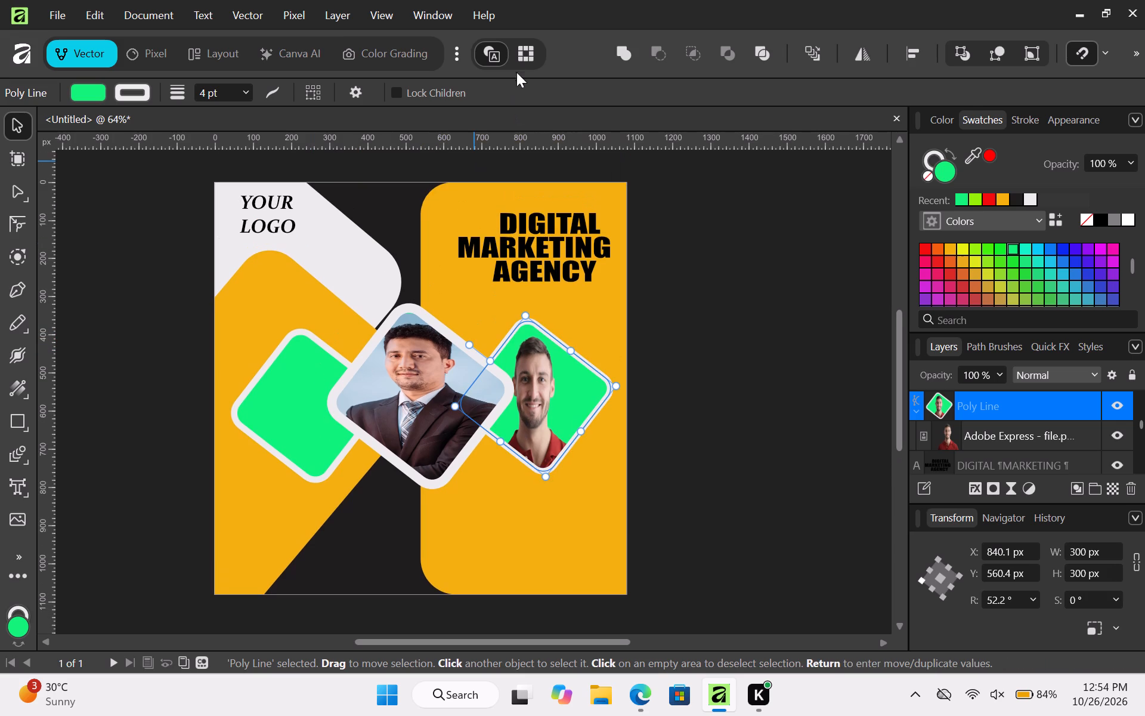
Start saving the poster as an Affinity file and choose the affi folder on New Volume (E:) as the destination.
left_click(45, 7)
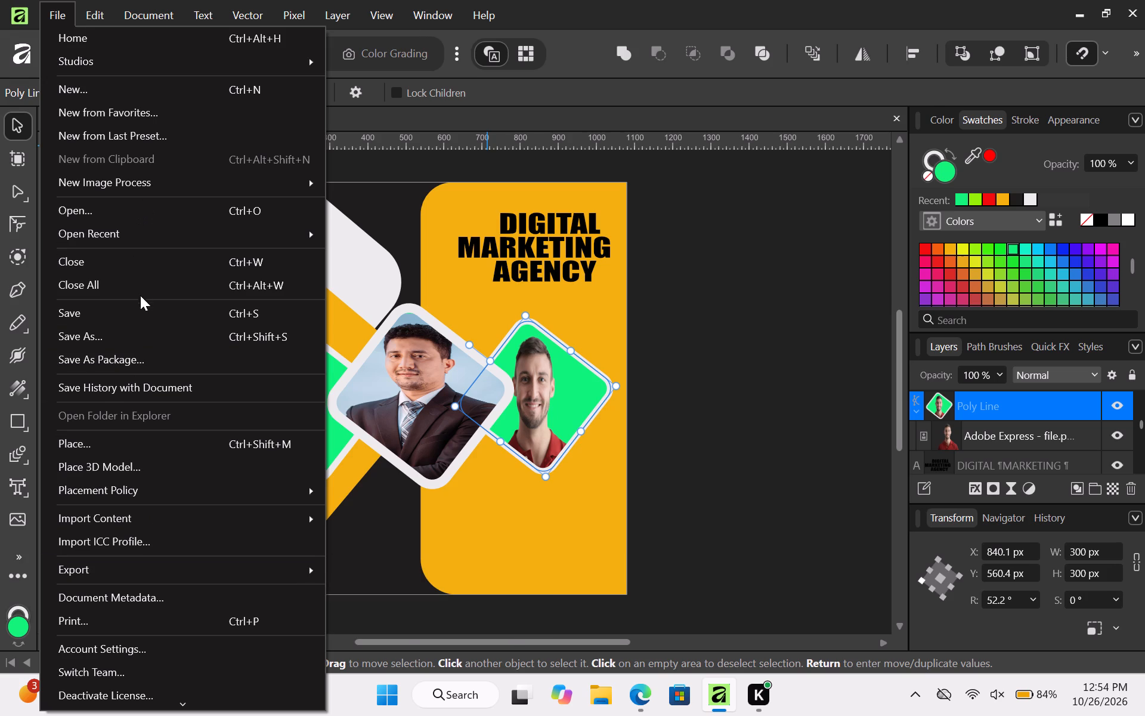
left_click(147, 310)
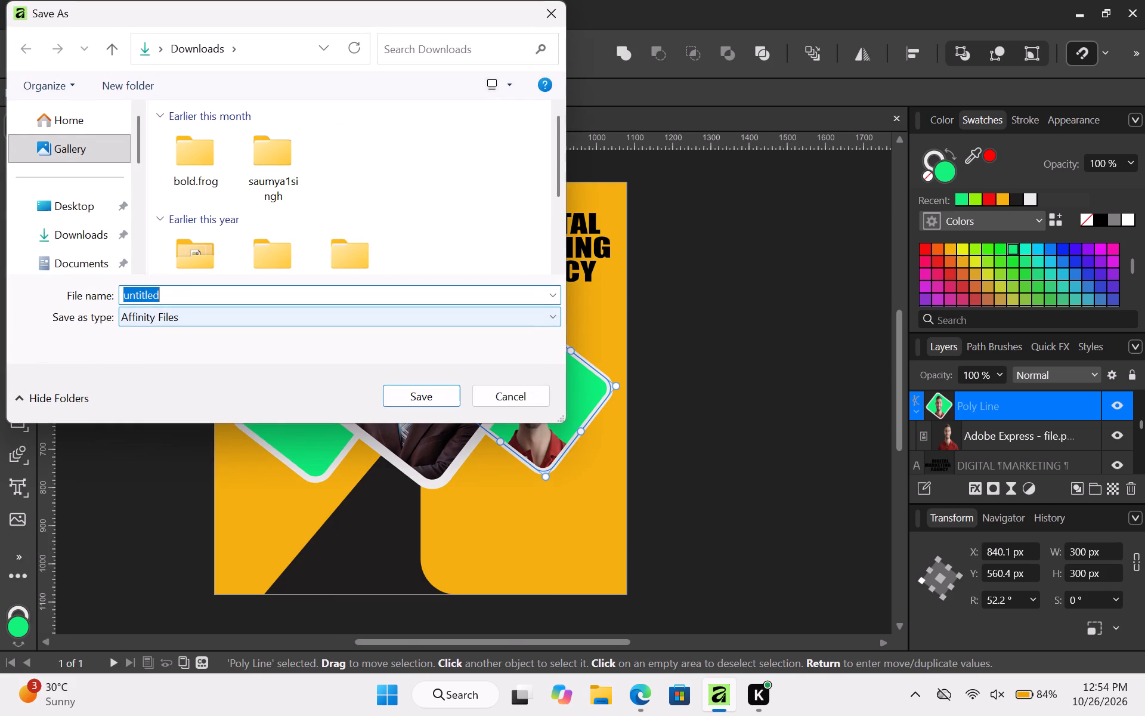
scroll(90, 260, "down", 3)
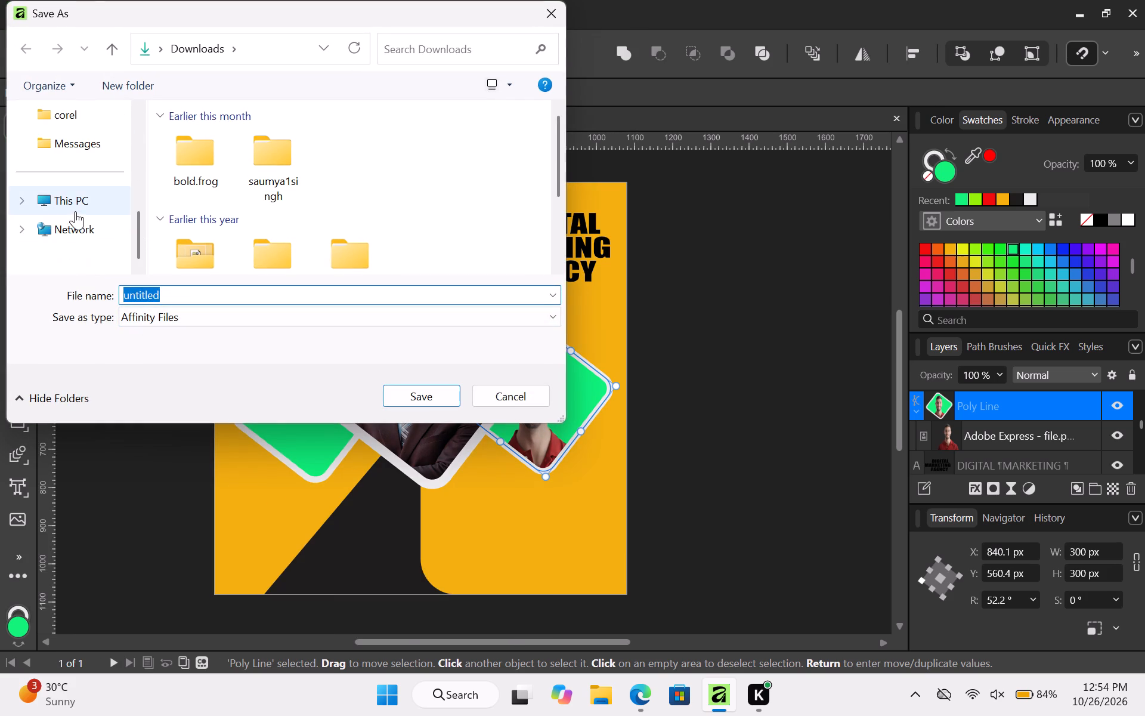
left_click(75, 211)
double_click(262, 251)
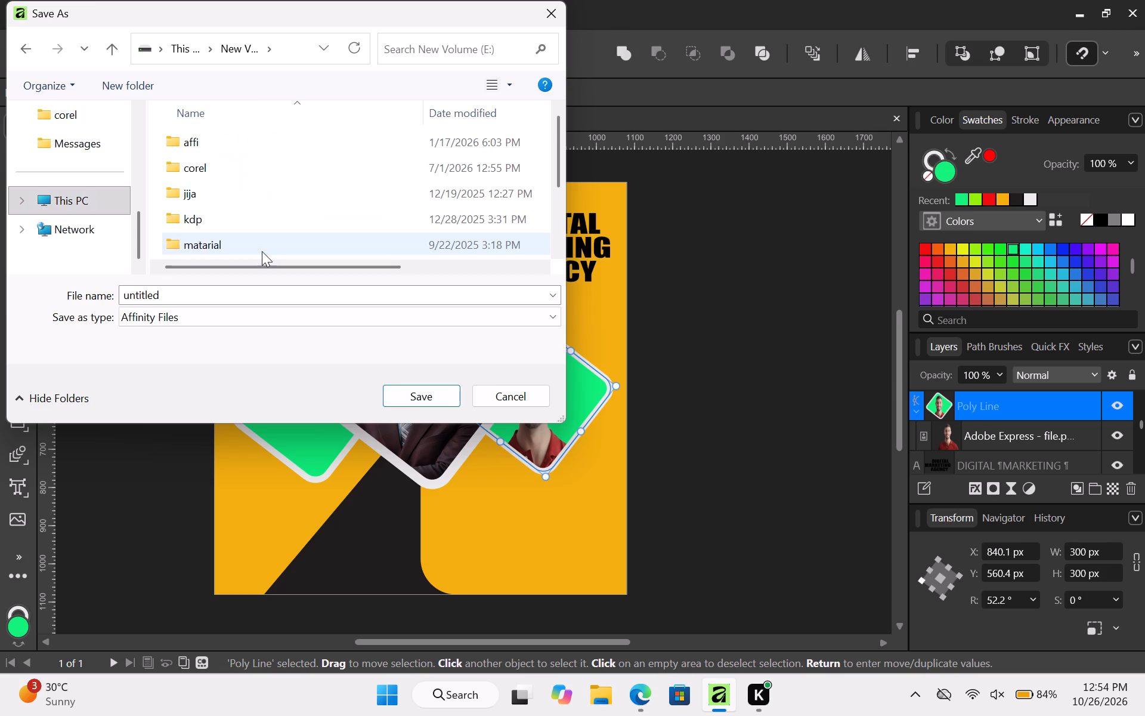
scroll(251, 229, "down", 6)
scroll(247, 214, "up", 1)
scroll(247, 214, "down", 1)
scroll(247, 214, "up", 1)
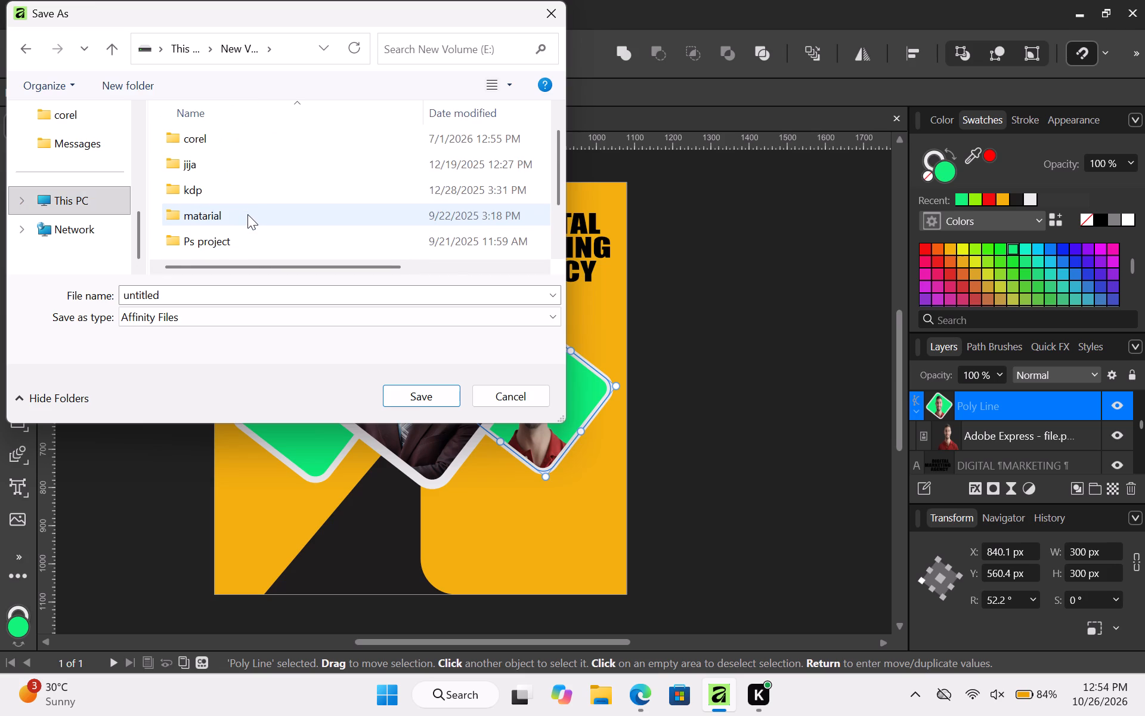
scroll(247, 214, "down", 9)
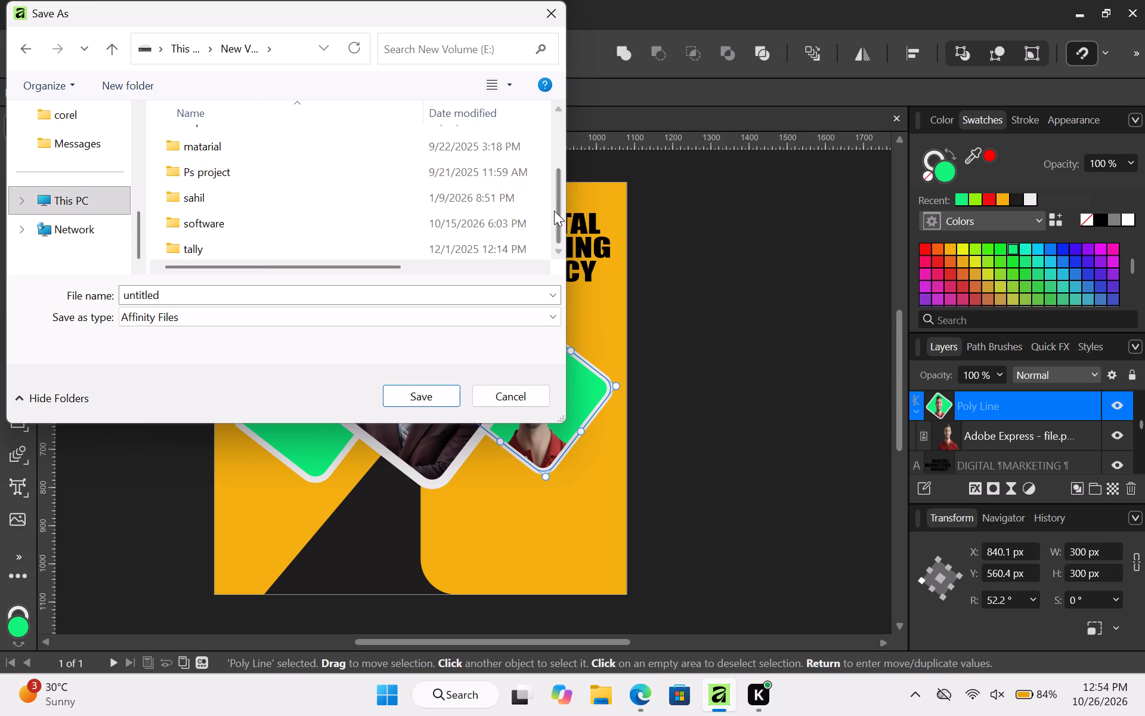
left_click_drag(557, 212, 560, 254)
scroll(194, 181, "up", 2)
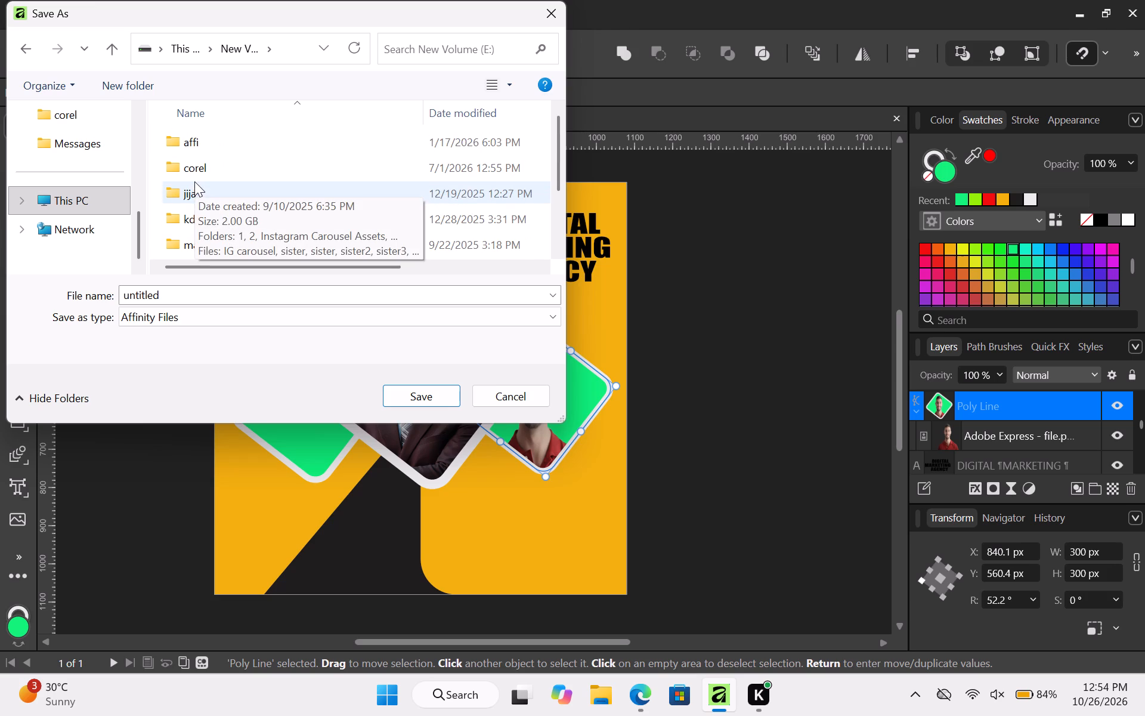
double_click(202, 146)
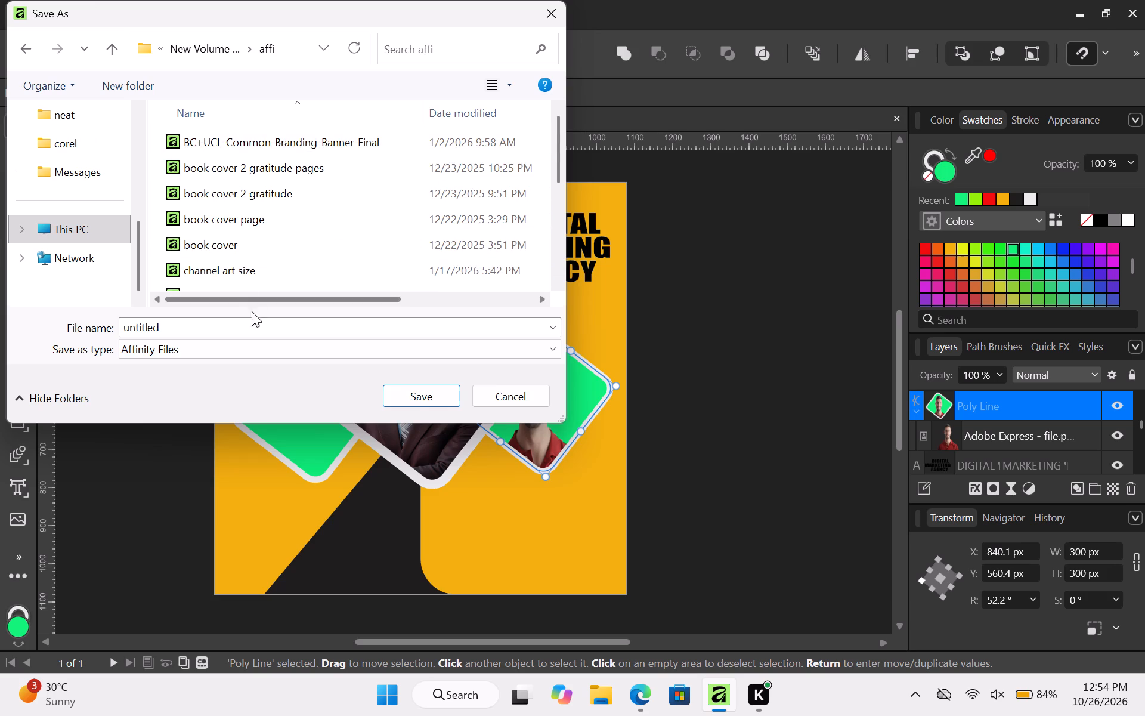
Replace the default file name with a new name starting with "DIGI".
left_click(256, 327)
key("BackSpace")
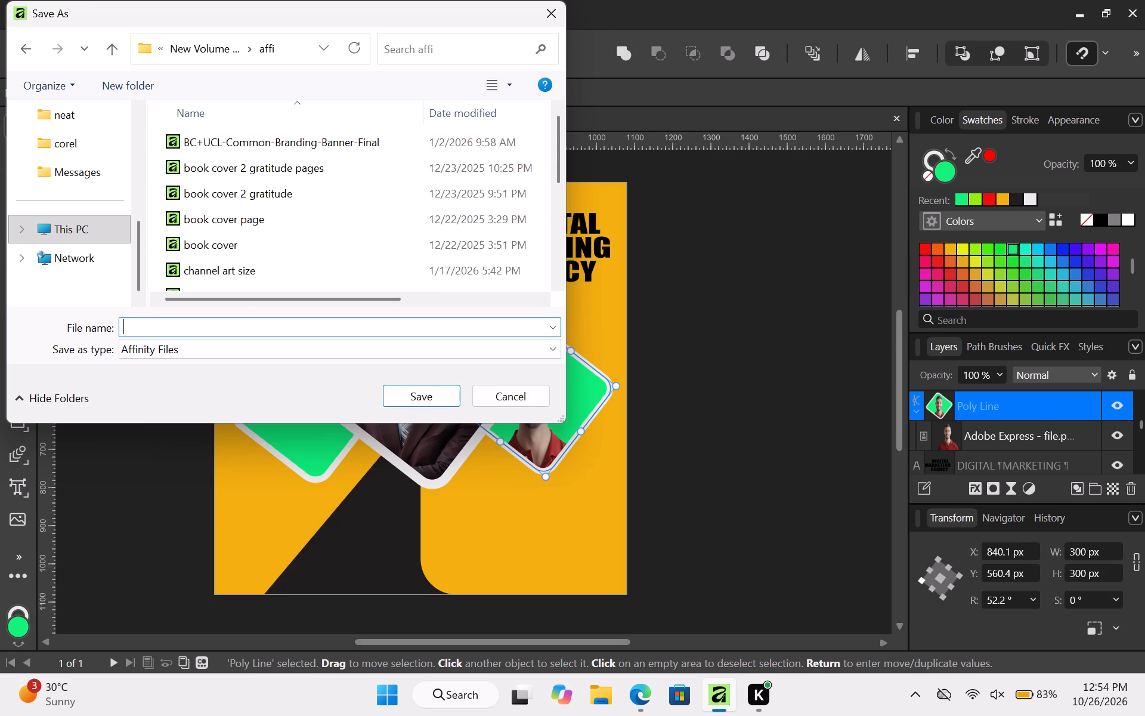
type("DIGI")
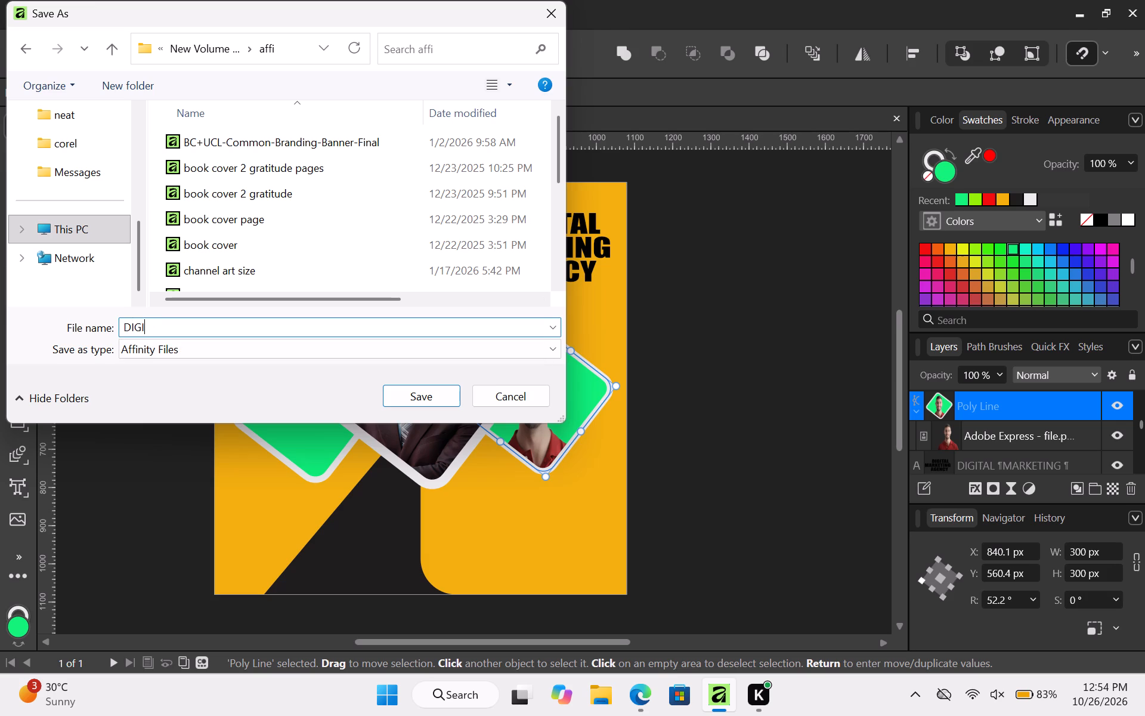